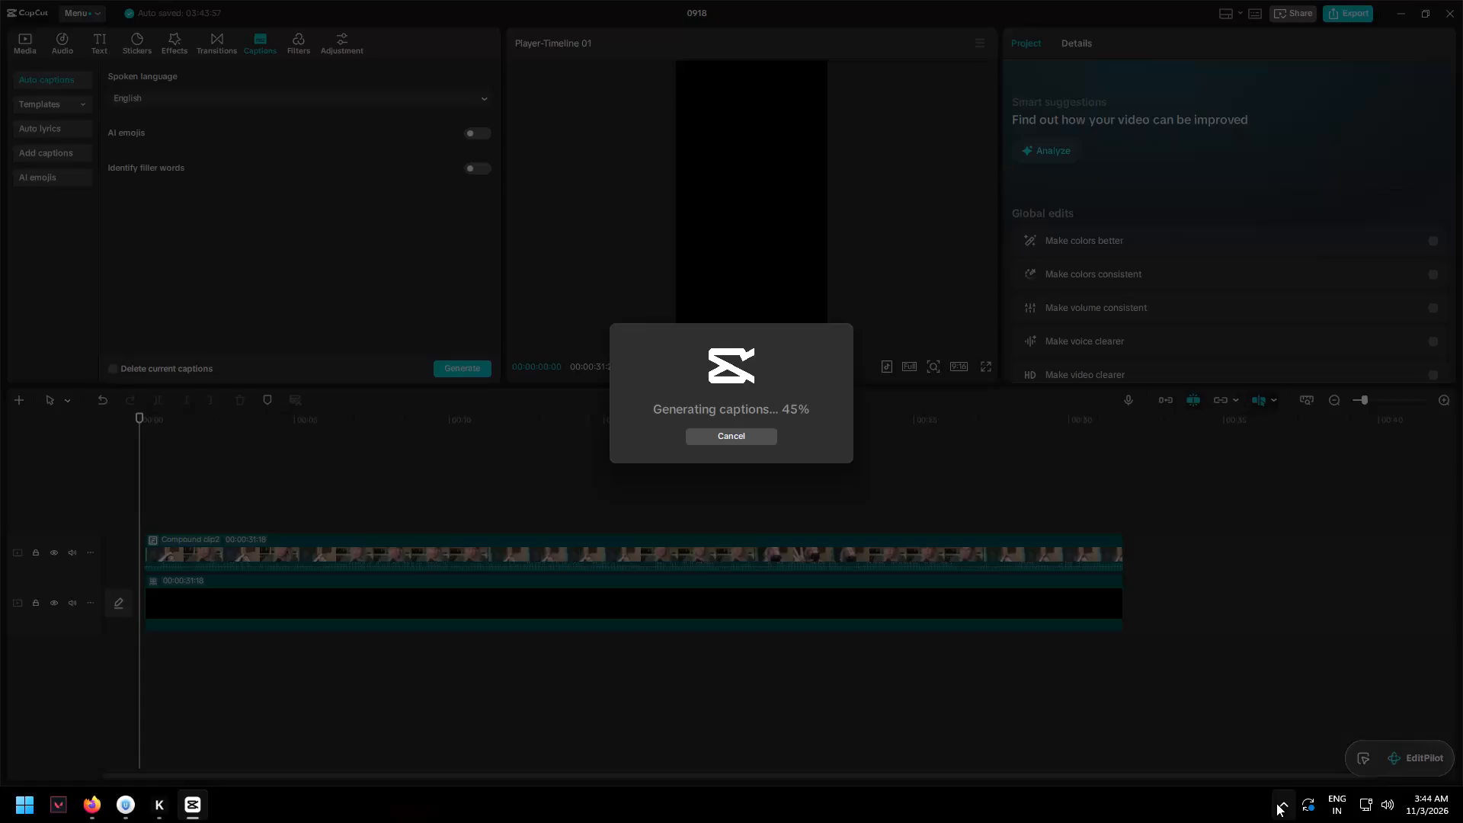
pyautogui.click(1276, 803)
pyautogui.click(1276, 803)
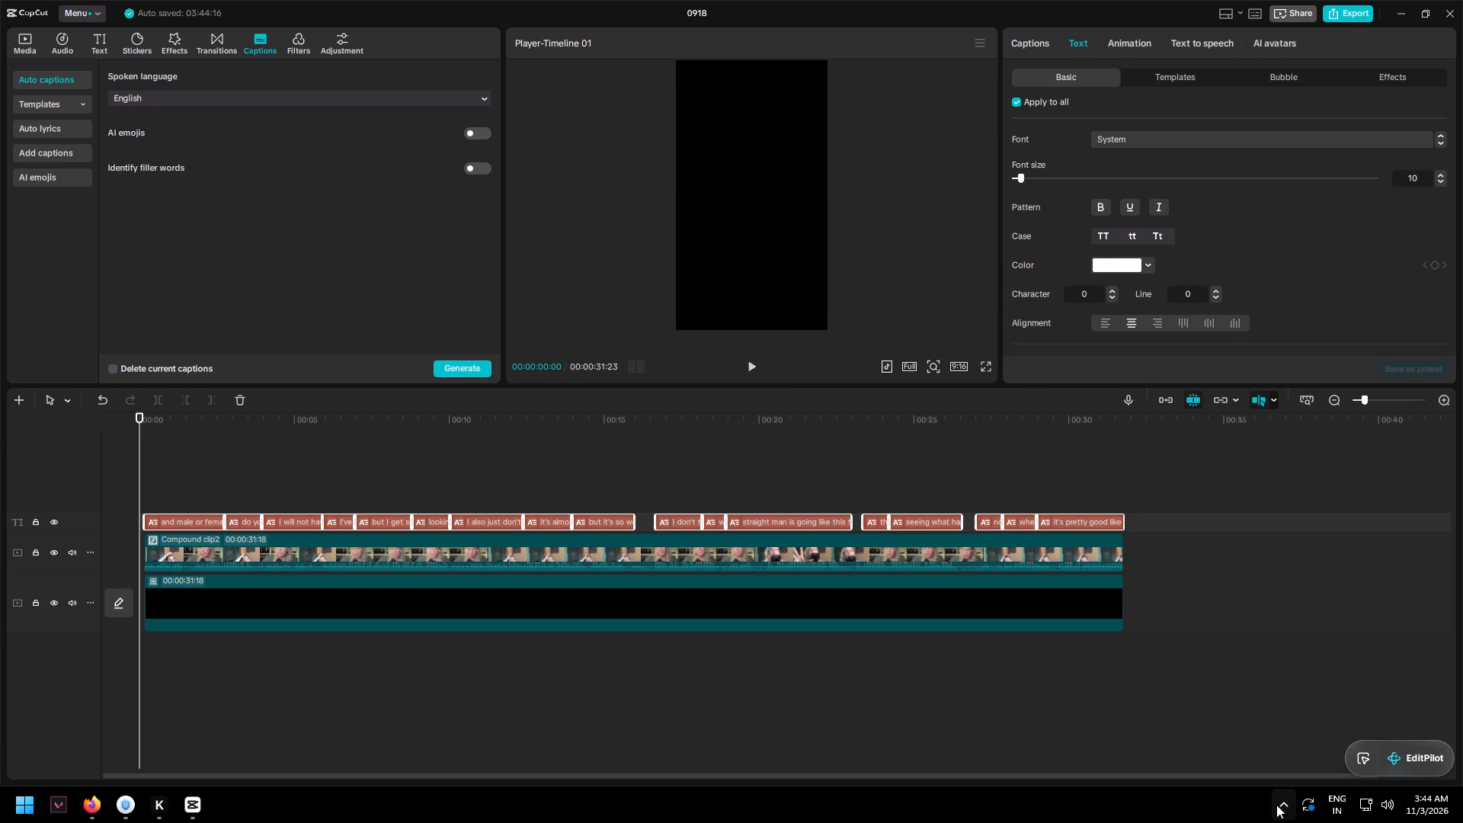
# Play the first second of the video to check the look of the generated captions.
pyautogui.click(751, 368)
pyautogui.click(751, 368)
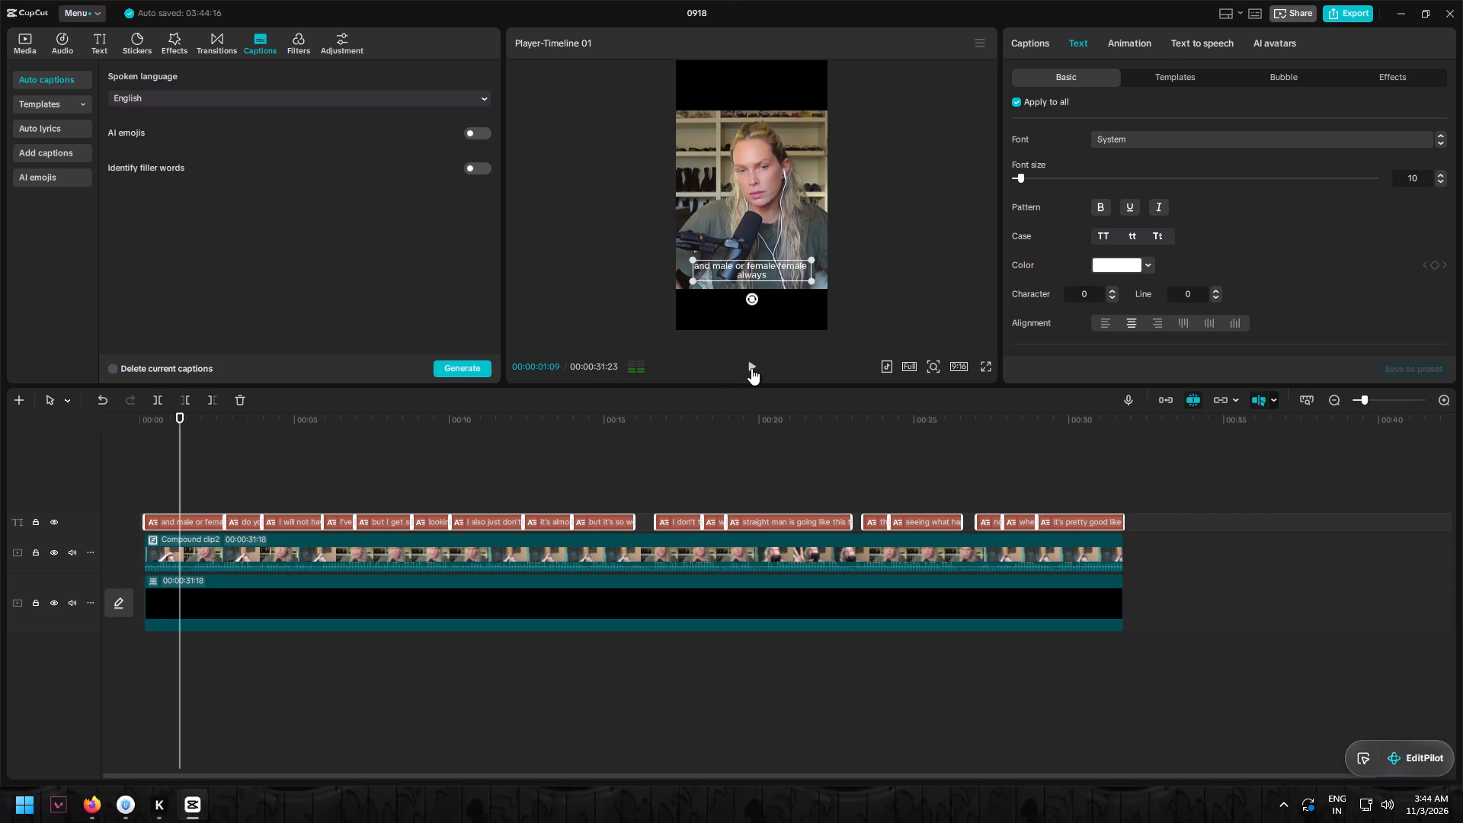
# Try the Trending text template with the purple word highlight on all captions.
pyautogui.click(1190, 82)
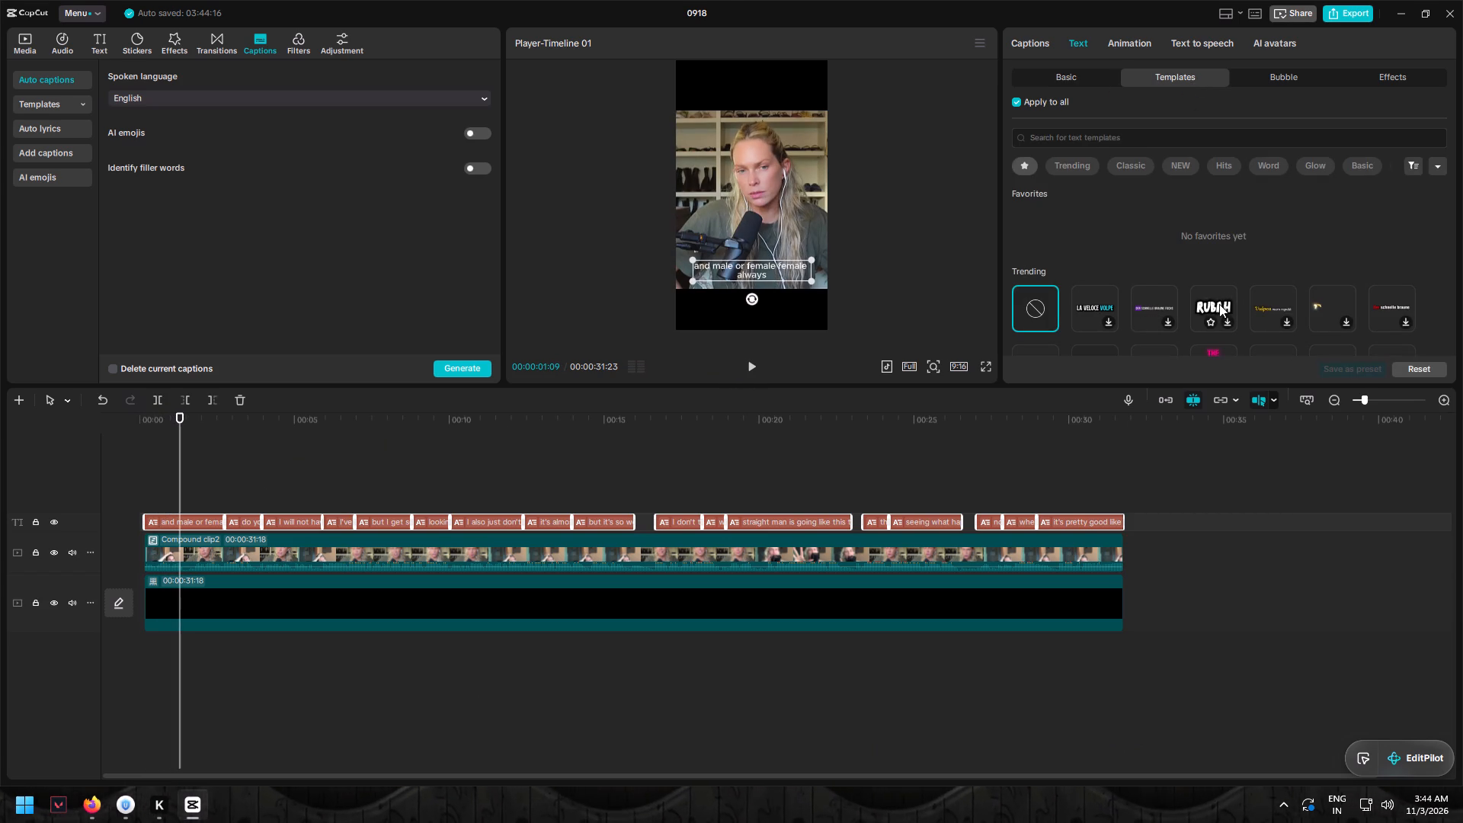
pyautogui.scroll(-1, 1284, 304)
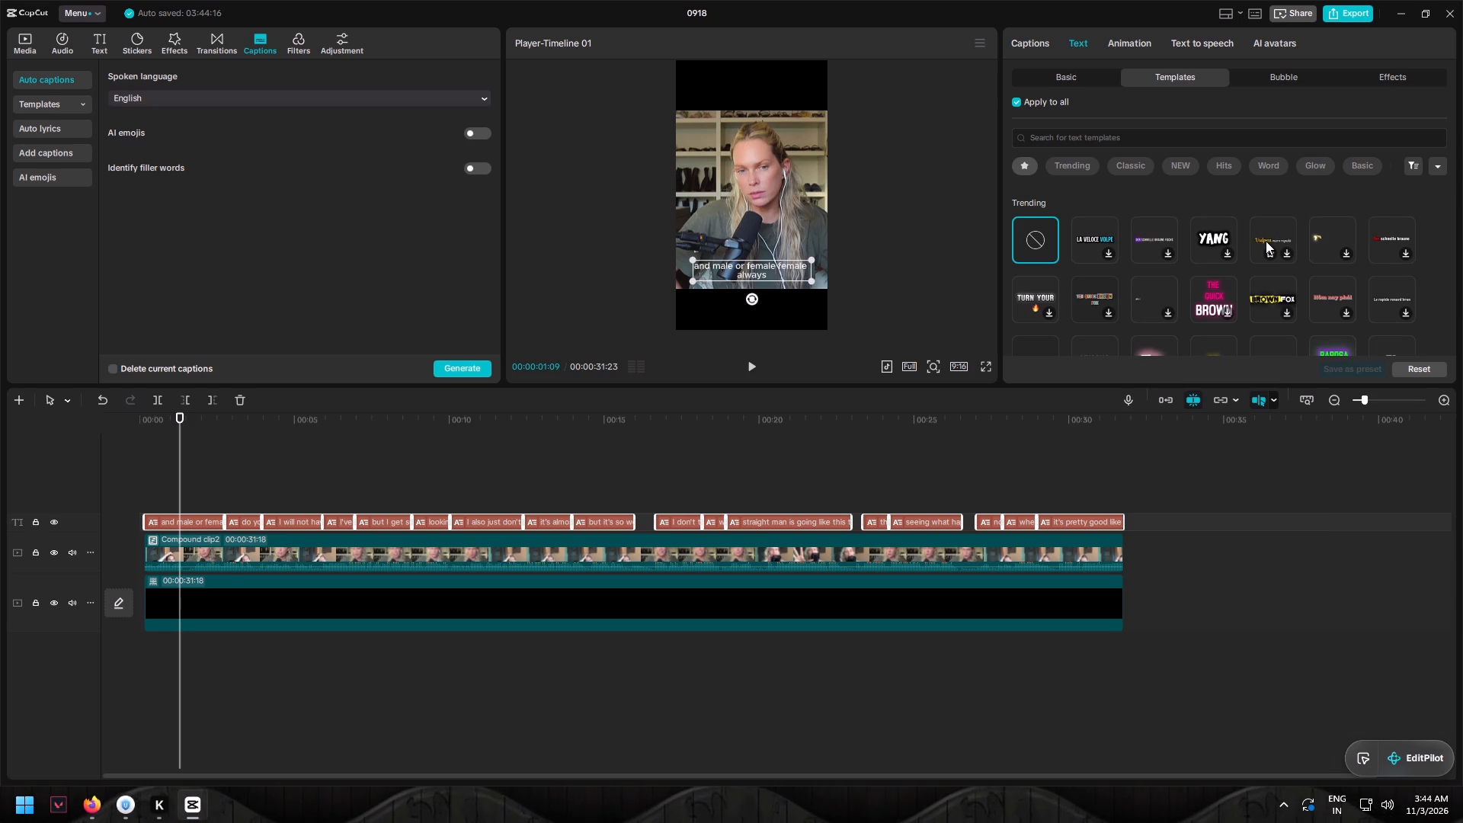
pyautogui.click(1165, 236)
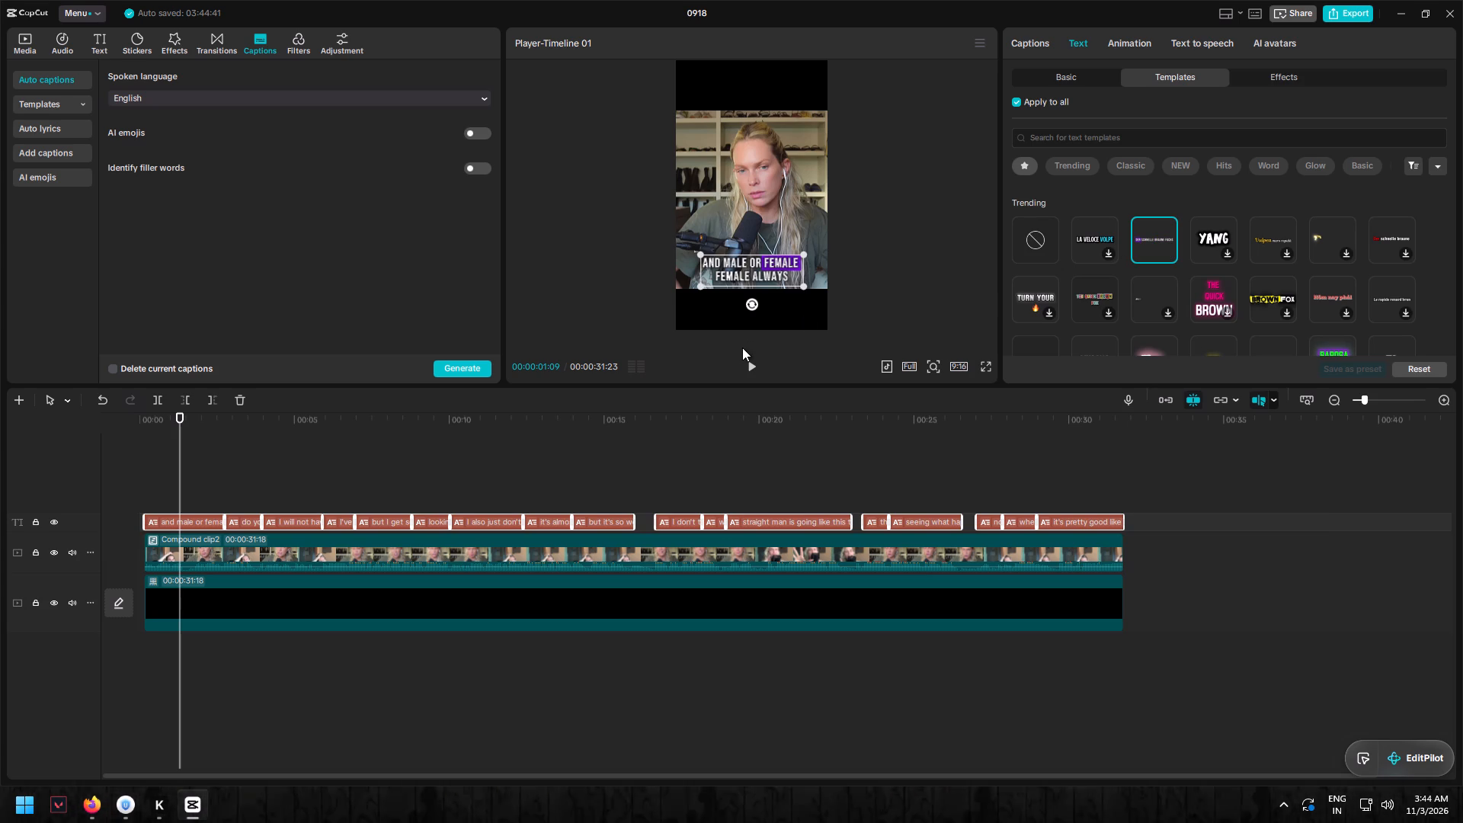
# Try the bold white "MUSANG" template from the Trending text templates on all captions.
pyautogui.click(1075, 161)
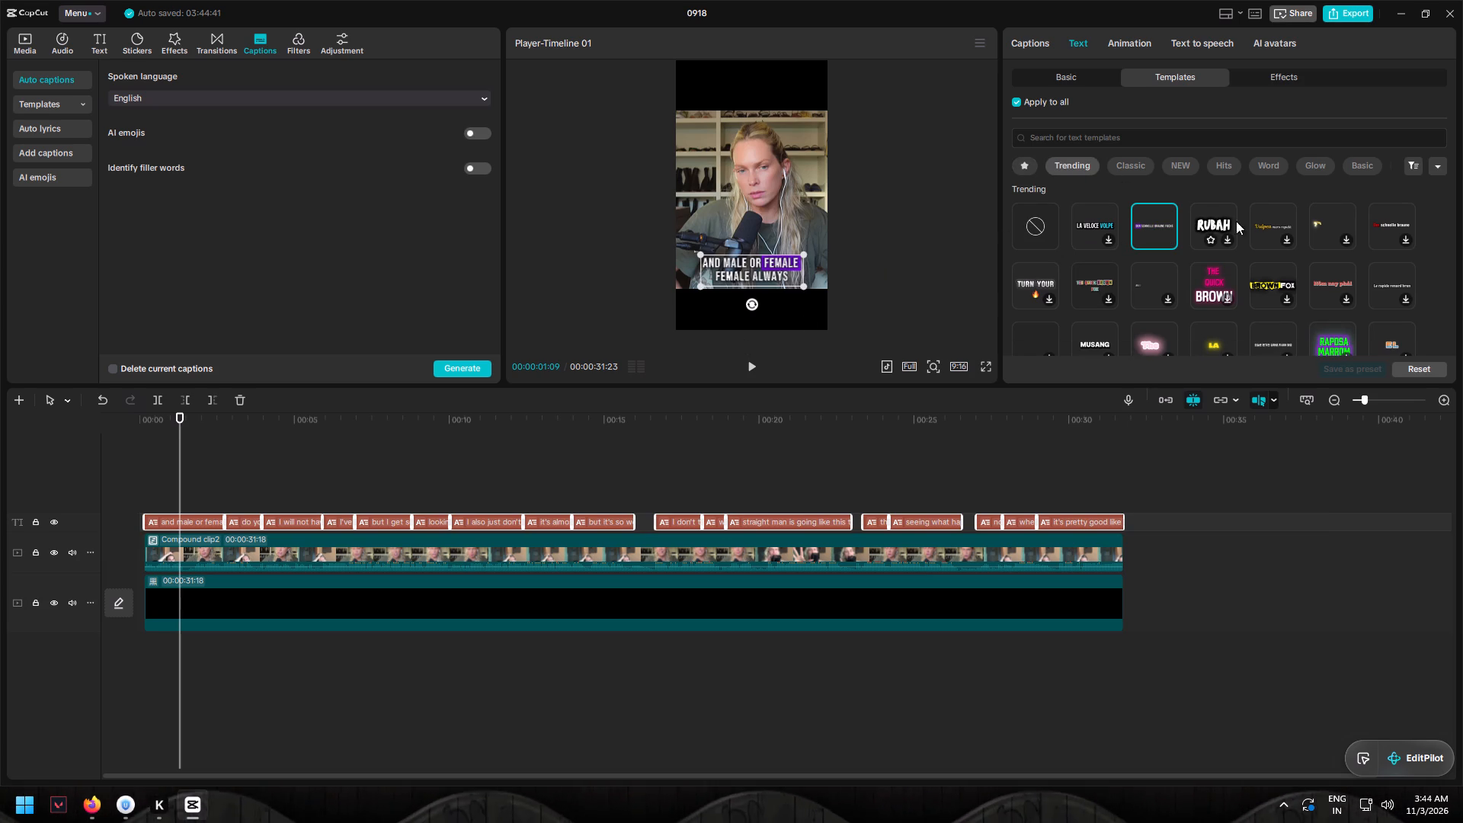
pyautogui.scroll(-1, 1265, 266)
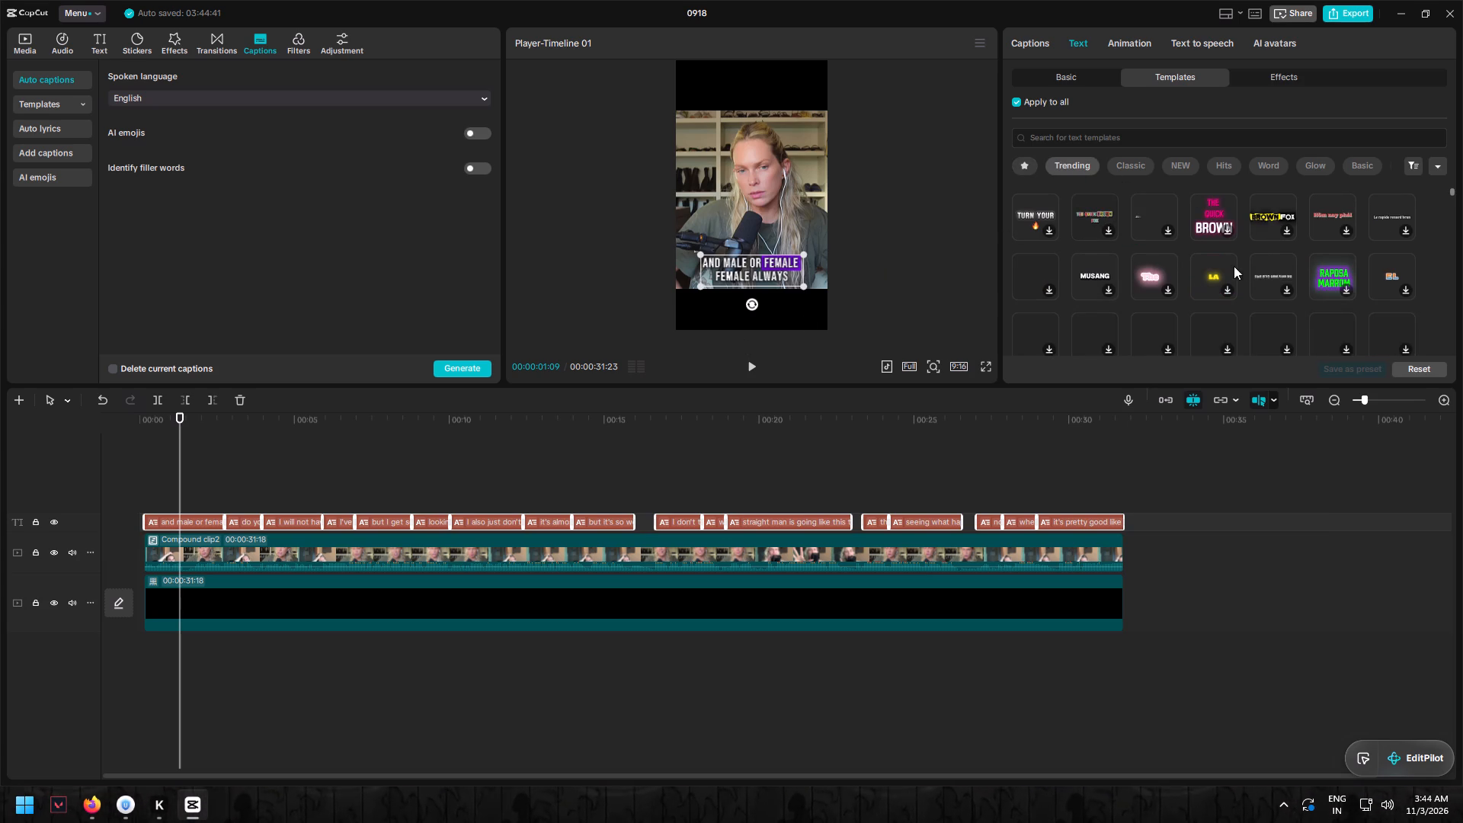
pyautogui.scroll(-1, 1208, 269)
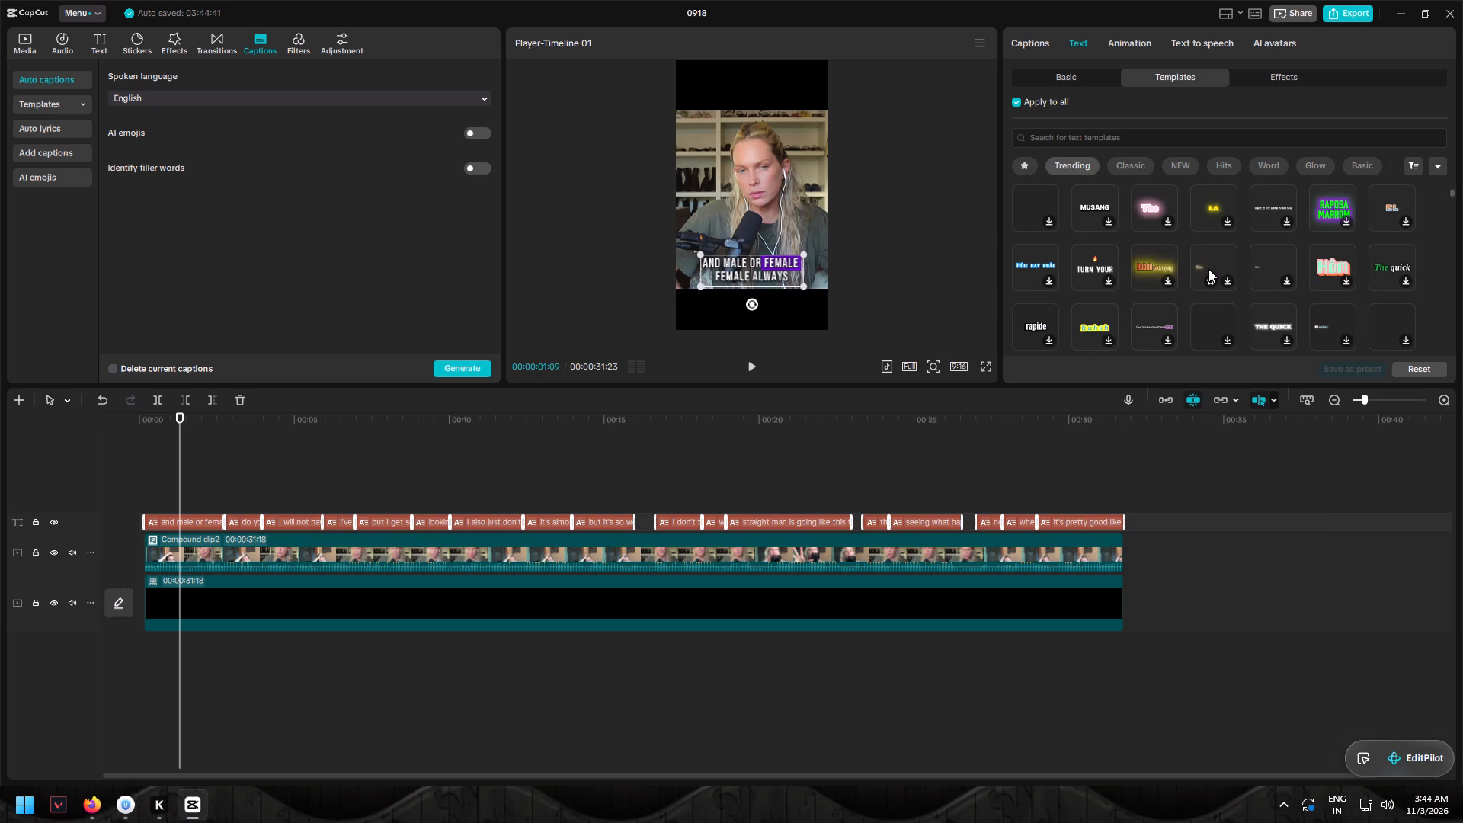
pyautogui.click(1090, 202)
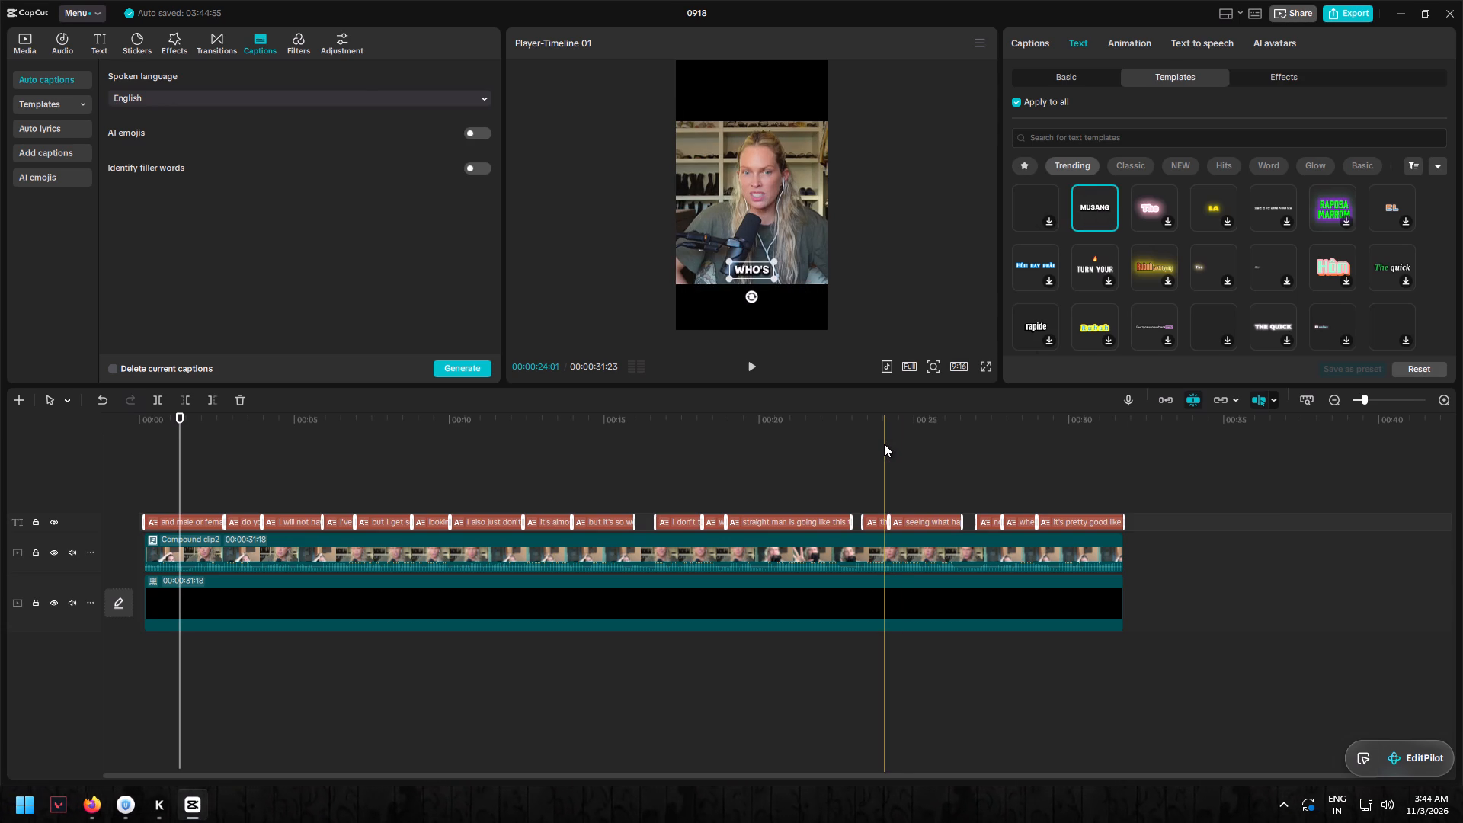
# Play the captioned video from the beginning, including in full screen, to check the one-word caption style.
pyautogui.moveTo(183, 431); pyautogui.dragTo(70, 433)
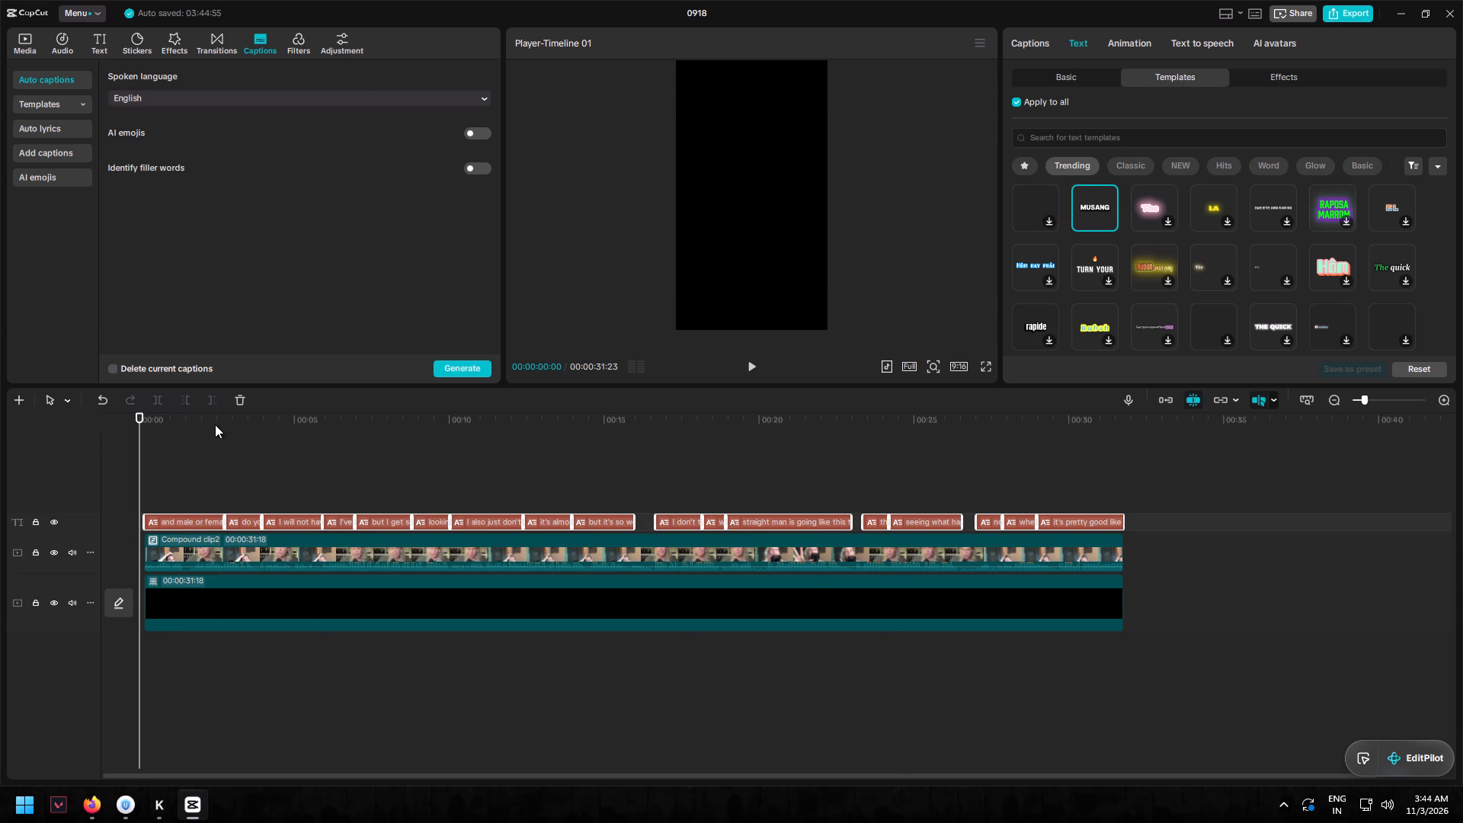
pyautogui.click(753, 370)
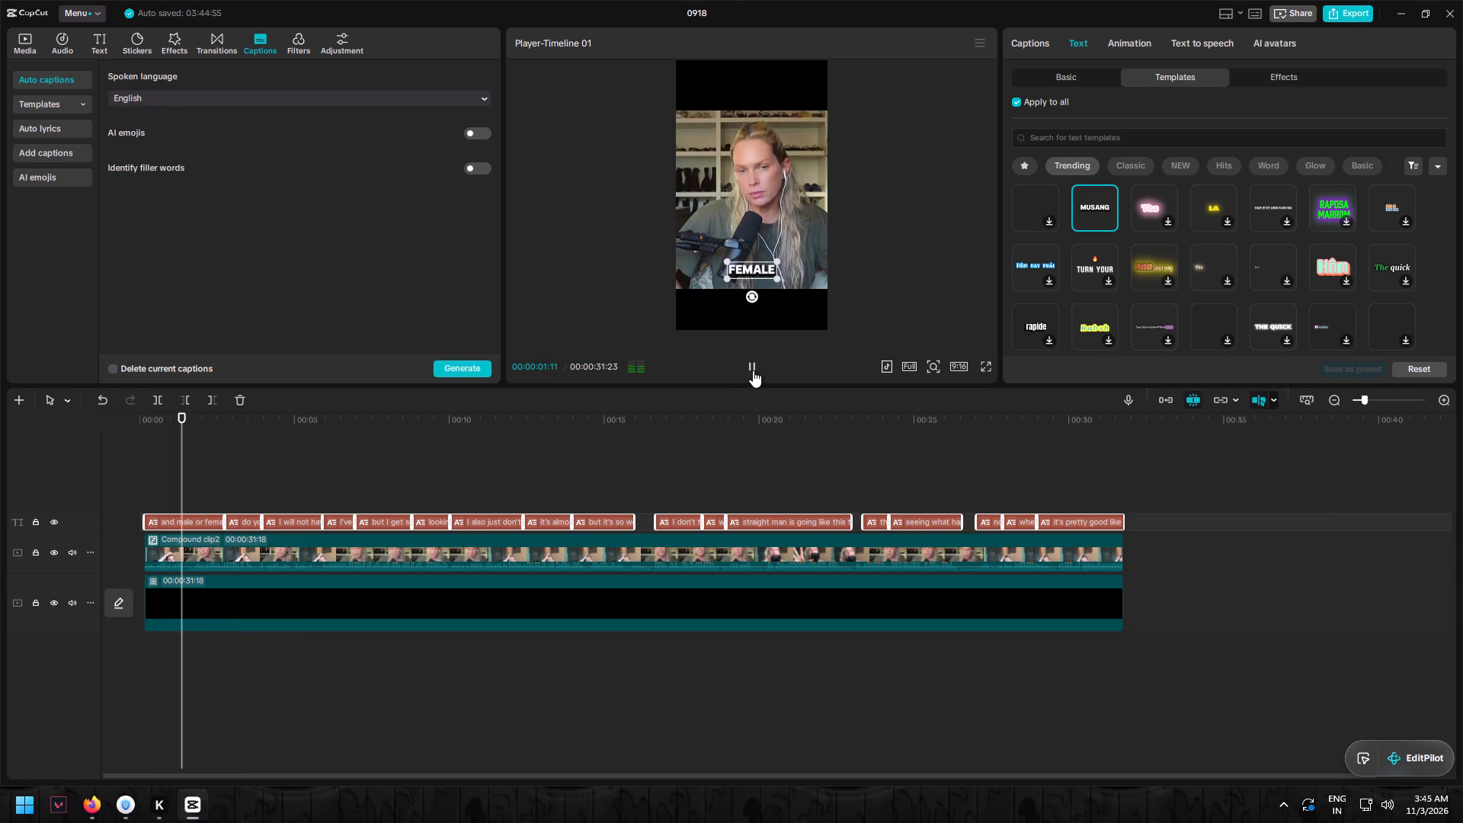
pyautogui.click(753, 370)
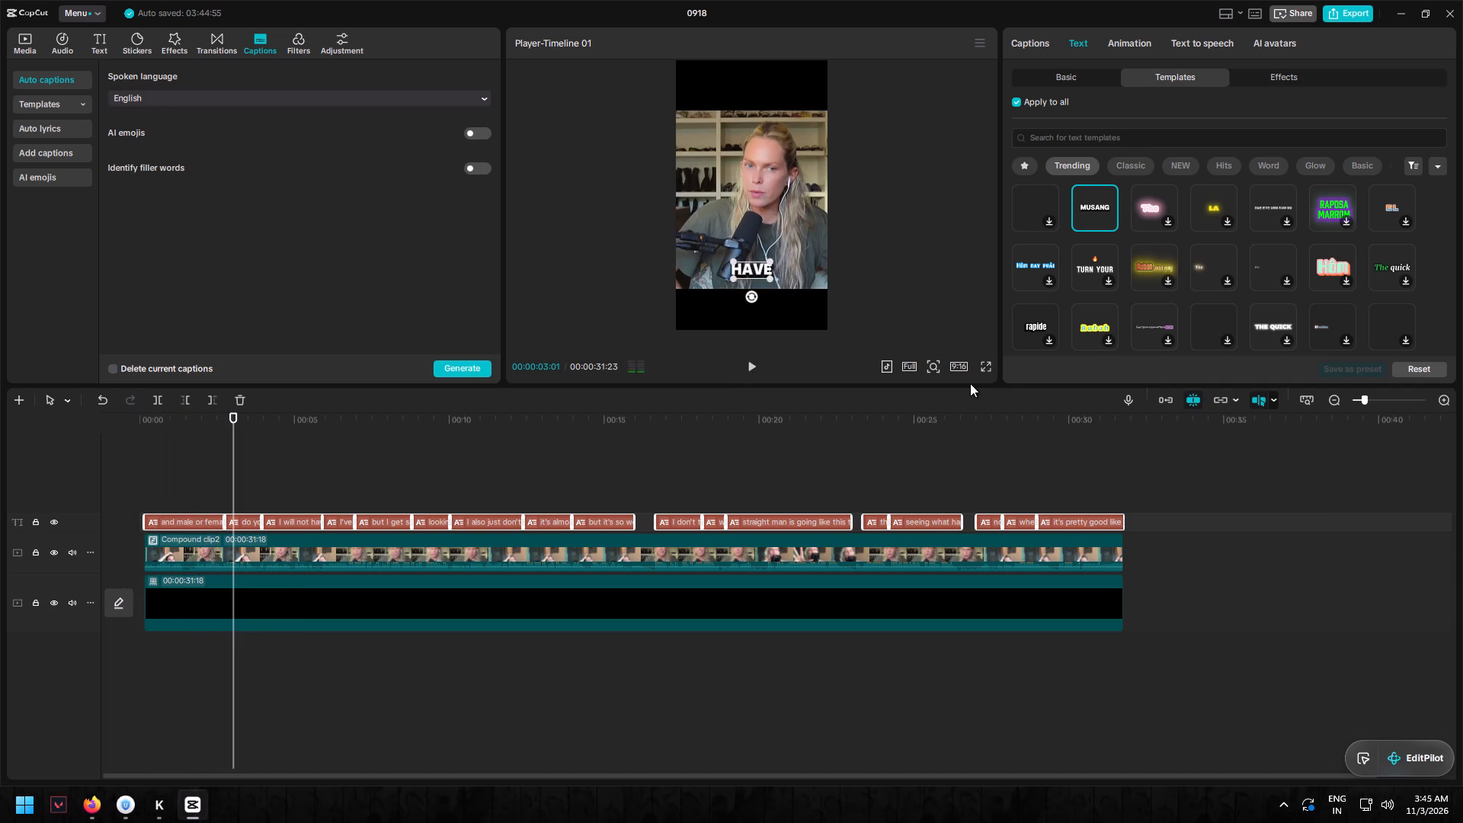
pyautogui.click(982, 367)
pyautogui.click(533, 748)
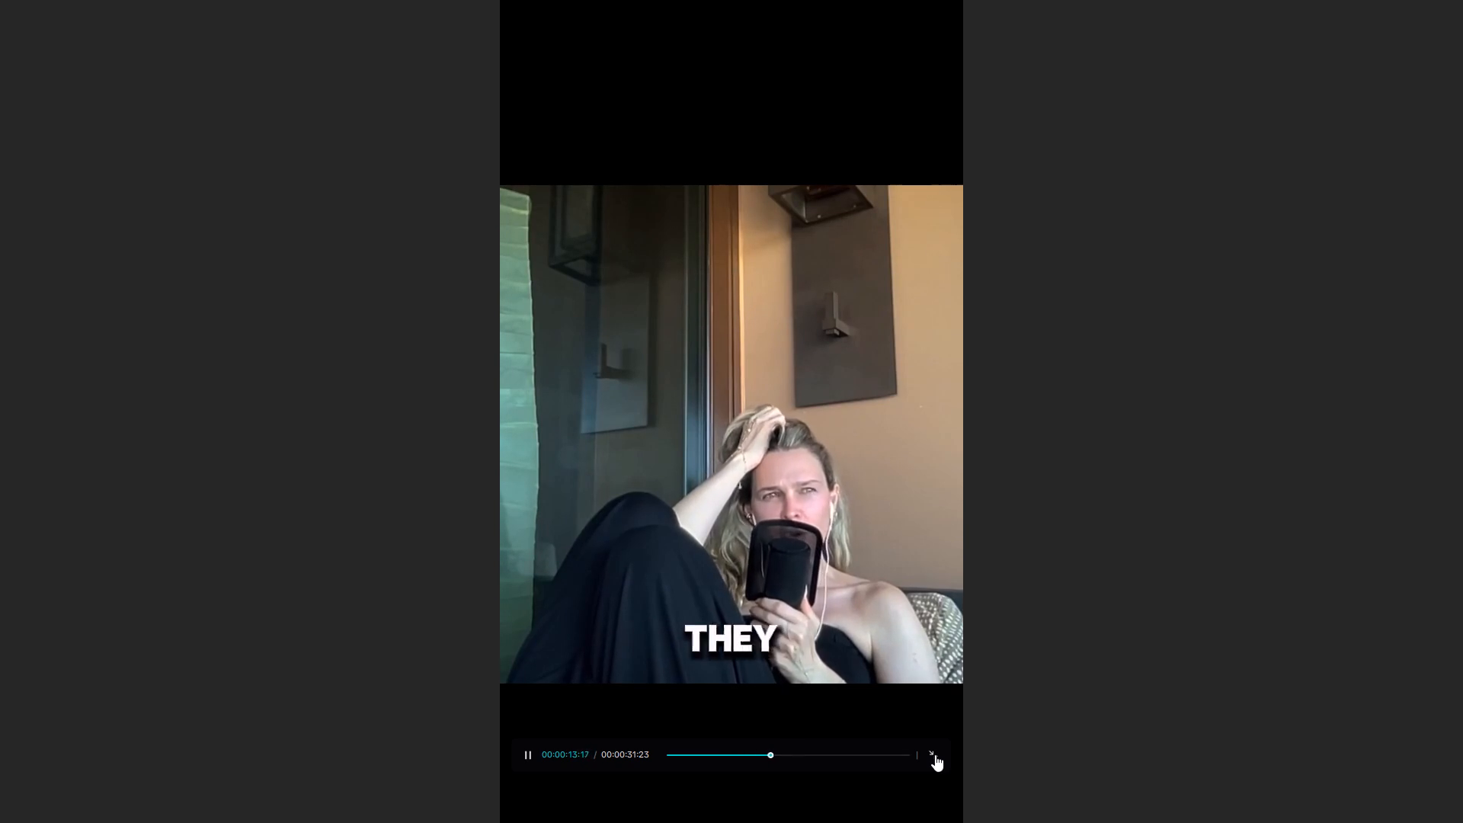
pyautogui.click(935, 754)
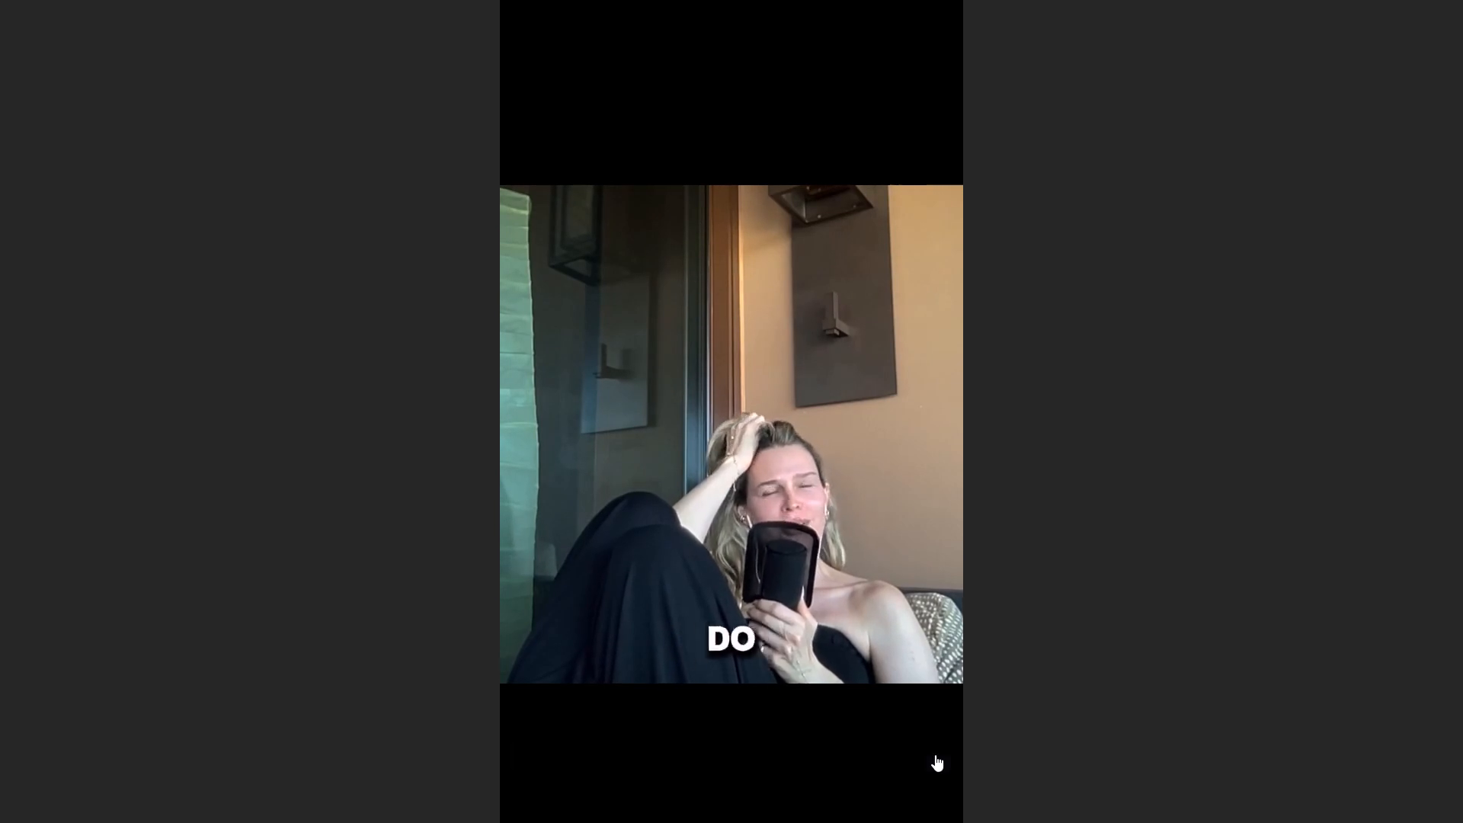
pyautogui.click(754, 366)
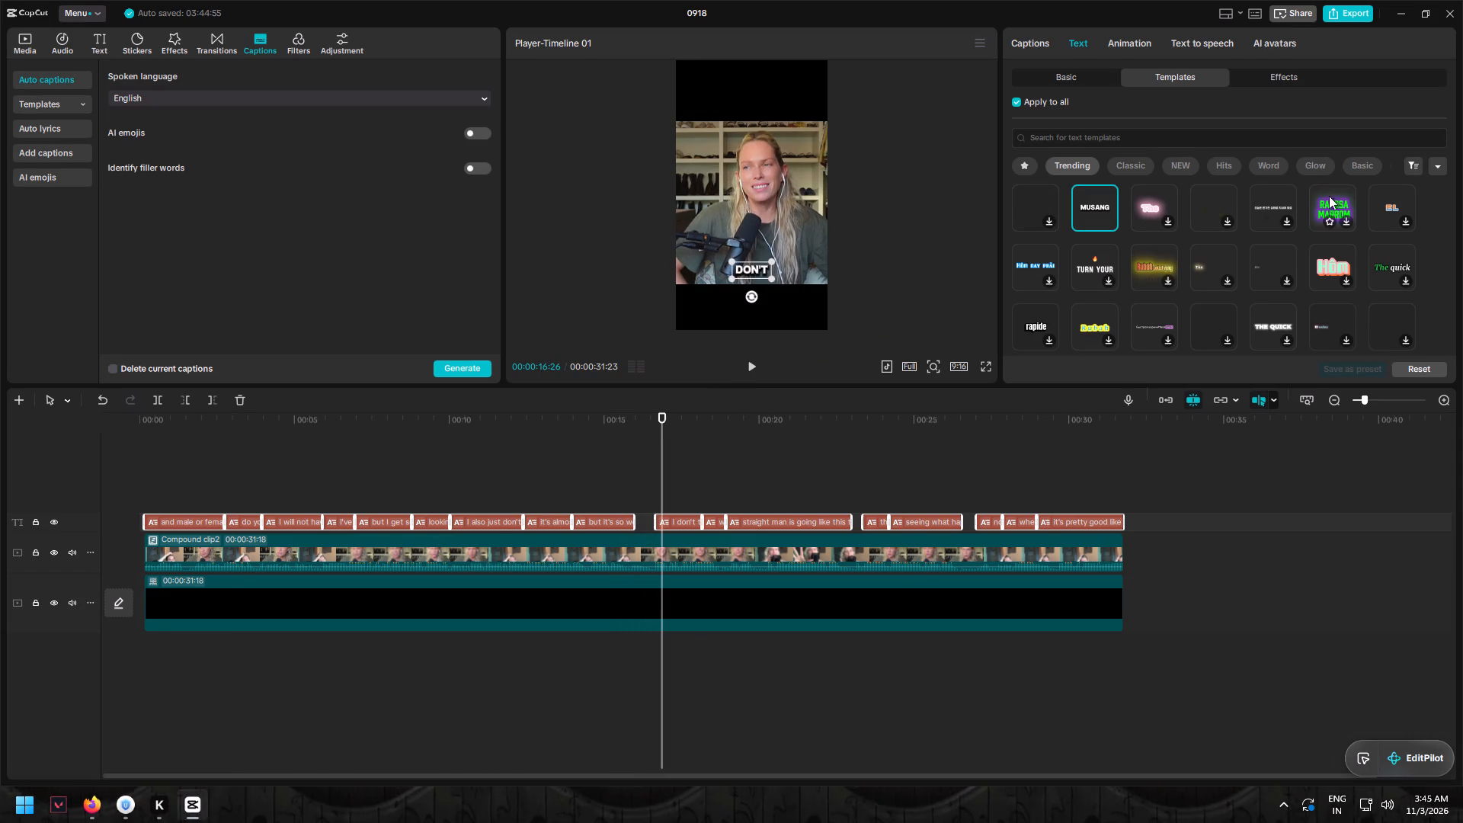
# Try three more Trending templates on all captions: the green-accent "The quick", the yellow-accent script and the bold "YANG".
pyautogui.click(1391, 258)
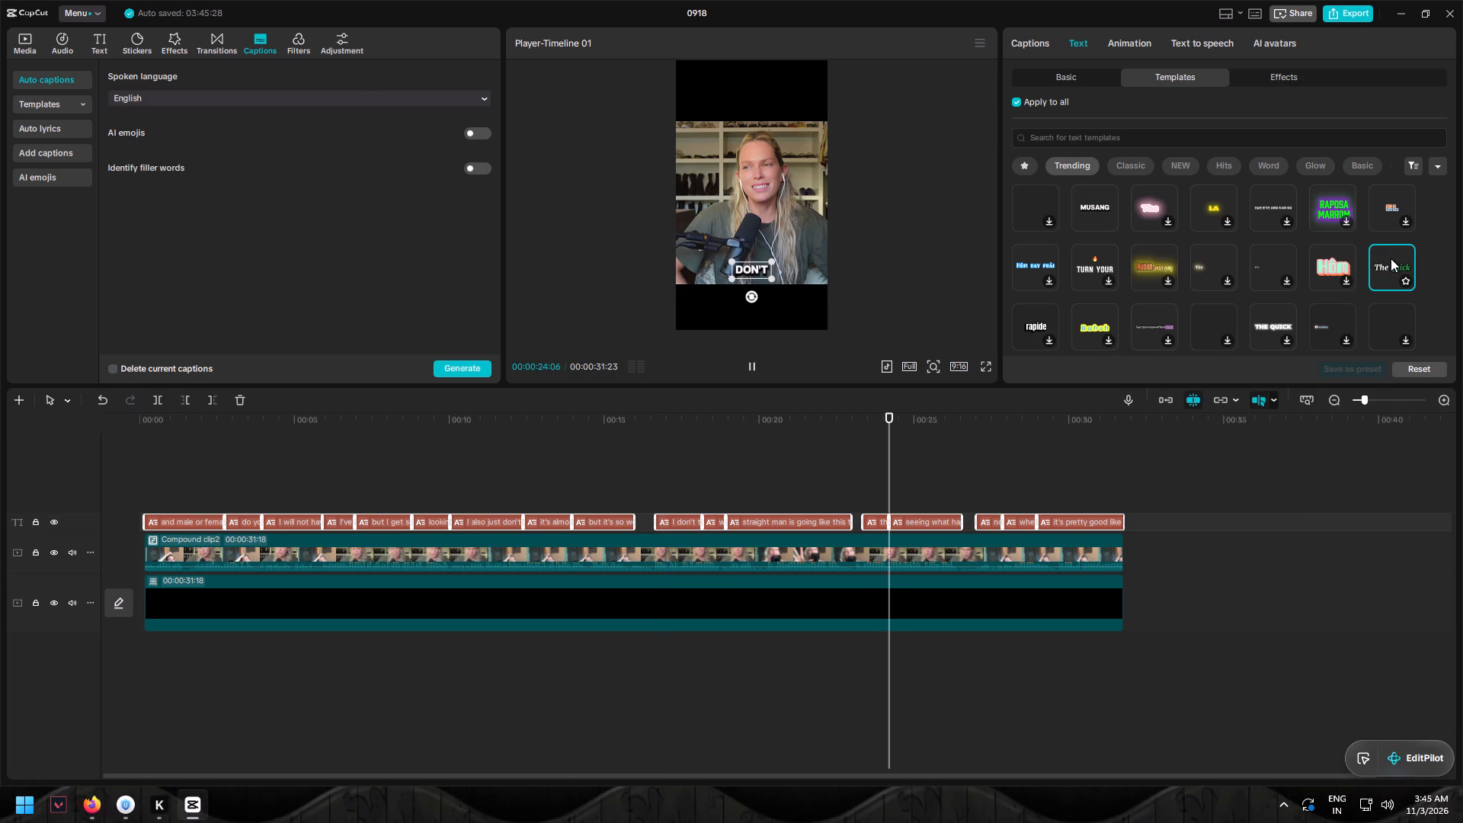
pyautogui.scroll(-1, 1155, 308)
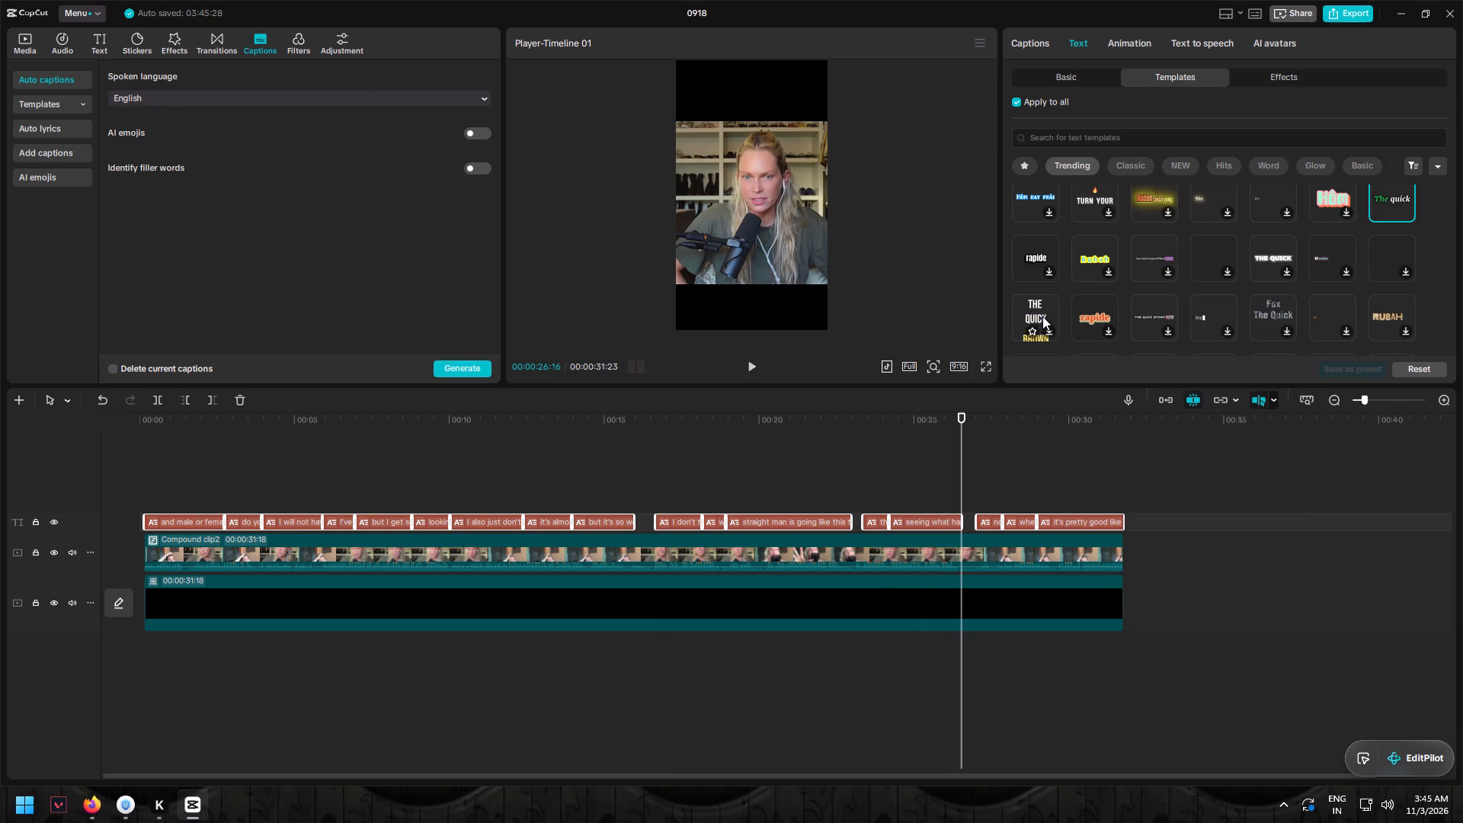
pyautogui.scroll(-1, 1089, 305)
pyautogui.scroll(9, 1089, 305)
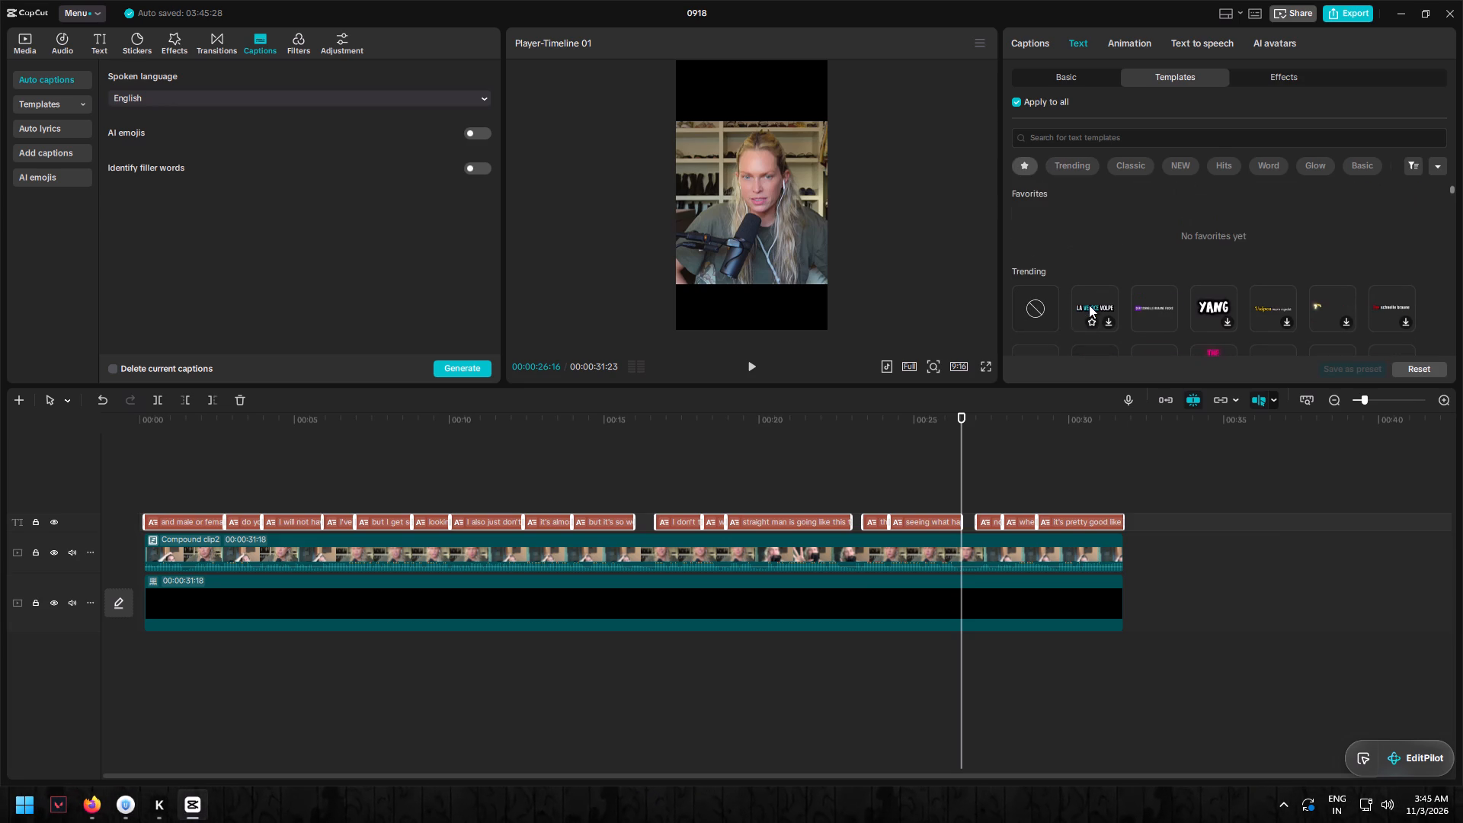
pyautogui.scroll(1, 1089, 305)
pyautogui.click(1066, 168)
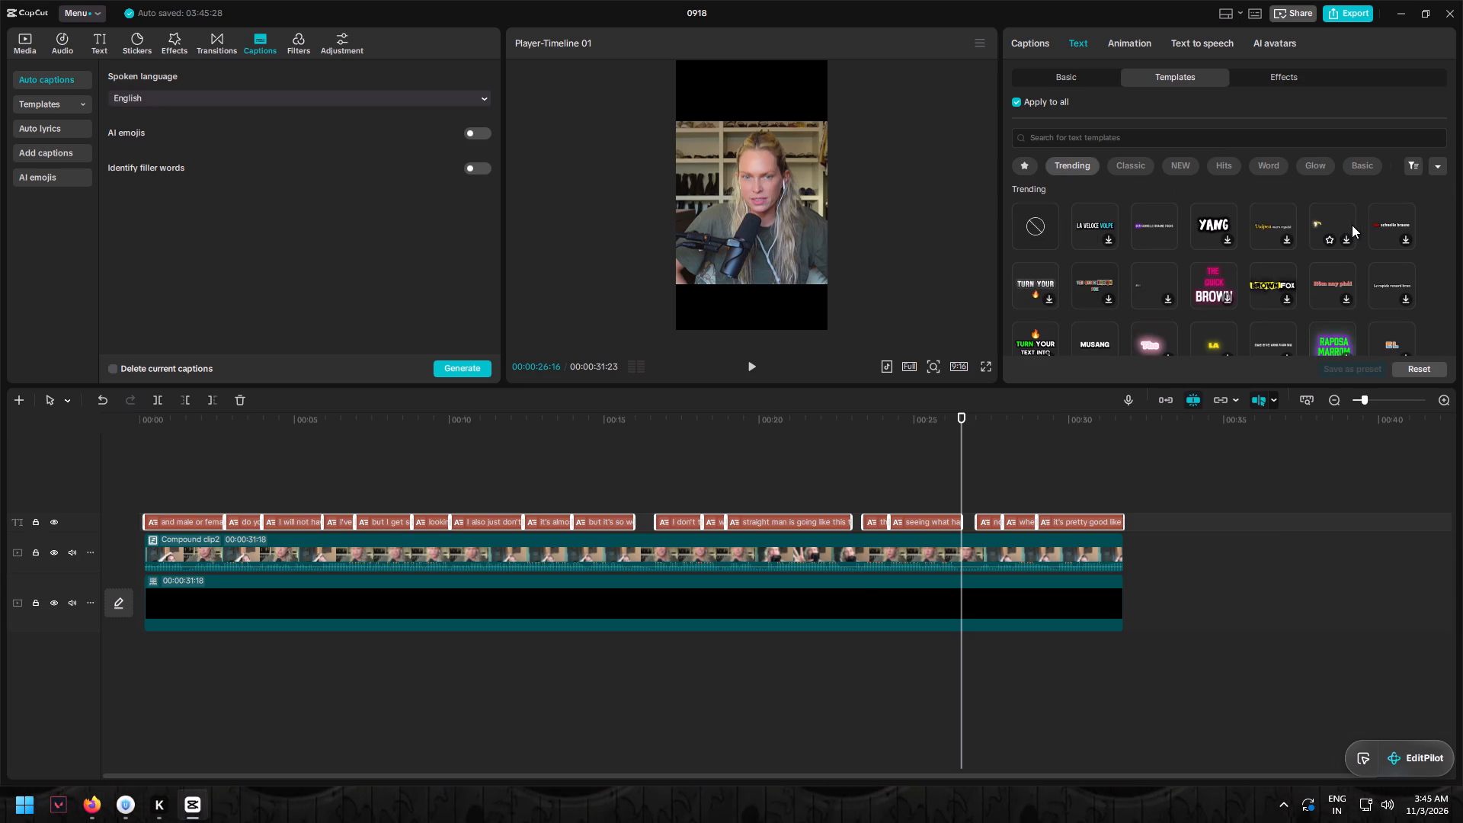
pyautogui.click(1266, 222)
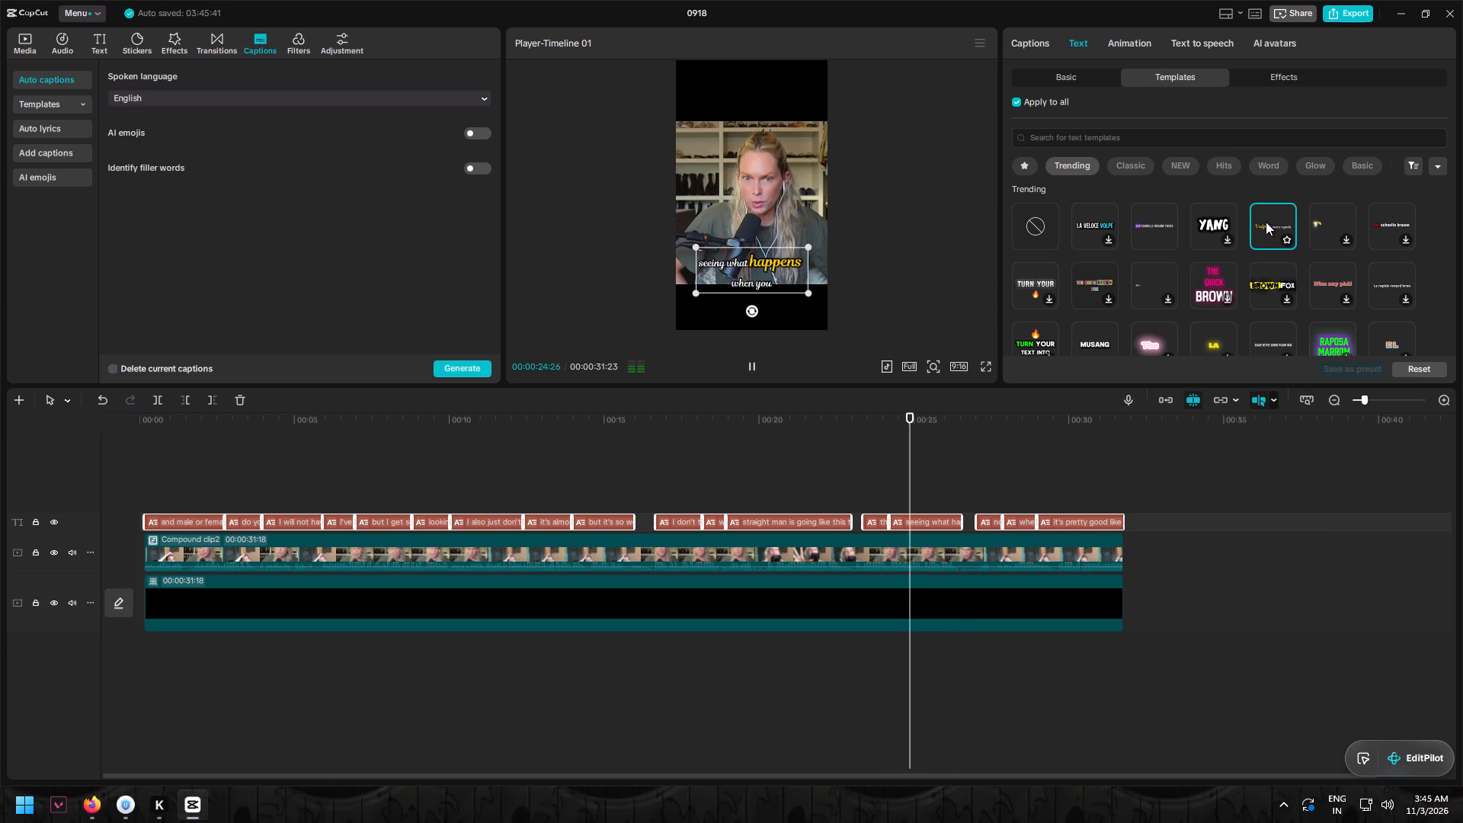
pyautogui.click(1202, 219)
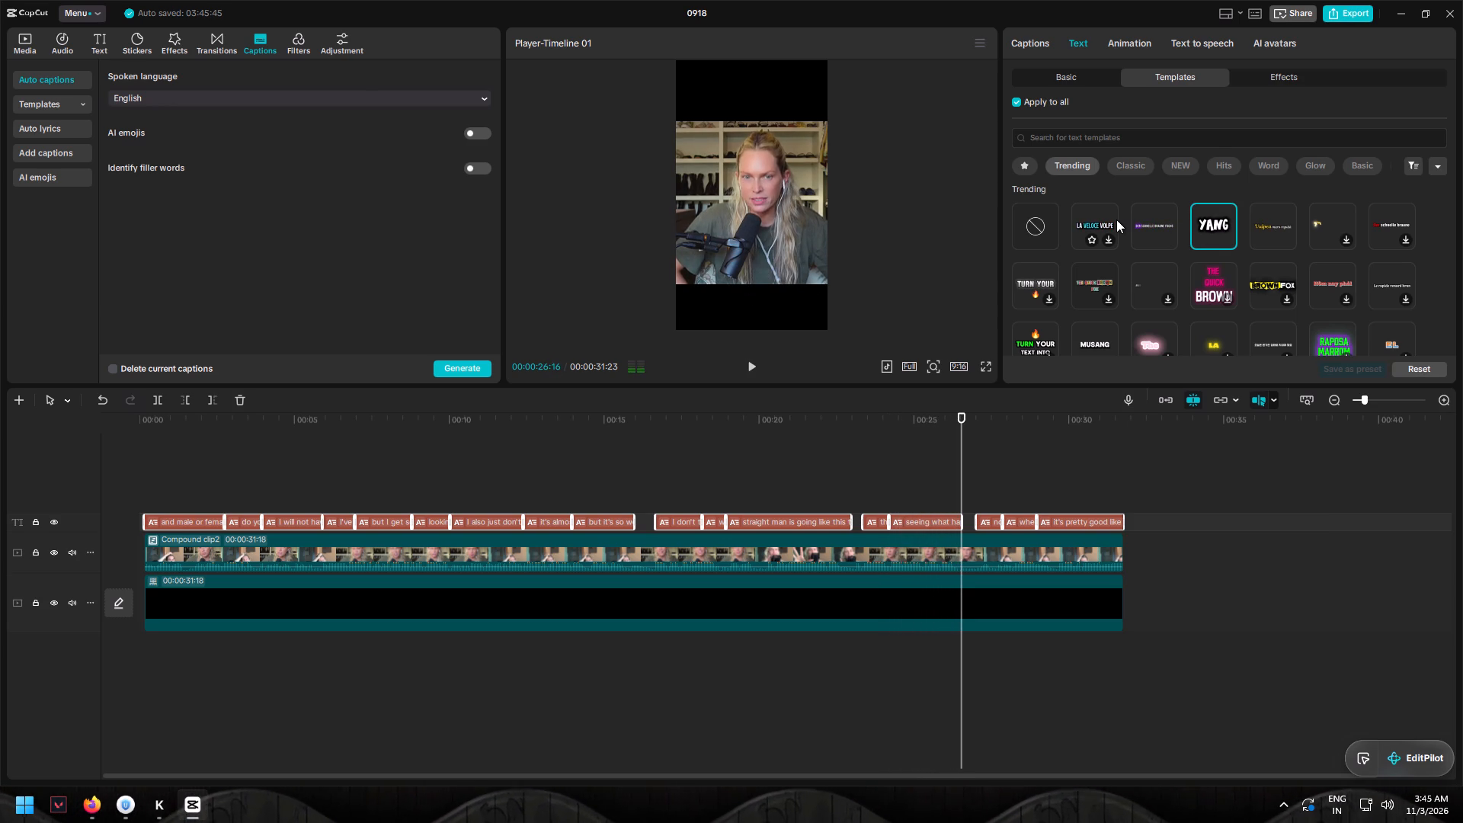
# Apply the Trending "TURN YOUR" text template with the flame emoji to all captions.
pyautogui.click(1045, 274)
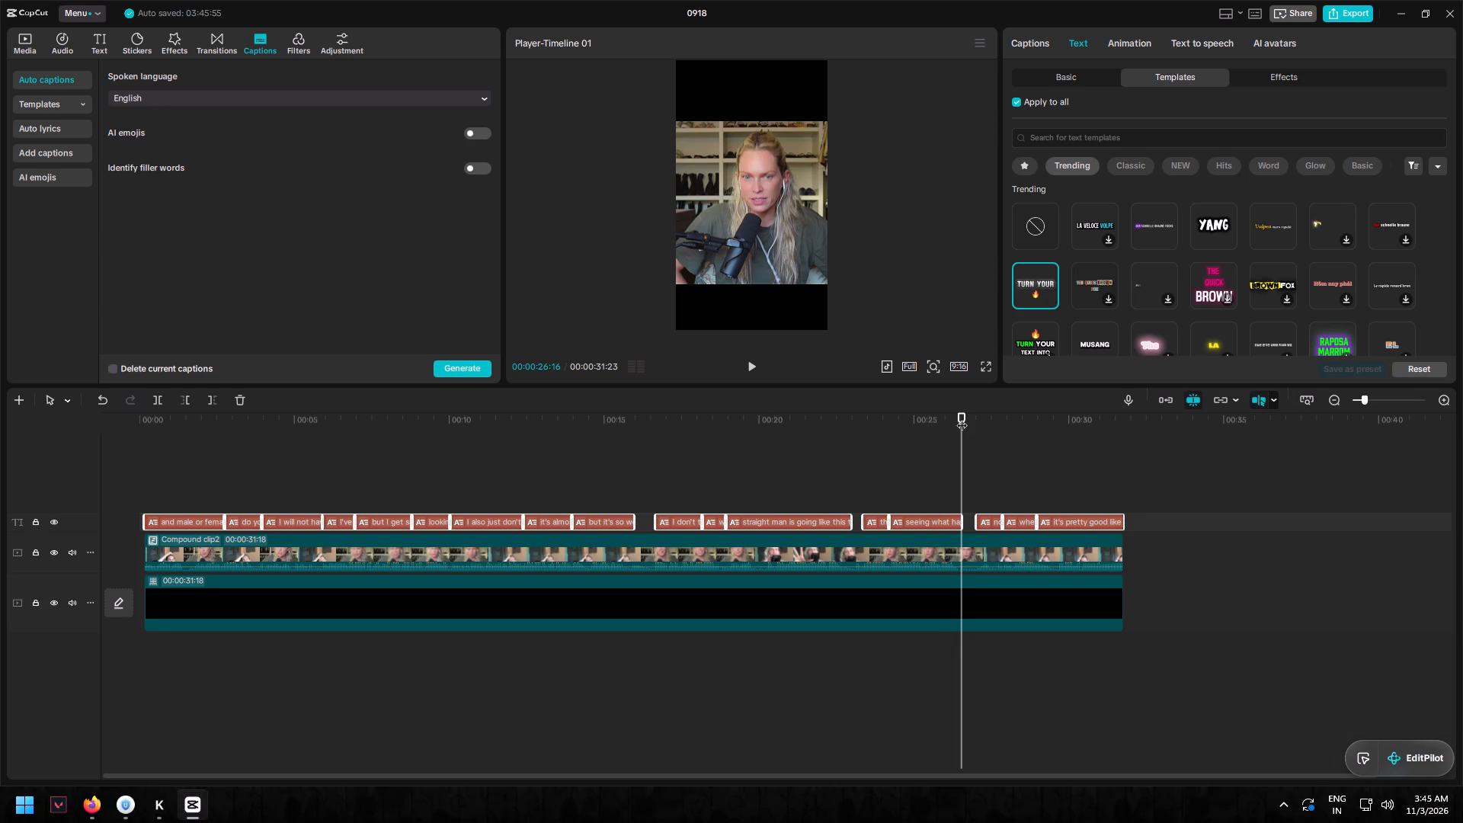
# Play the video from the beginning in full screen to review the captions with their emojis.
pyautogui.moveTo(962, 417); pyautogui.dragTo(60, 447)
pyautogui.click(751, 361)
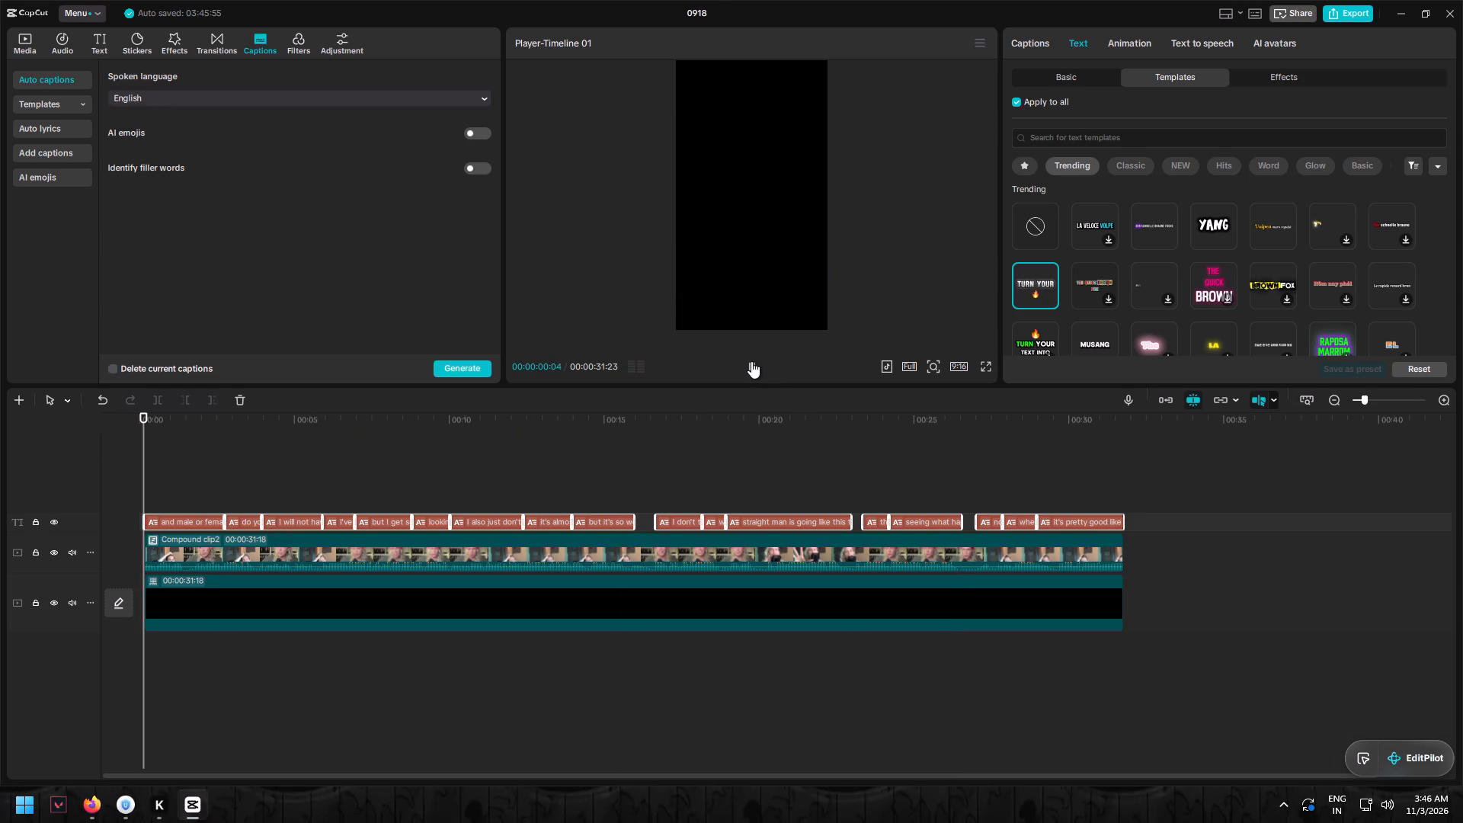
pyautogui.click(986, 363)
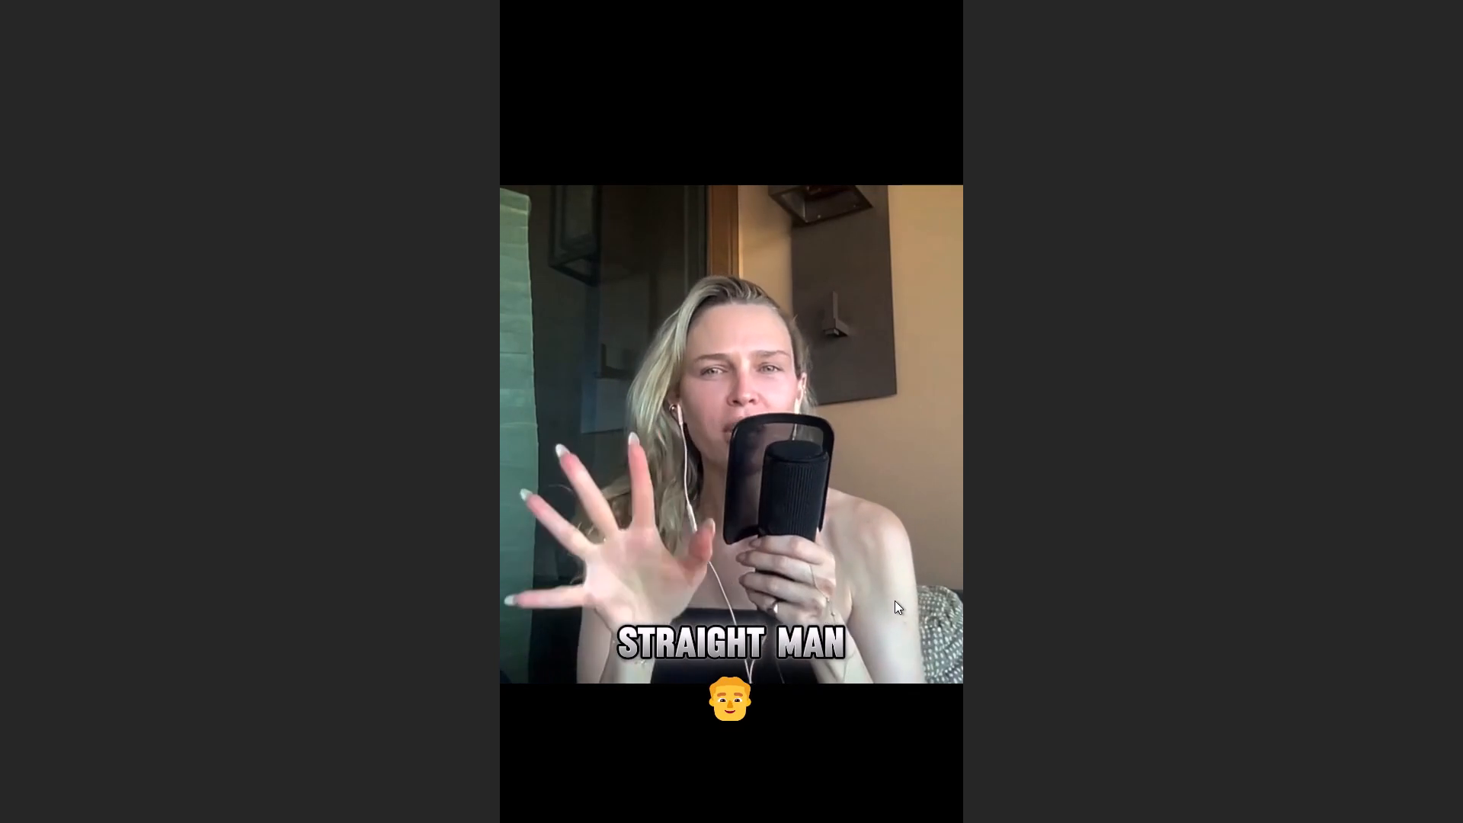
pyautogui.click(895, 600)
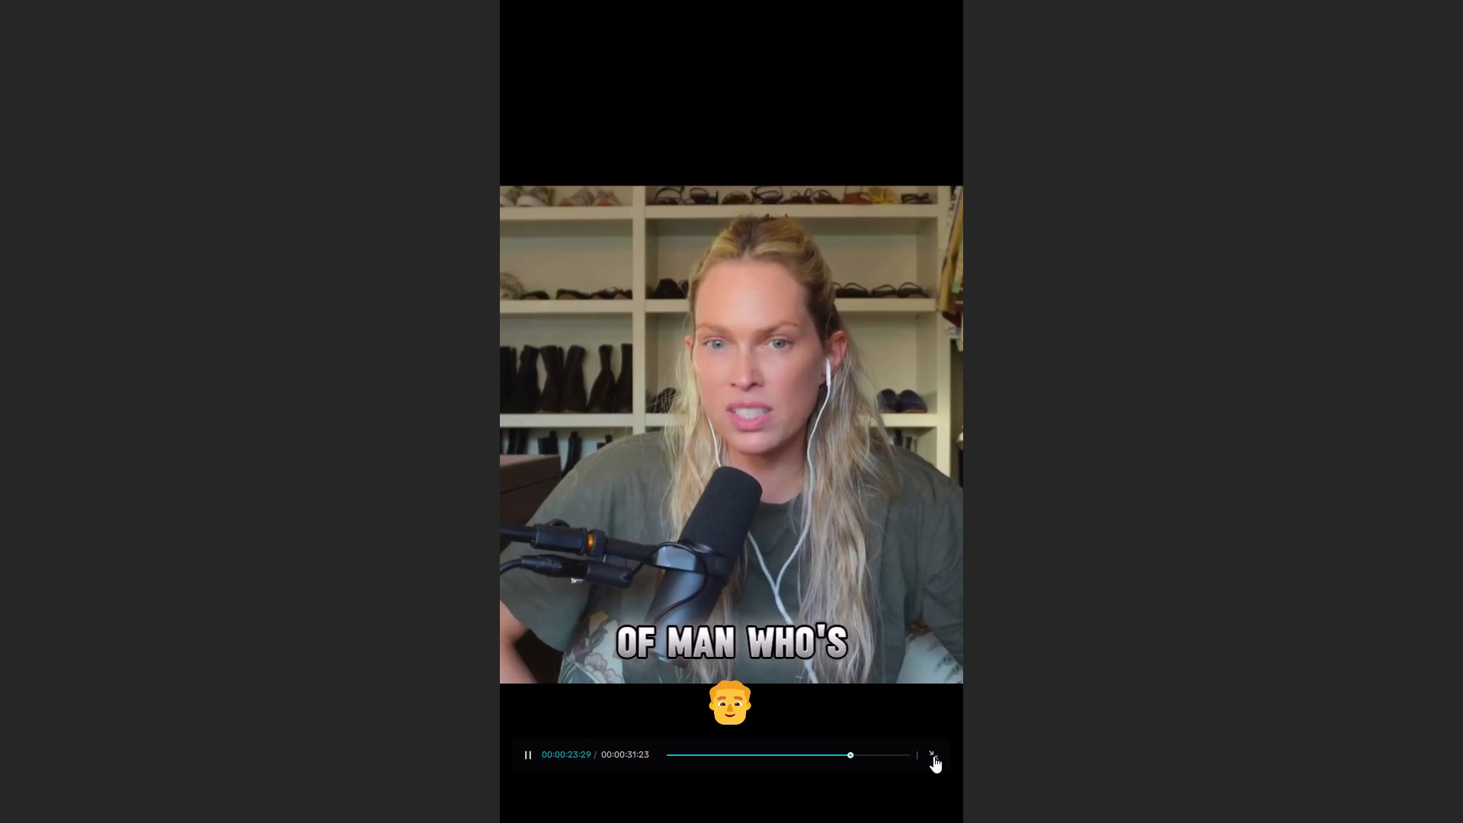
pyautogui.click(933, 756)
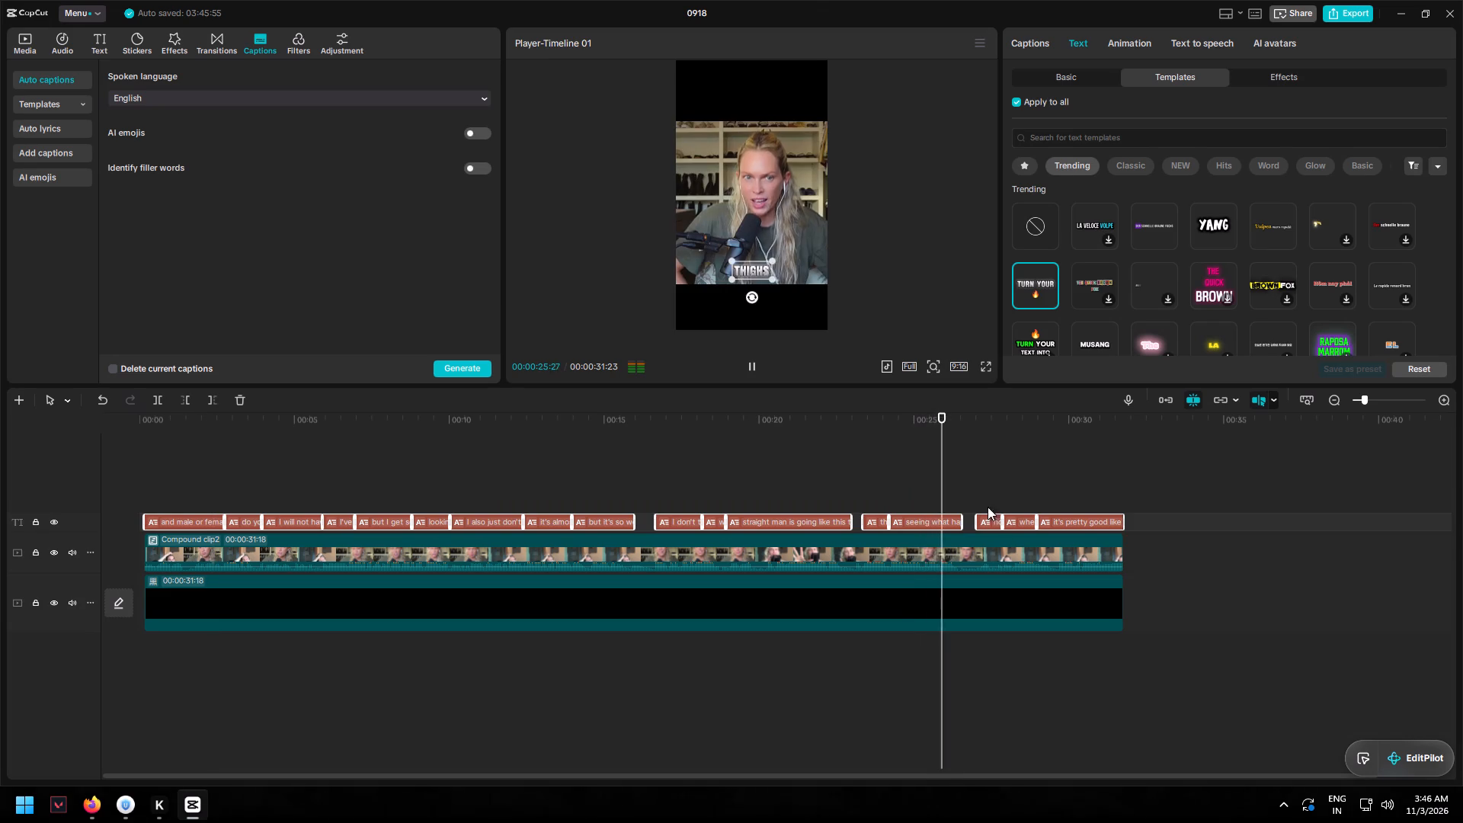
pyautogui.click(742, 365)
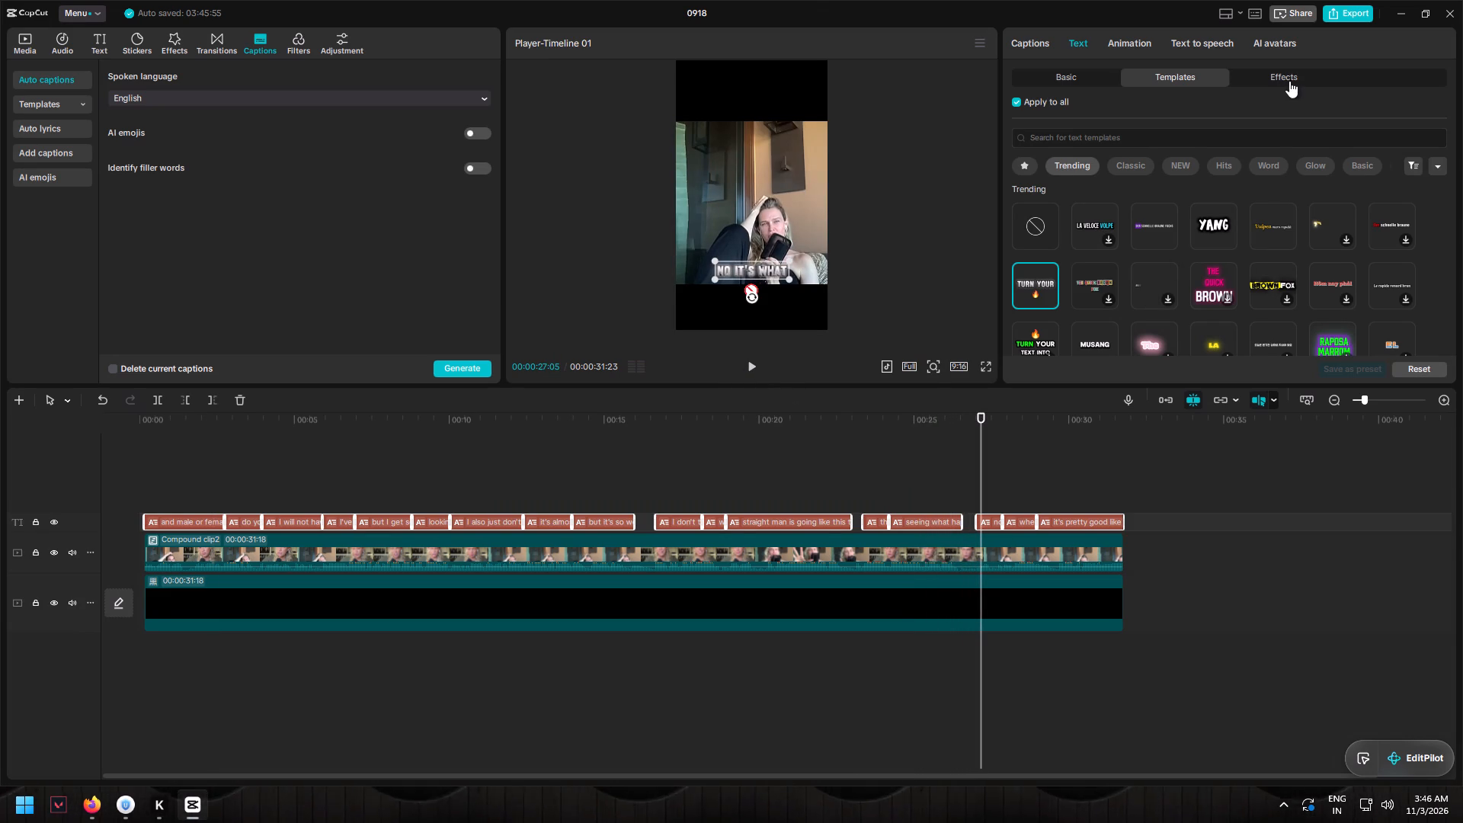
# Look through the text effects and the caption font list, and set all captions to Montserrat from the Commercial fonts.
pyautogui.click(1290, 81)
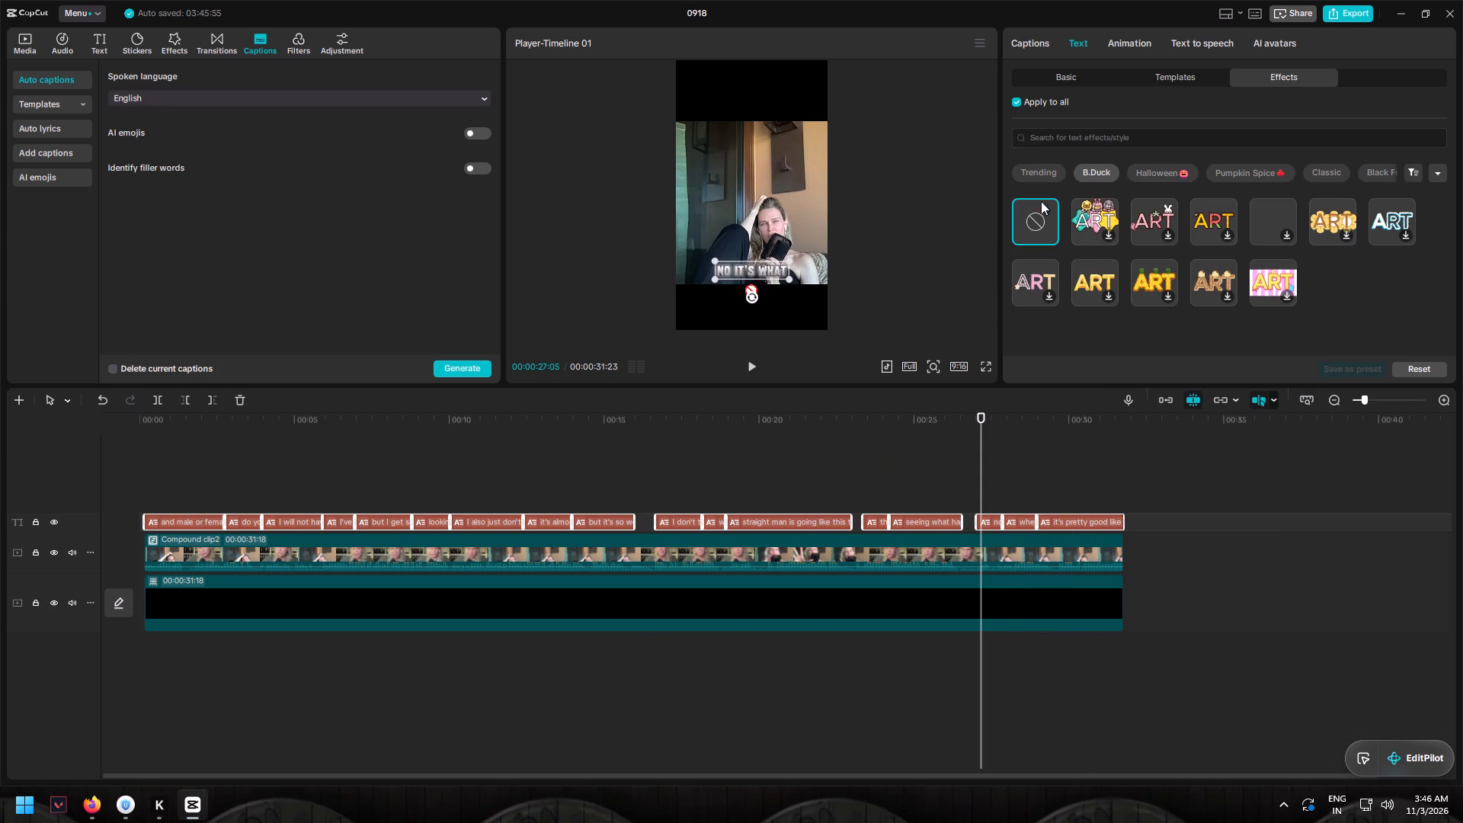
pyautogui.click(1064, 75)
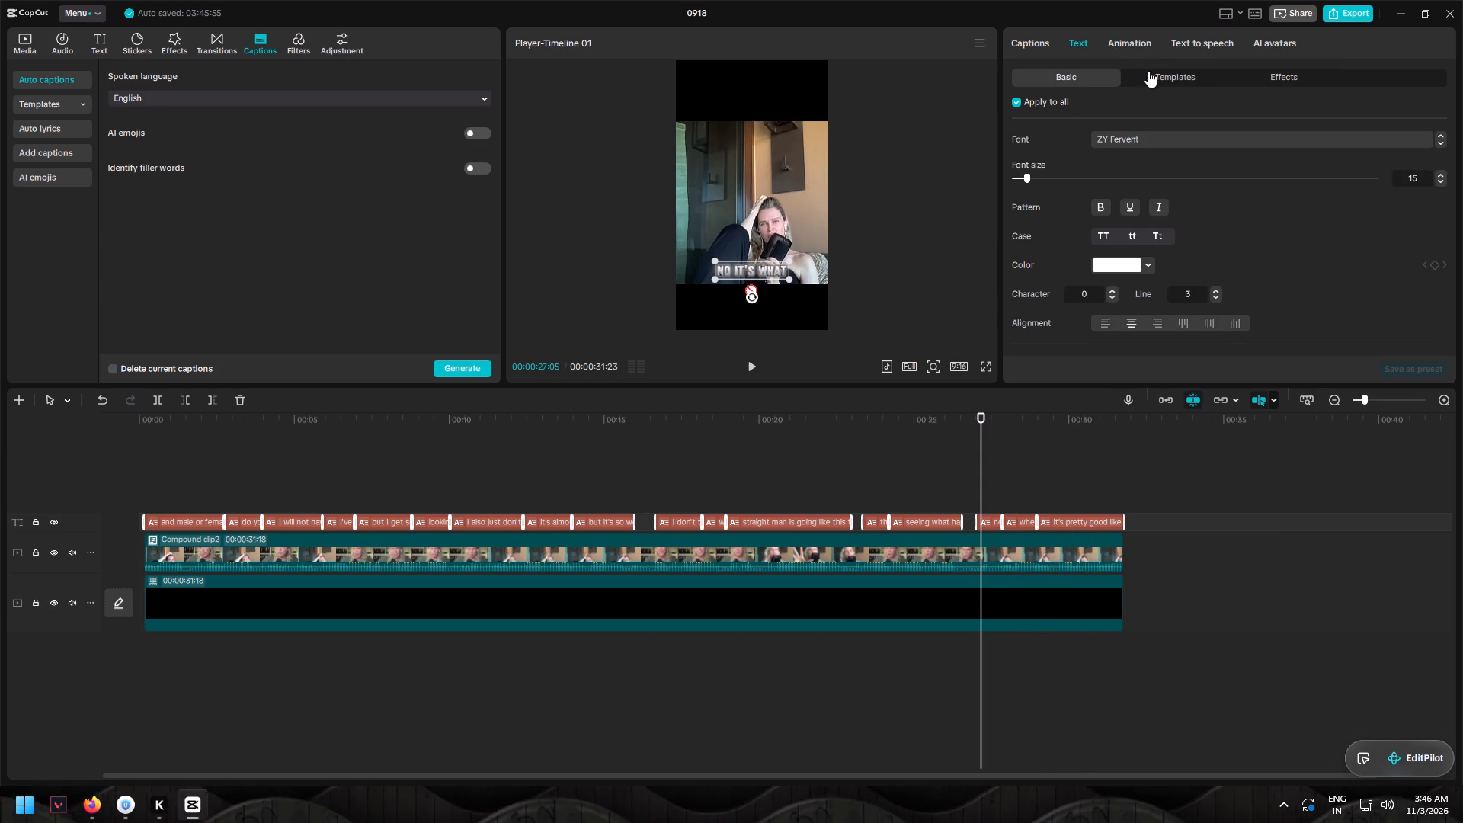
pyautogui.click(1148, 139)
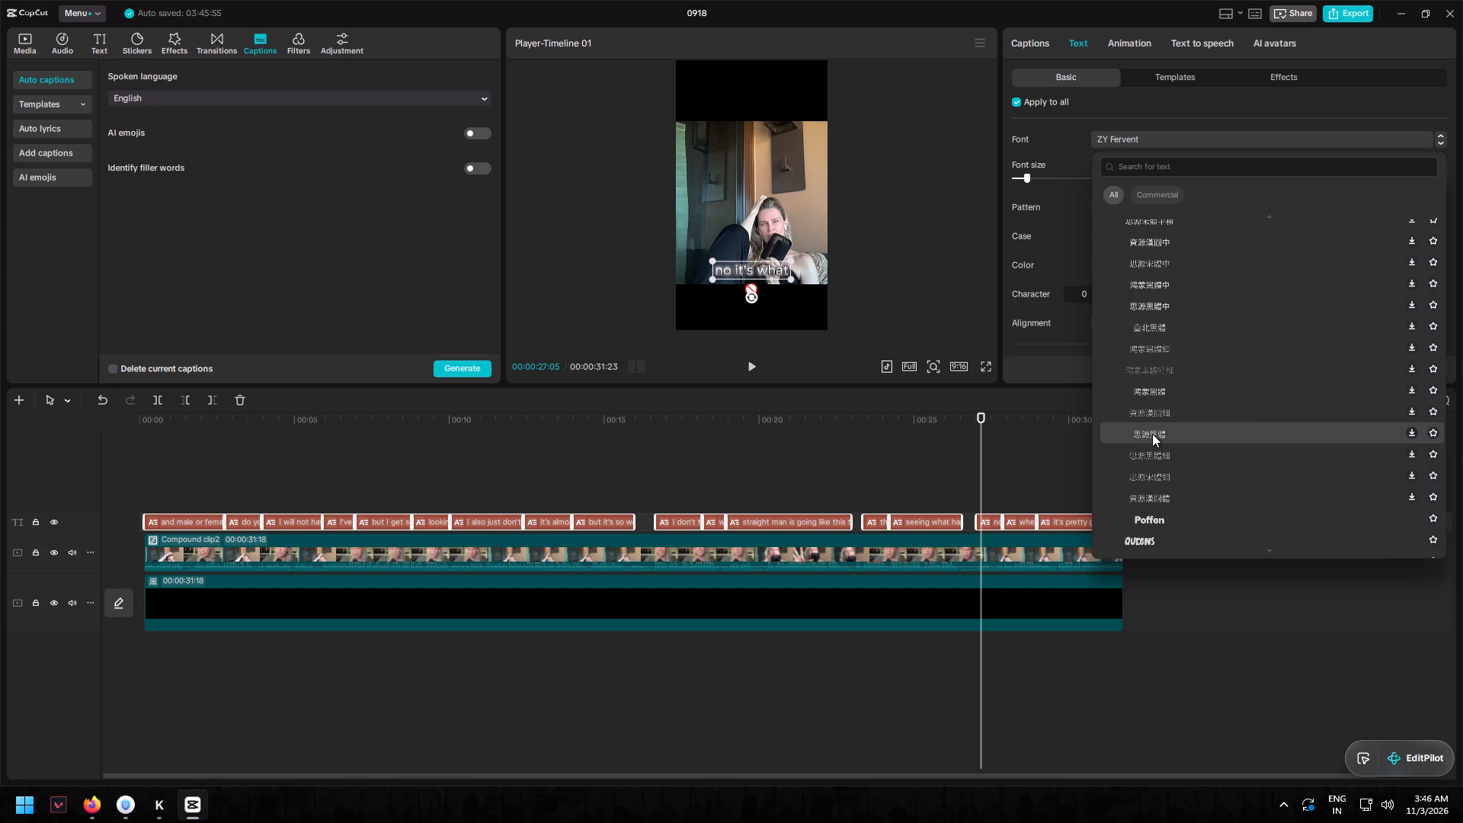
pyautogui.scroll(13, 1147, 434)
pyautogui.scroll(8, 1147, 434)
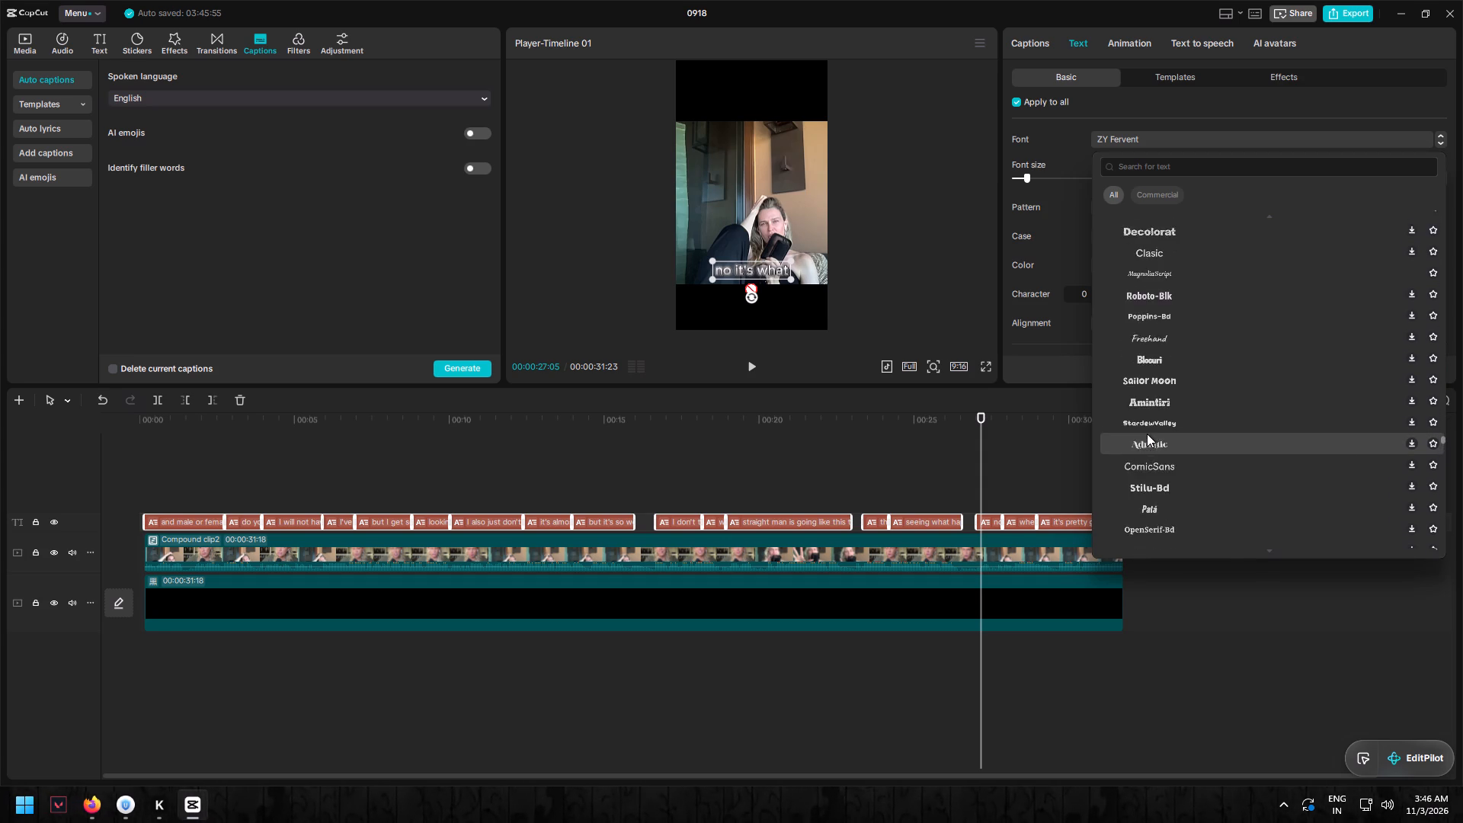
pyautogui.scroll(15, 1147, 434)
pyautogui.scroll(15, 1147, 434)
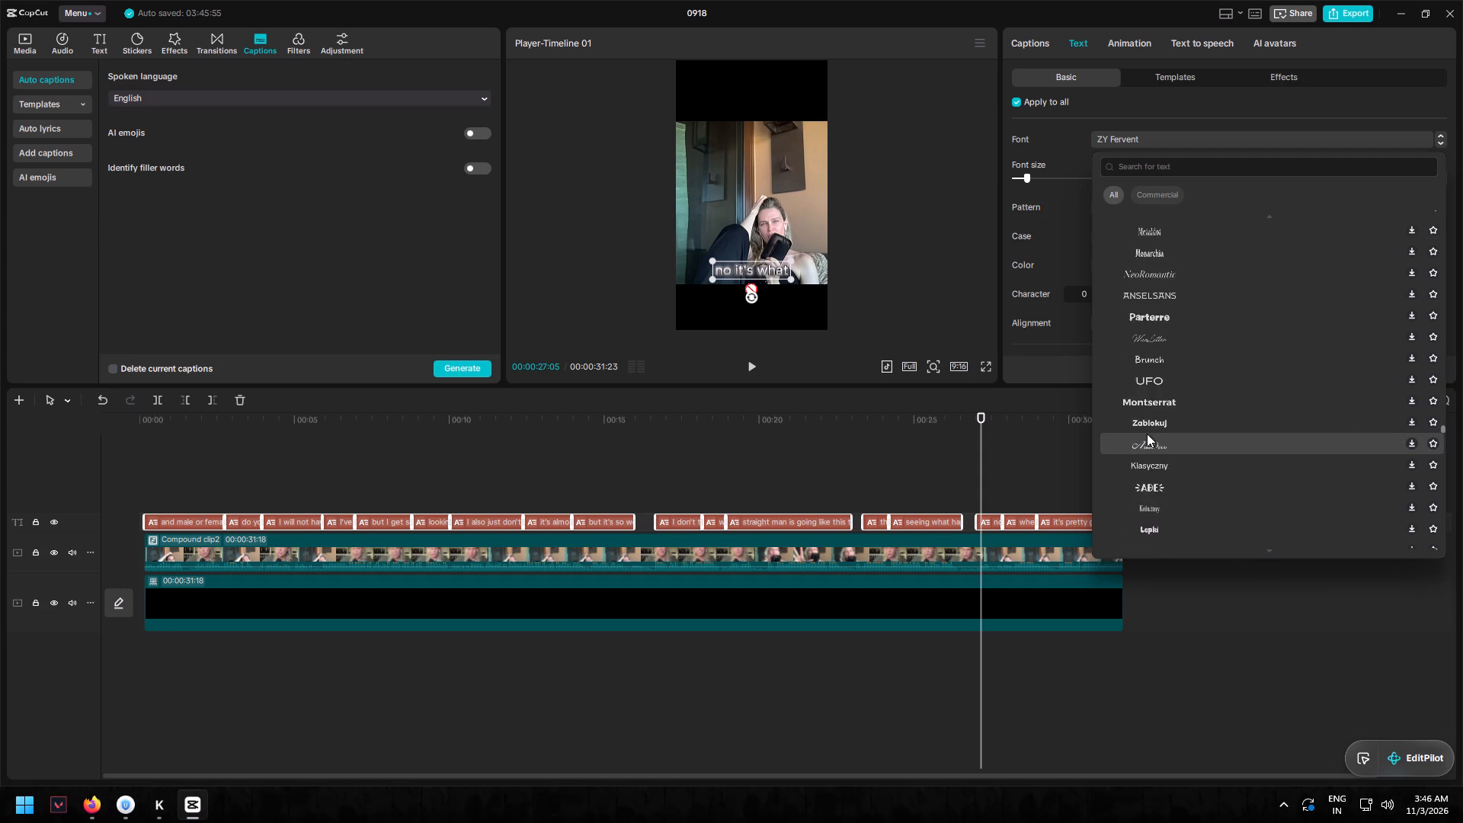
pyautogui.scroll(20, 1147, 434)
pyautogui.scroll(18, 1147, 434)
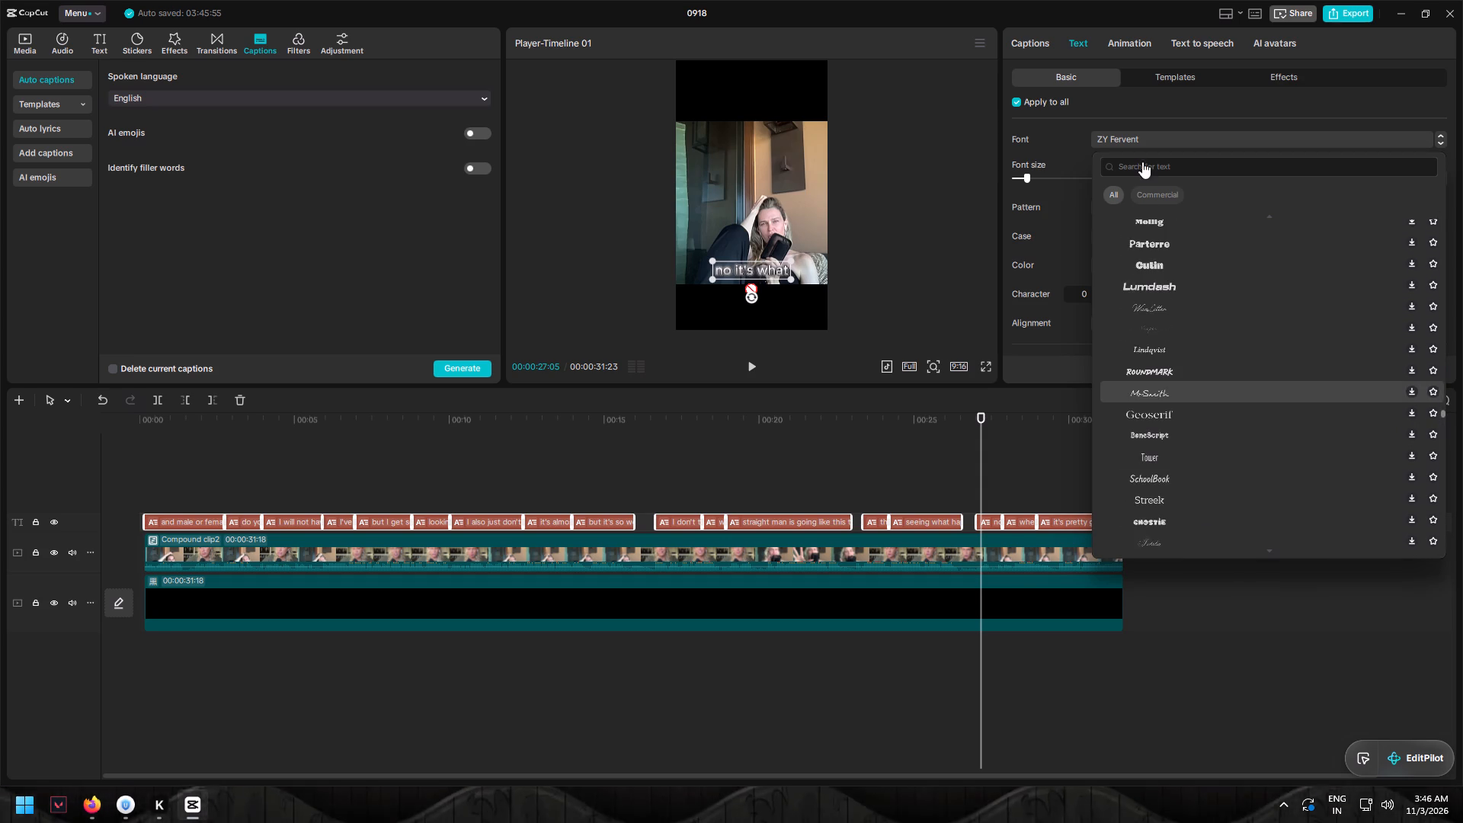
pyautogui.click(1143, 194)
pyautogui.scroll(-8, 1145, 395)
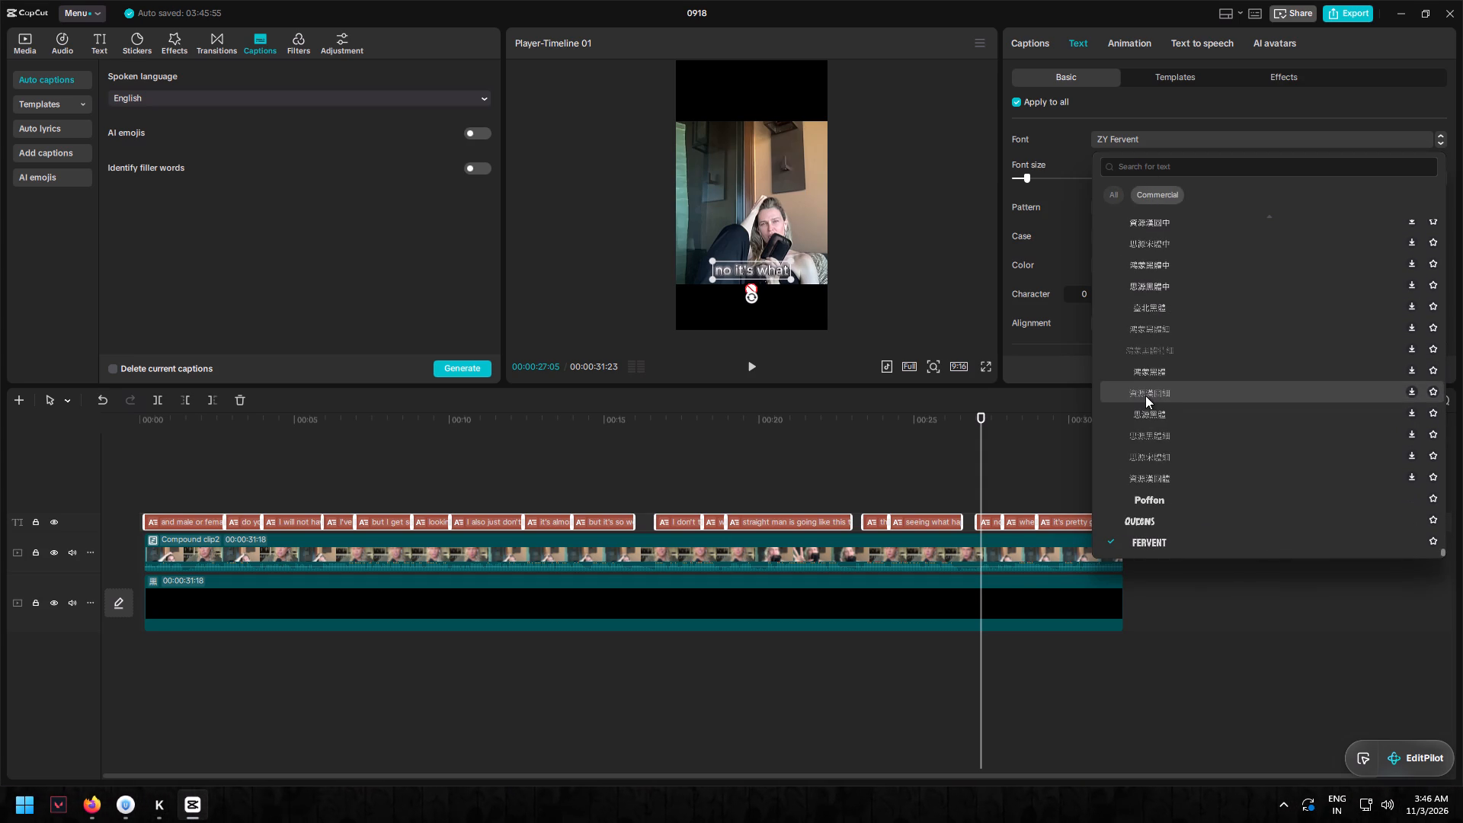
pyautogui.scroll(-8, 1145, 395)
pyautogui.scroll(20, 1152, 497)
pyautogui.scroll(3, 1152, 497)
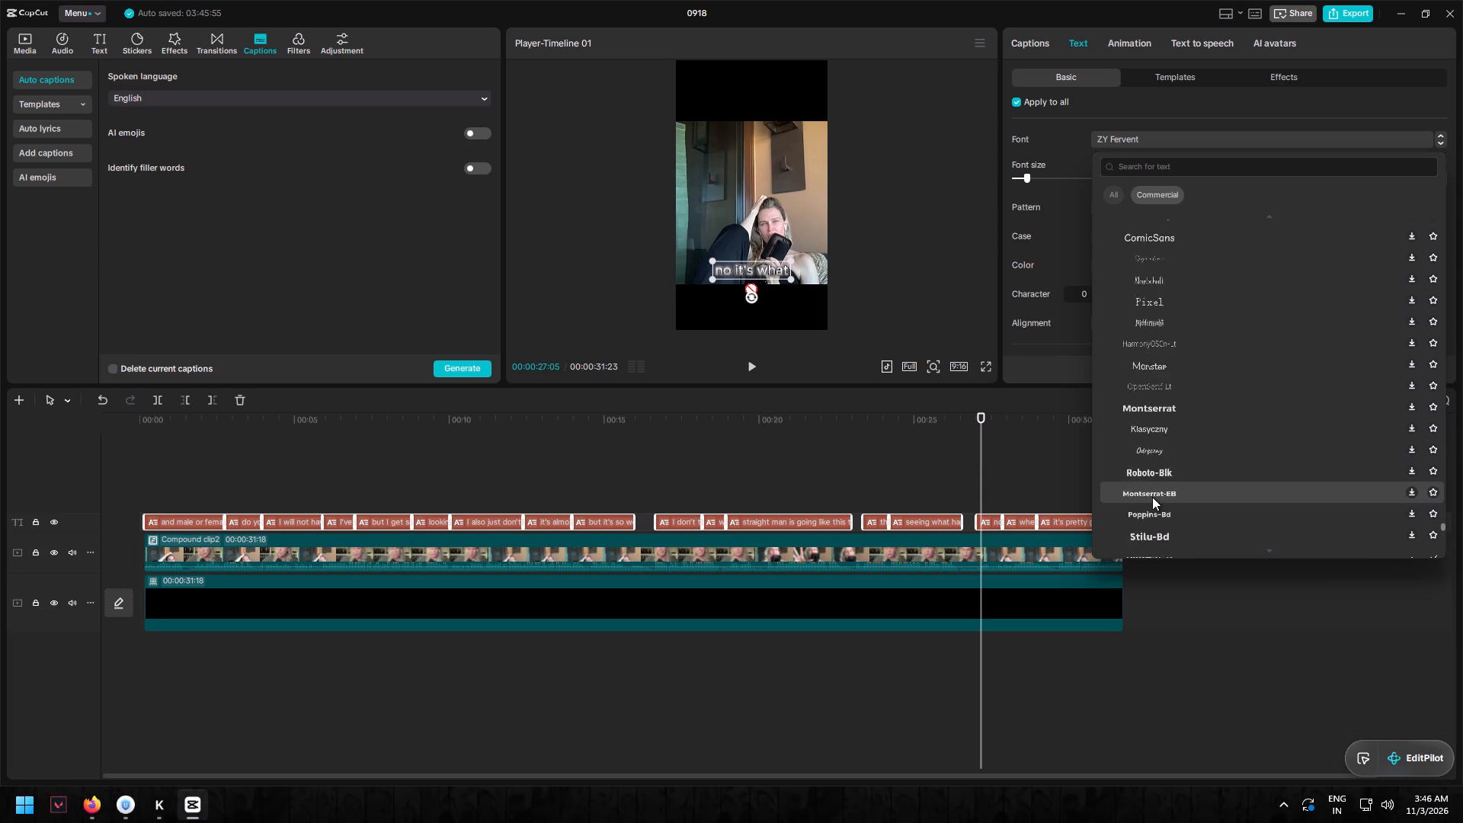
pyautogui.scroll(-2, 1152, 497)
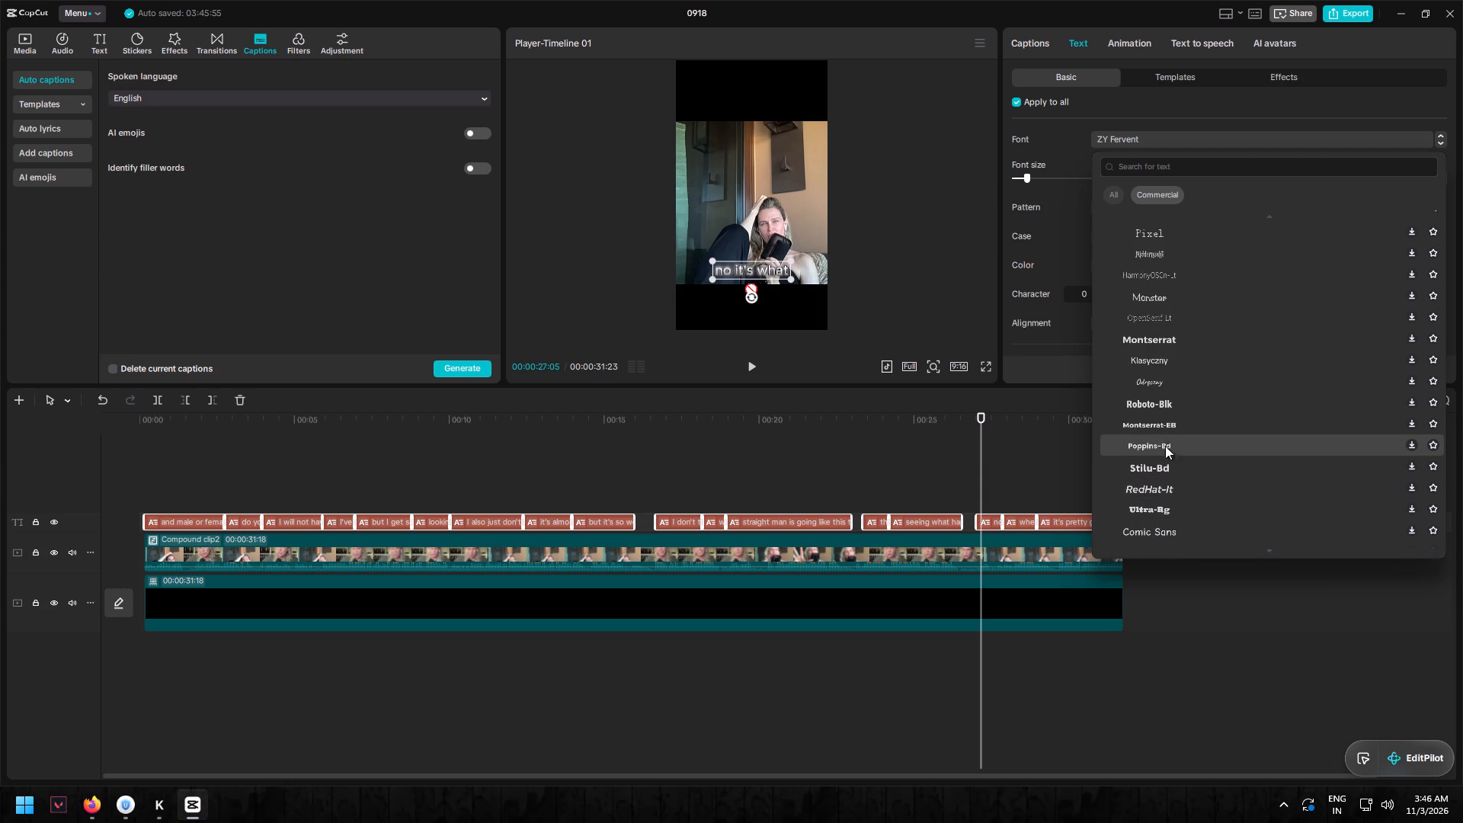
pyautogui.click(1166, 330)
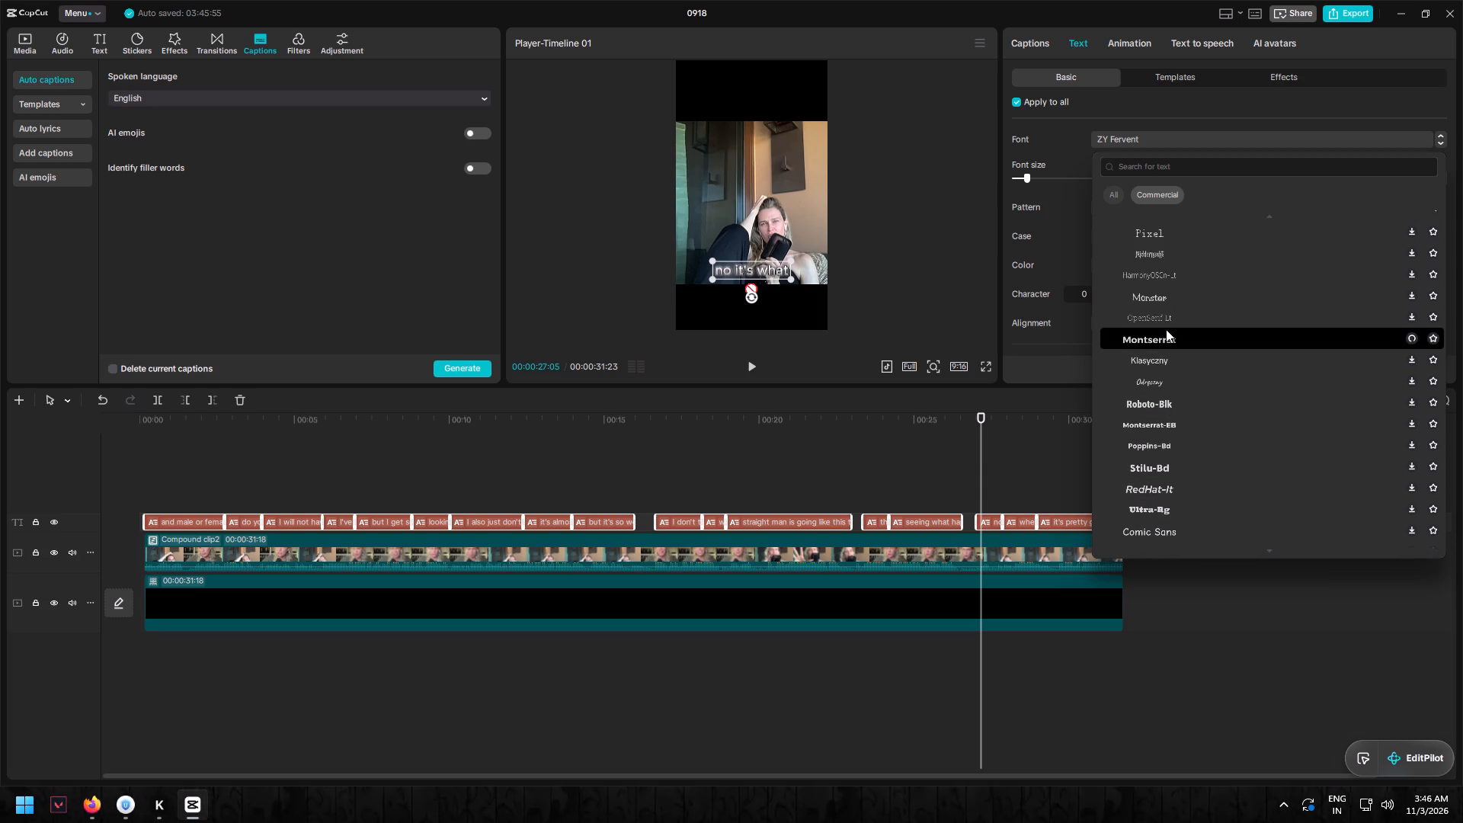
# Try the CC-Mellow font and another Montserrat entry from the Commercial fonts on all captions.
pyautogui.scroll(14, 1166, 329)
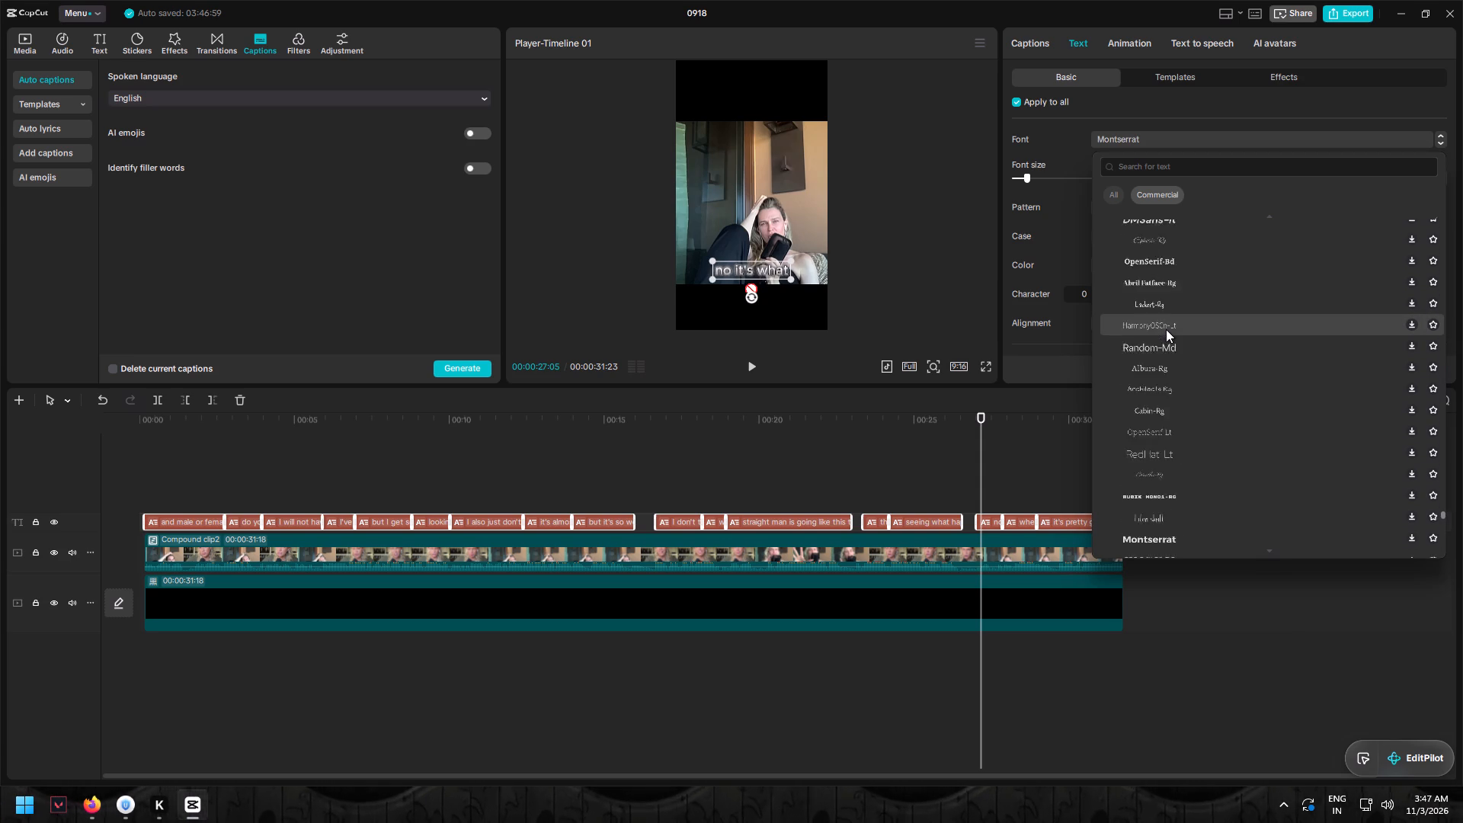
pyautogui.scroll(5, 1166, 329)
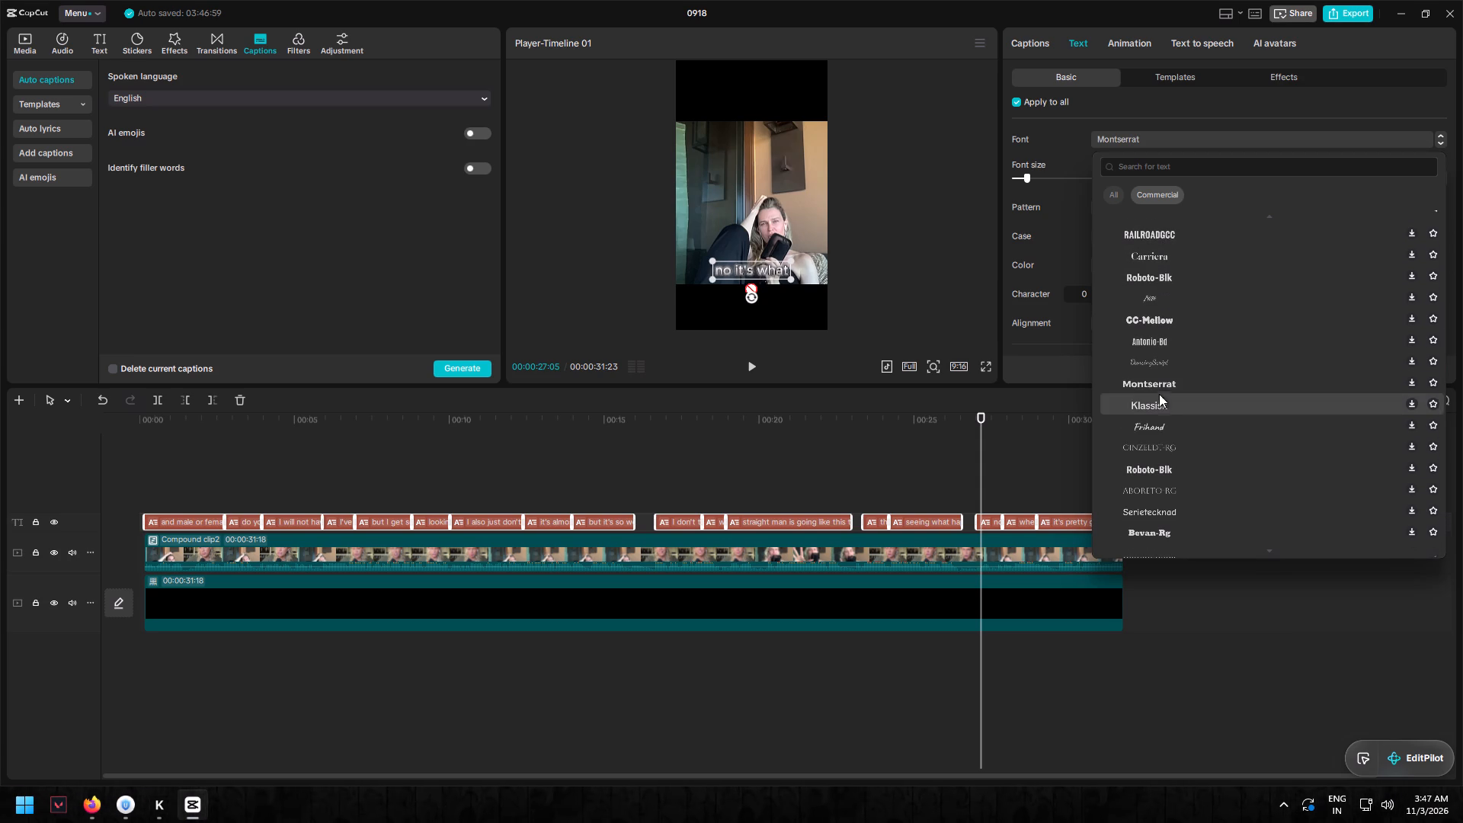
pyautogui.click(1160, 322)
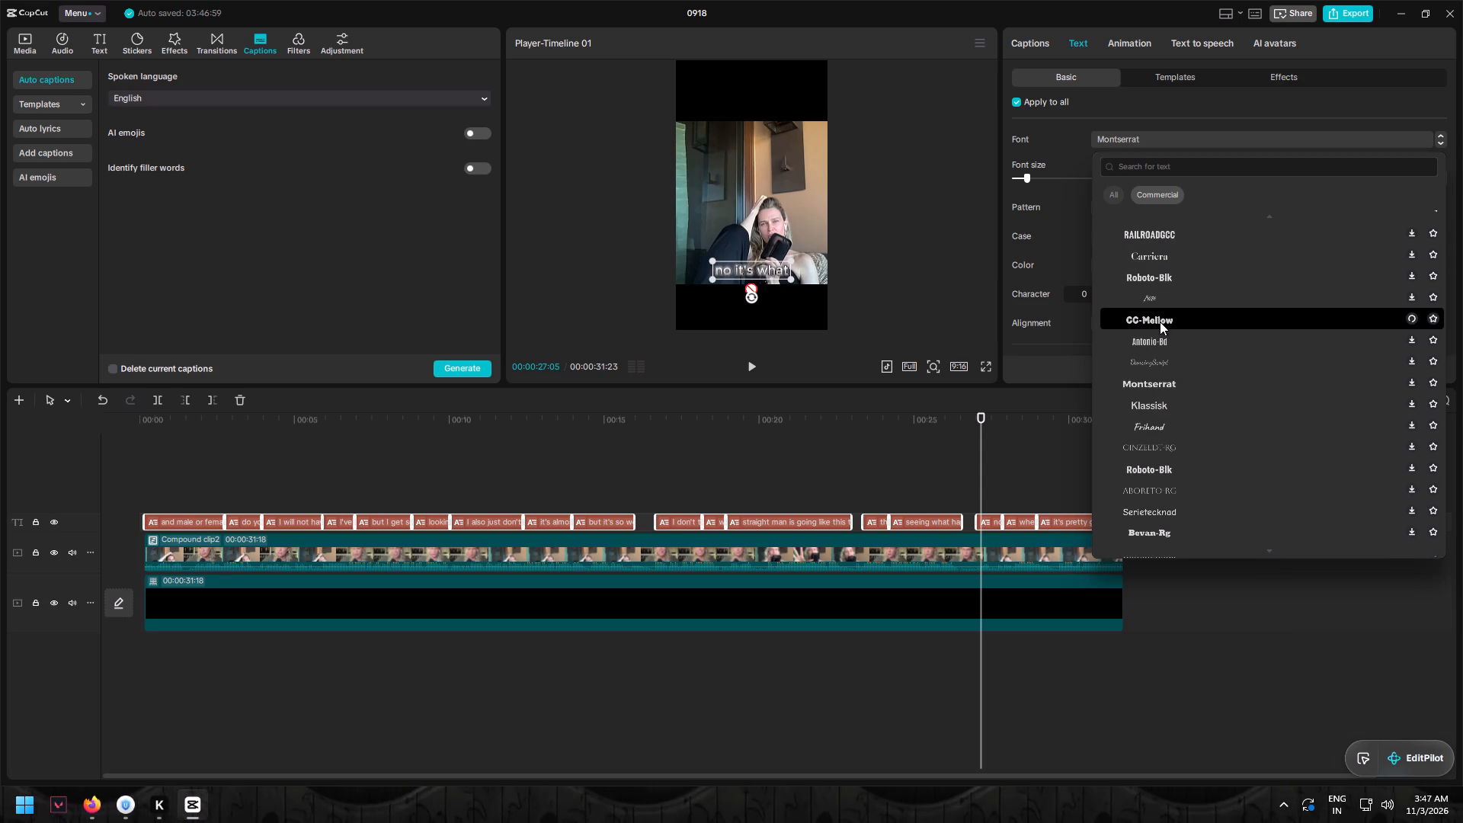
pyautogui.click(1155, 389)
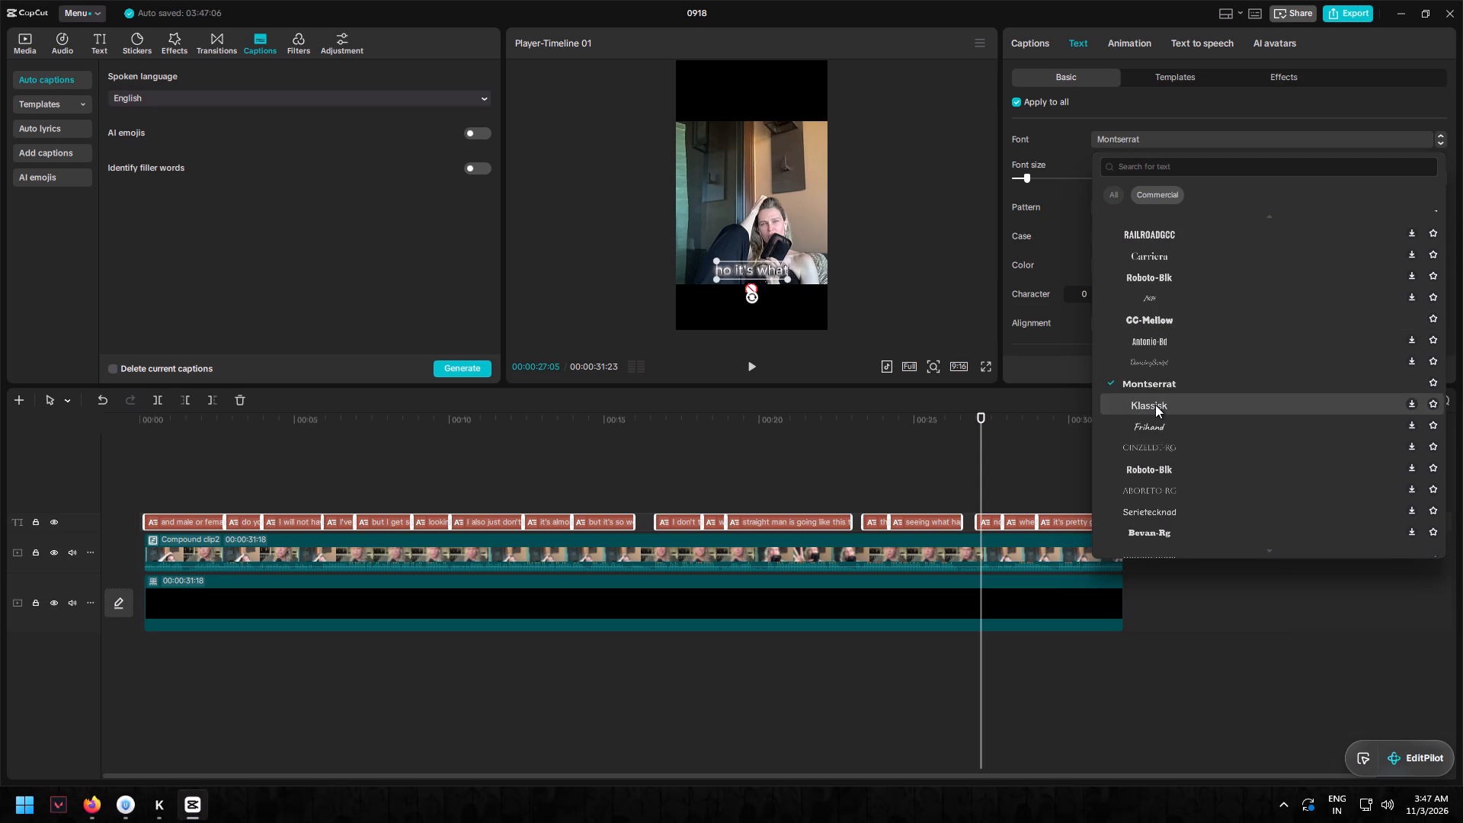
# Set the font of all captions to Poppins-Bd from the Presets group of the Commercial fonts.
pyautogui.scroll(10, 1155, 405)
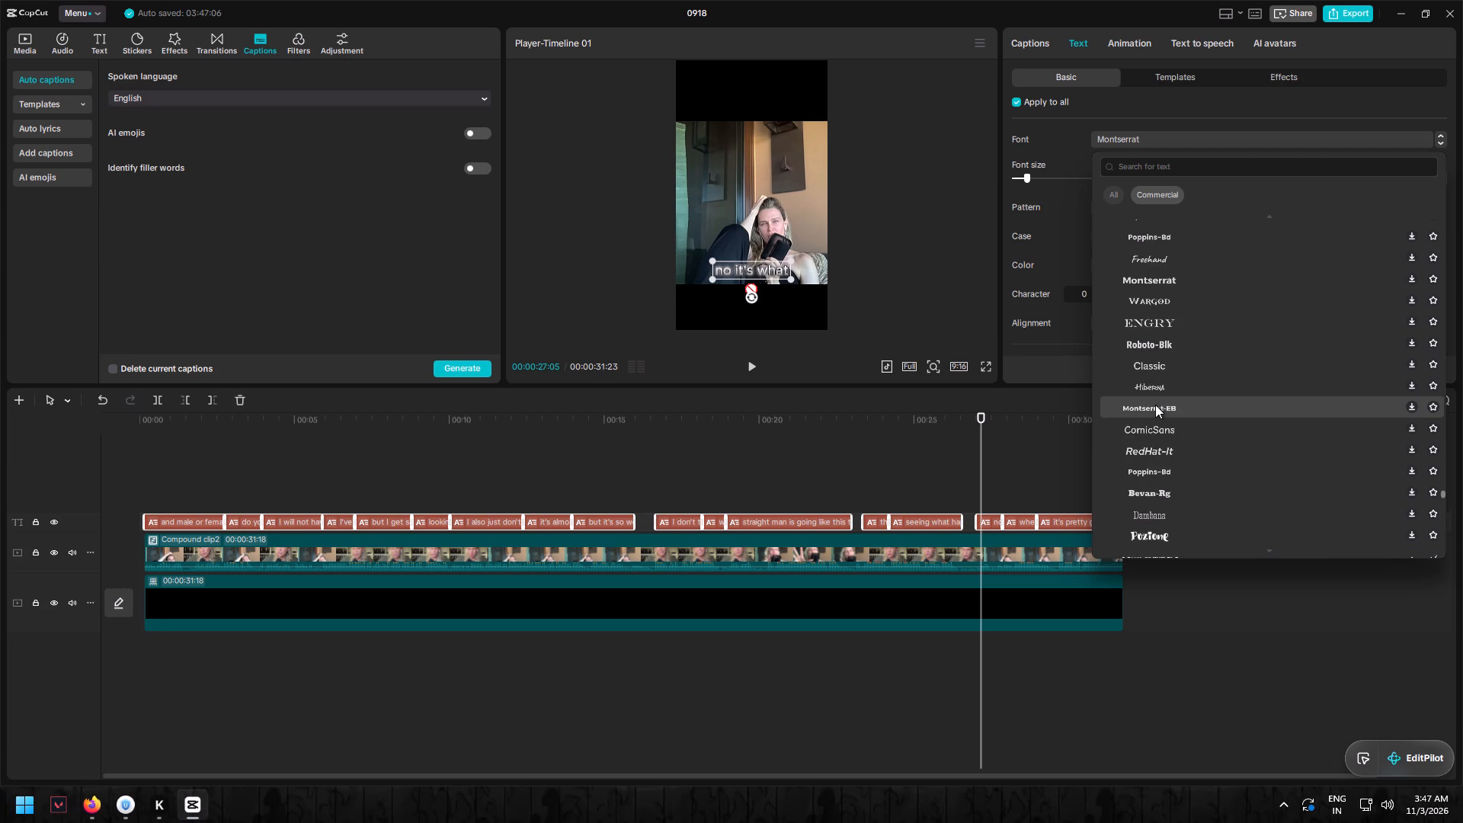
pyautogui.scroll(9, 1131, 424)
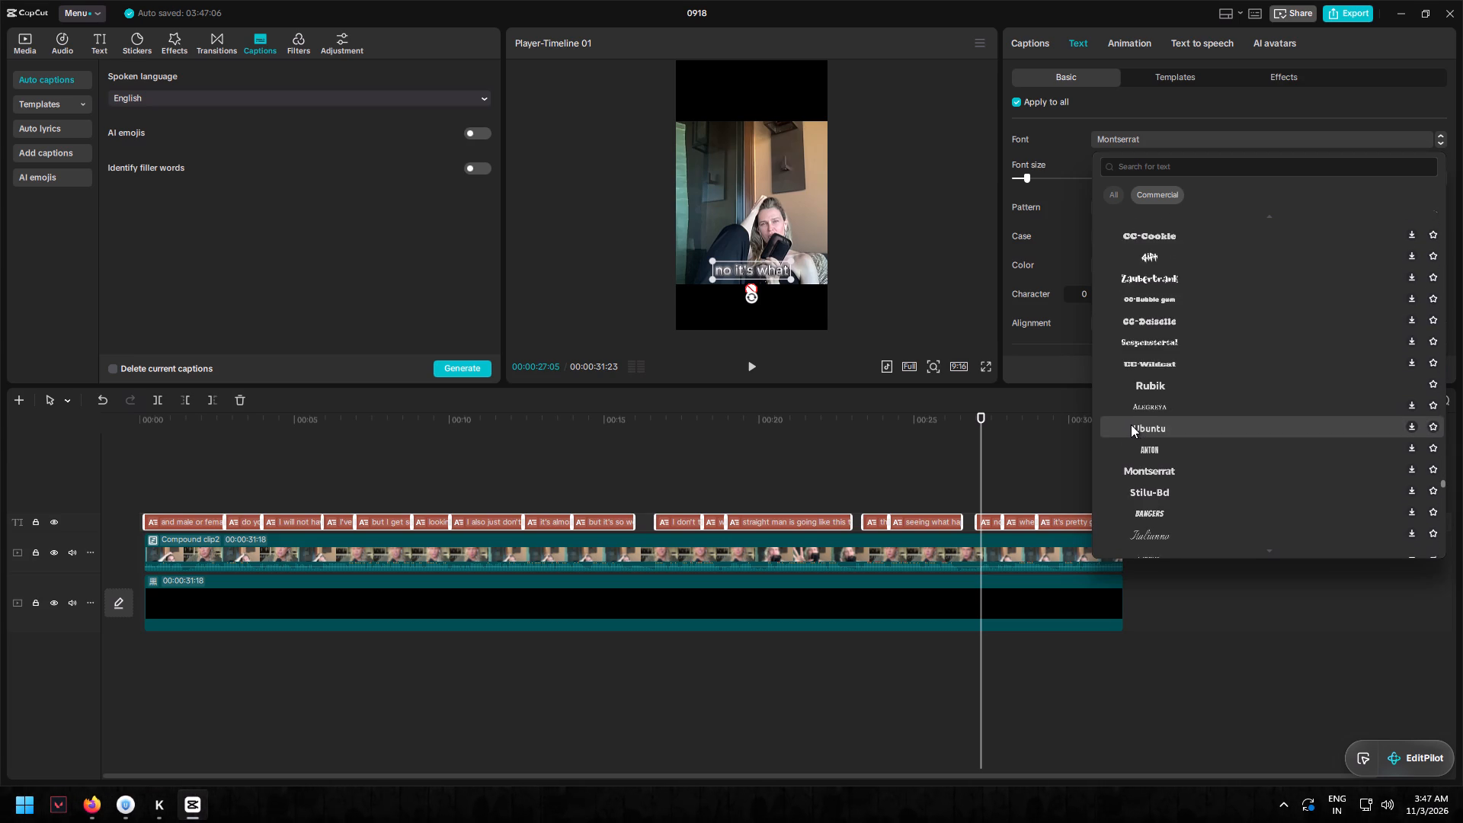
pyautogui.scroll(3, 1131, 424)
pyautogui.scroll(19, 1131, 424)
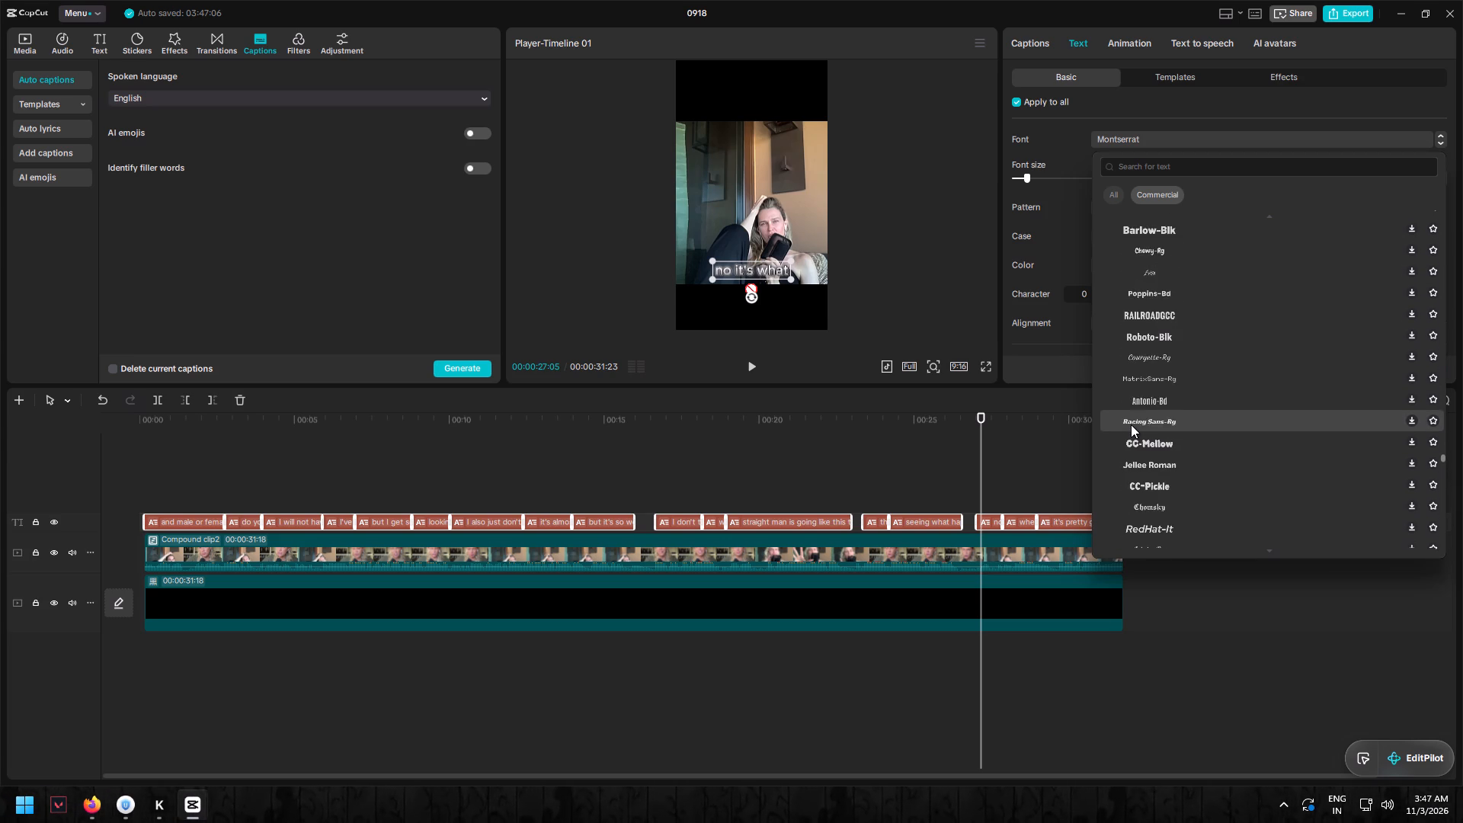
pyautogui.scroll(17, 1131, 424)
pyautogui.scroll(8, 1131, 424)
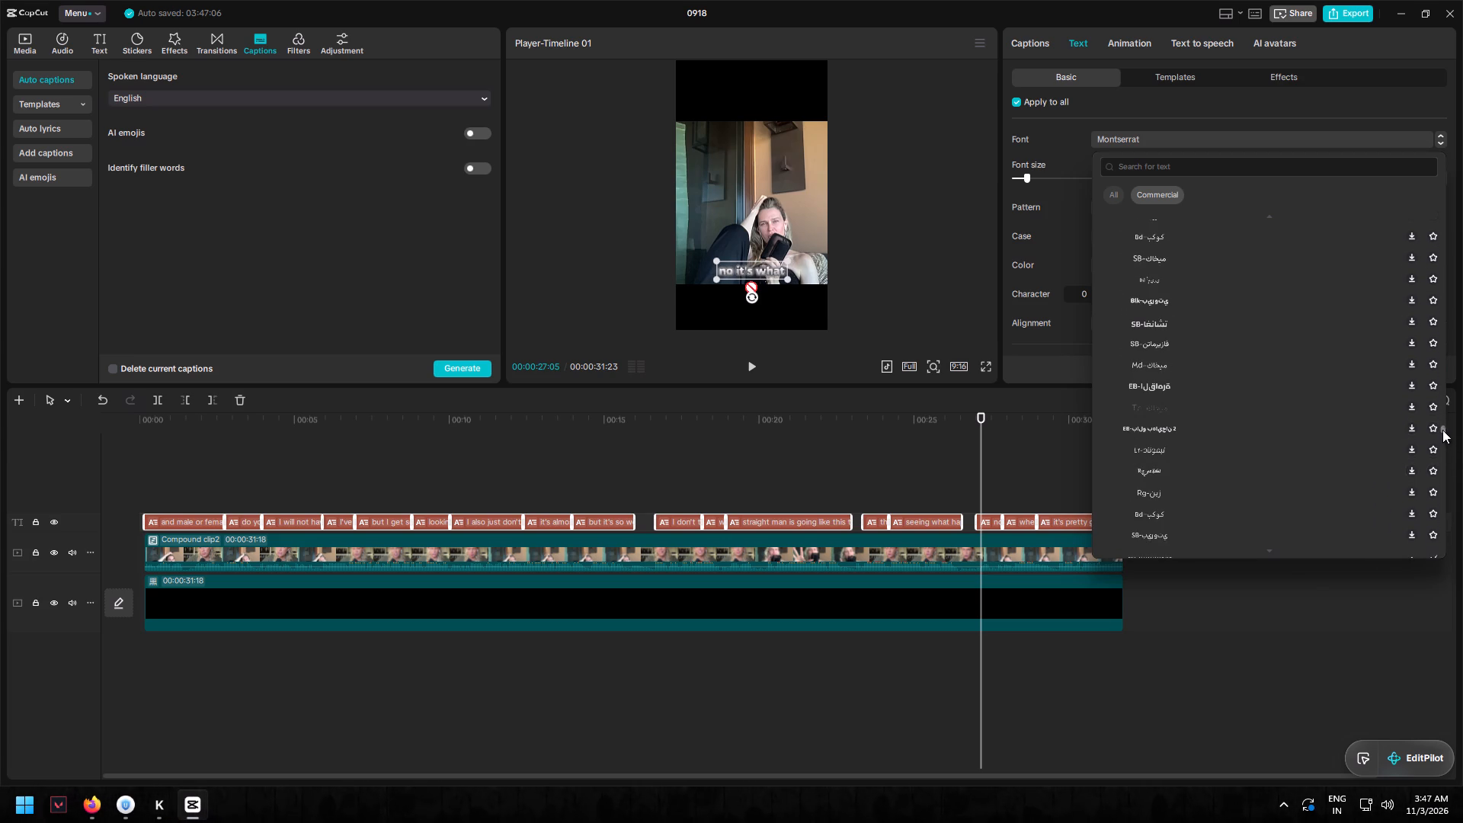
pyautogui.moveTo(1444, 429); pyautogui.dragTo(1440, 191)
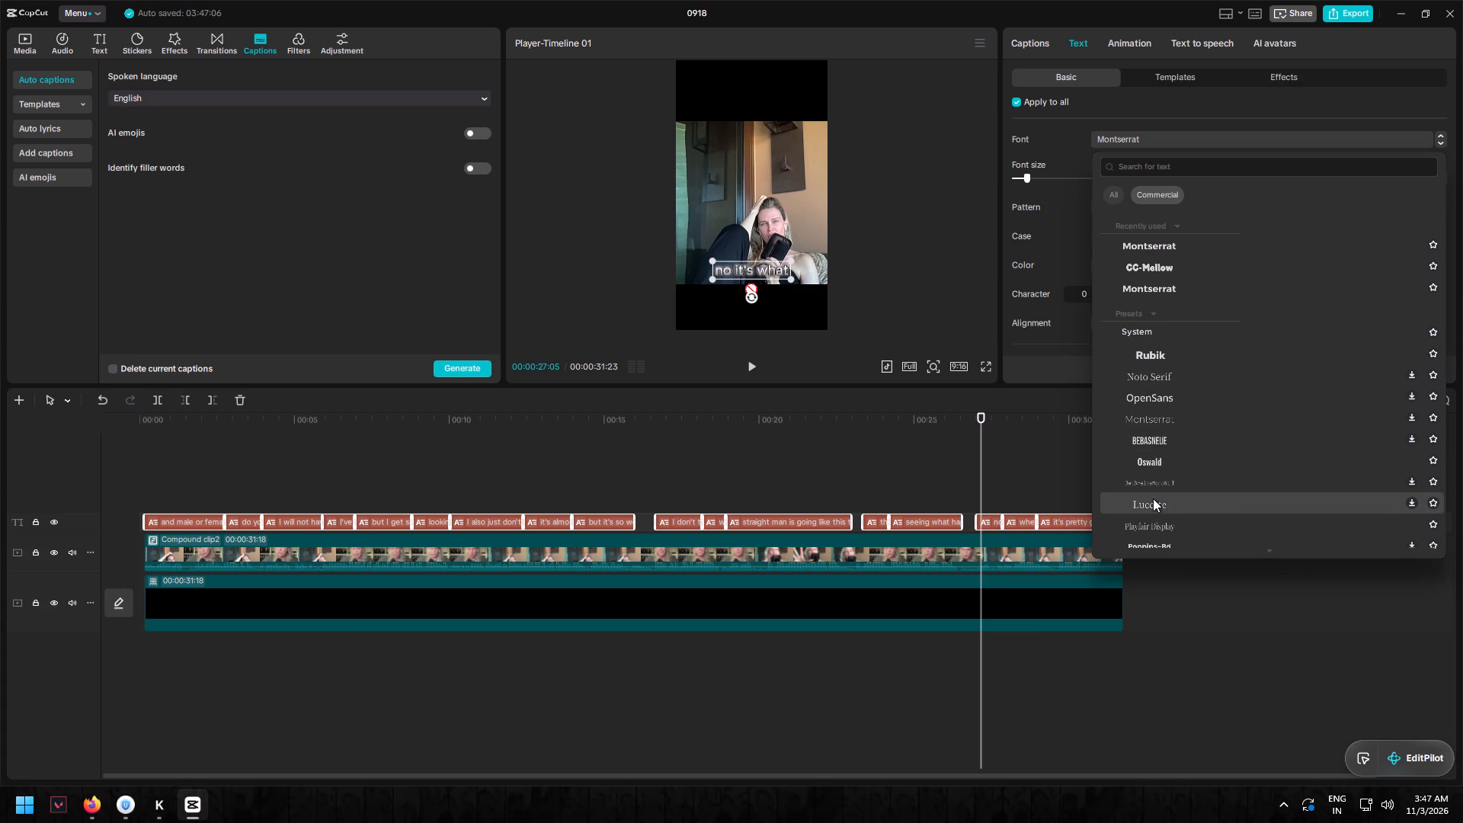
pyautogui.scroll(-1, 1153, 498)
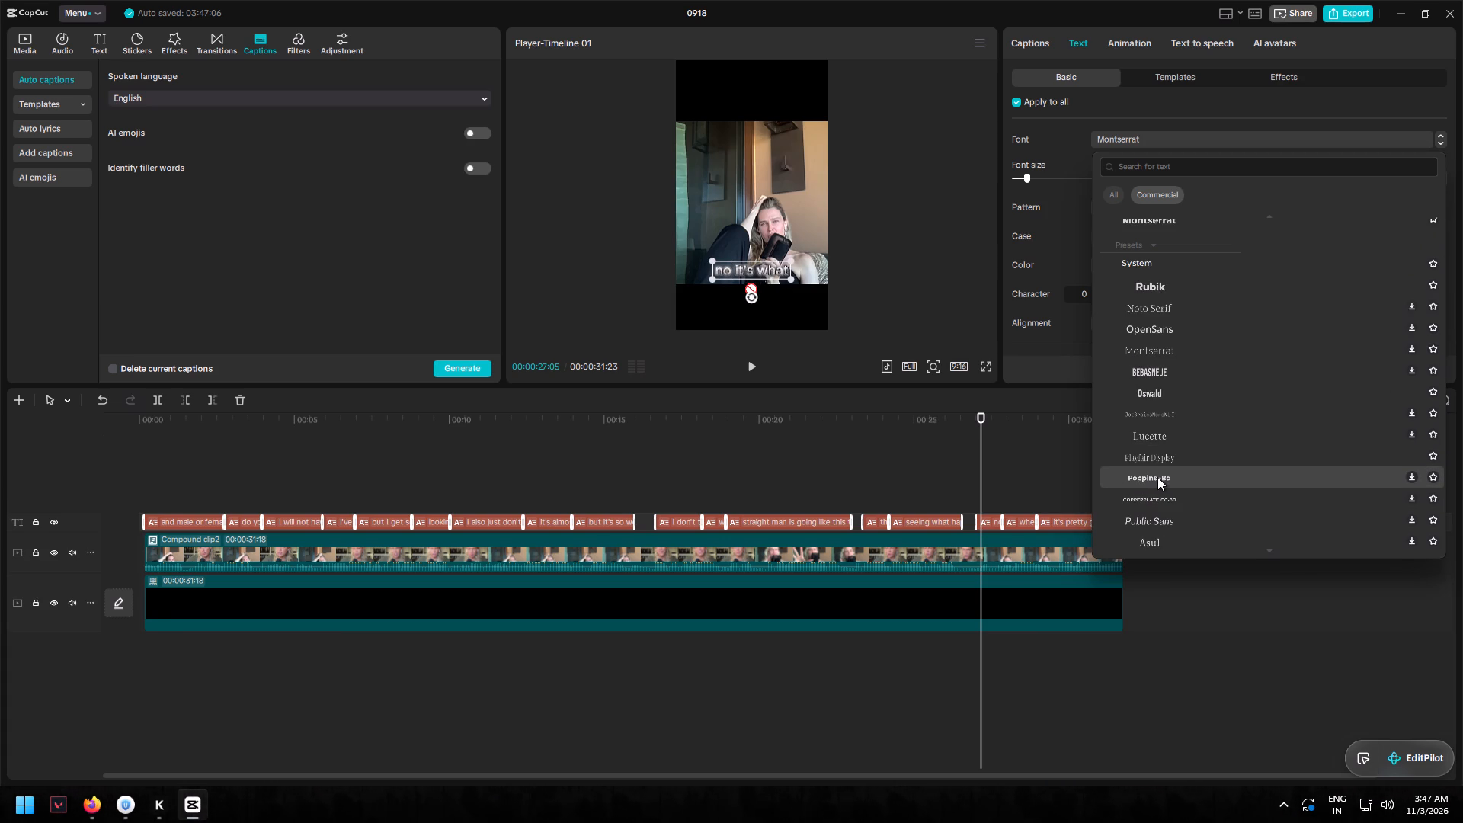
pyautogui.click(1167, 486)
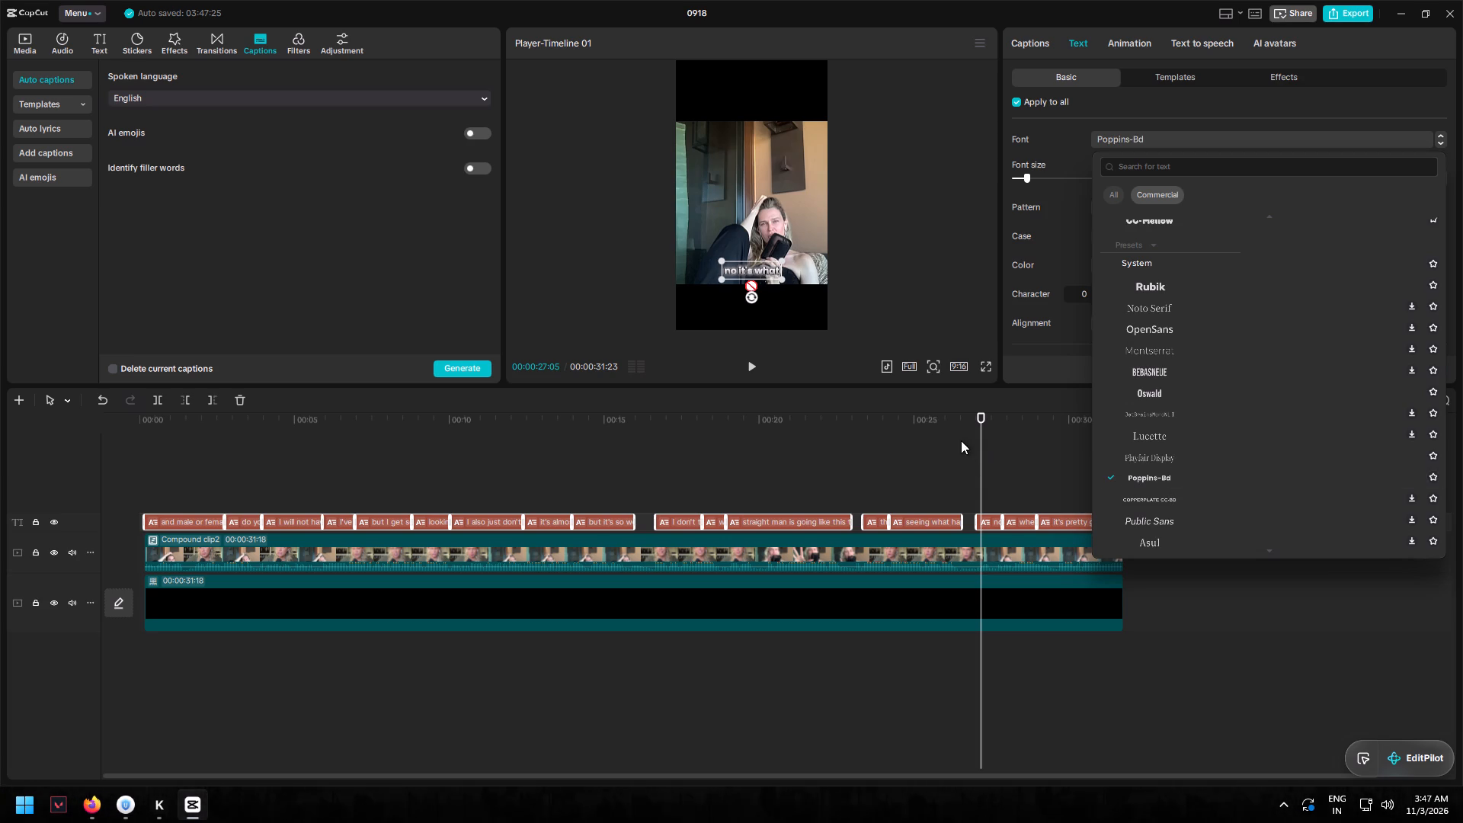
# Play a short stretch of the video and view it in full screen to check the Poppins-Bd captions.
pyautogui.click(902, 410)
pyautogui.click(753, 362)
pyautogui.click(753, 362)
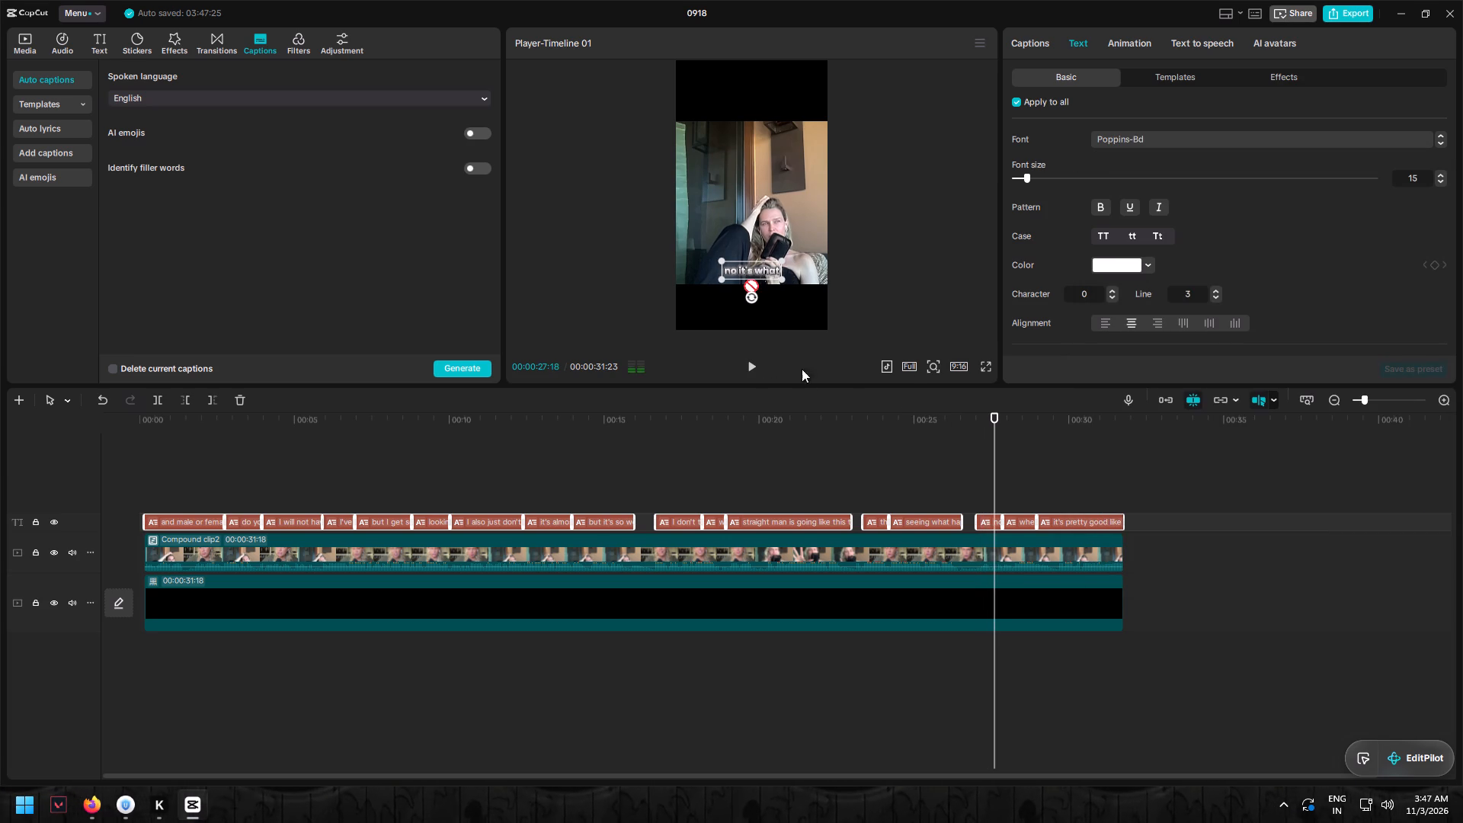
pyautogui.click(997, 361)
pyautogui.click(984, 368)
pyautogui.click(928, 748)
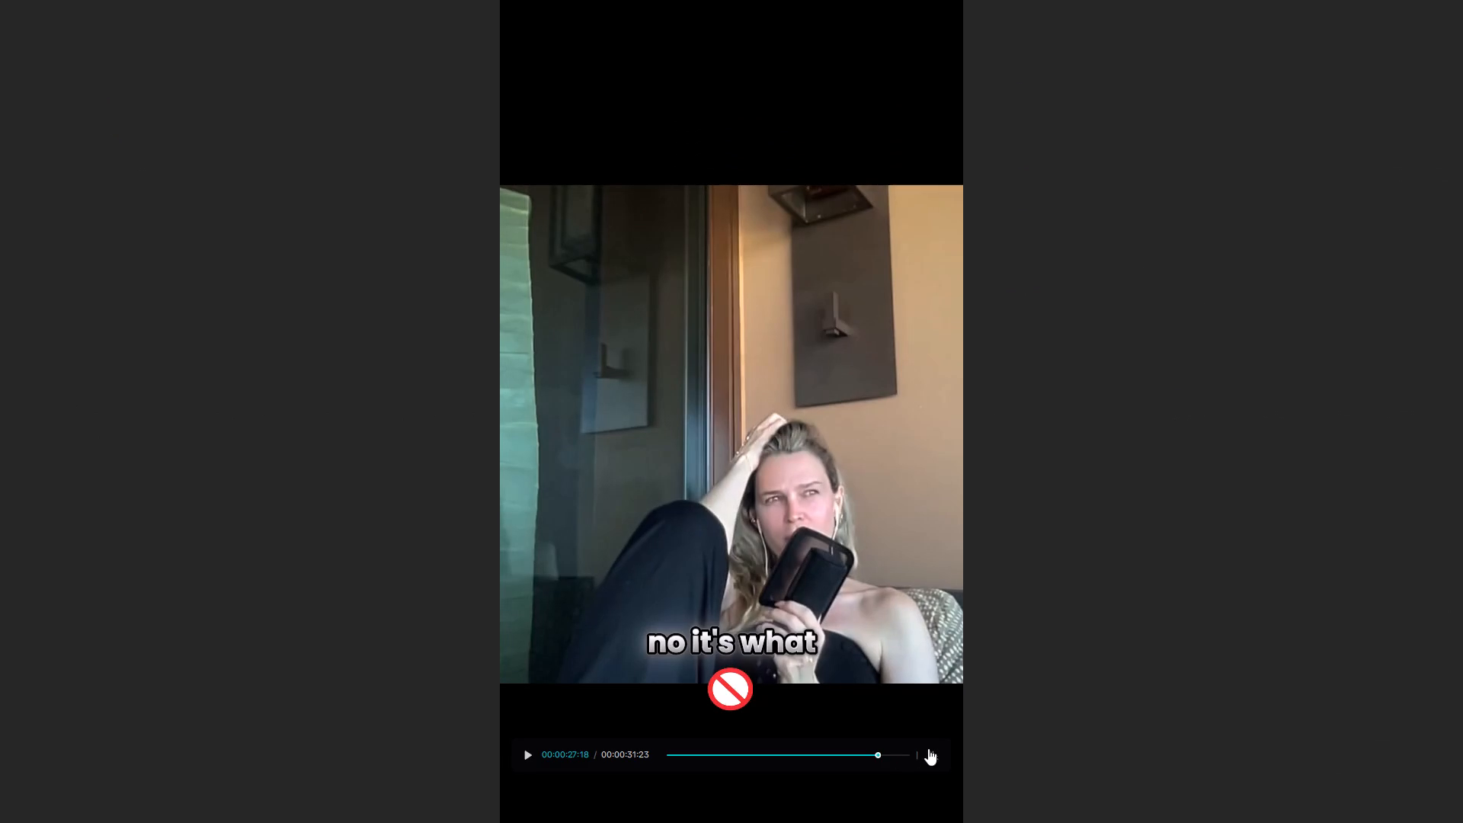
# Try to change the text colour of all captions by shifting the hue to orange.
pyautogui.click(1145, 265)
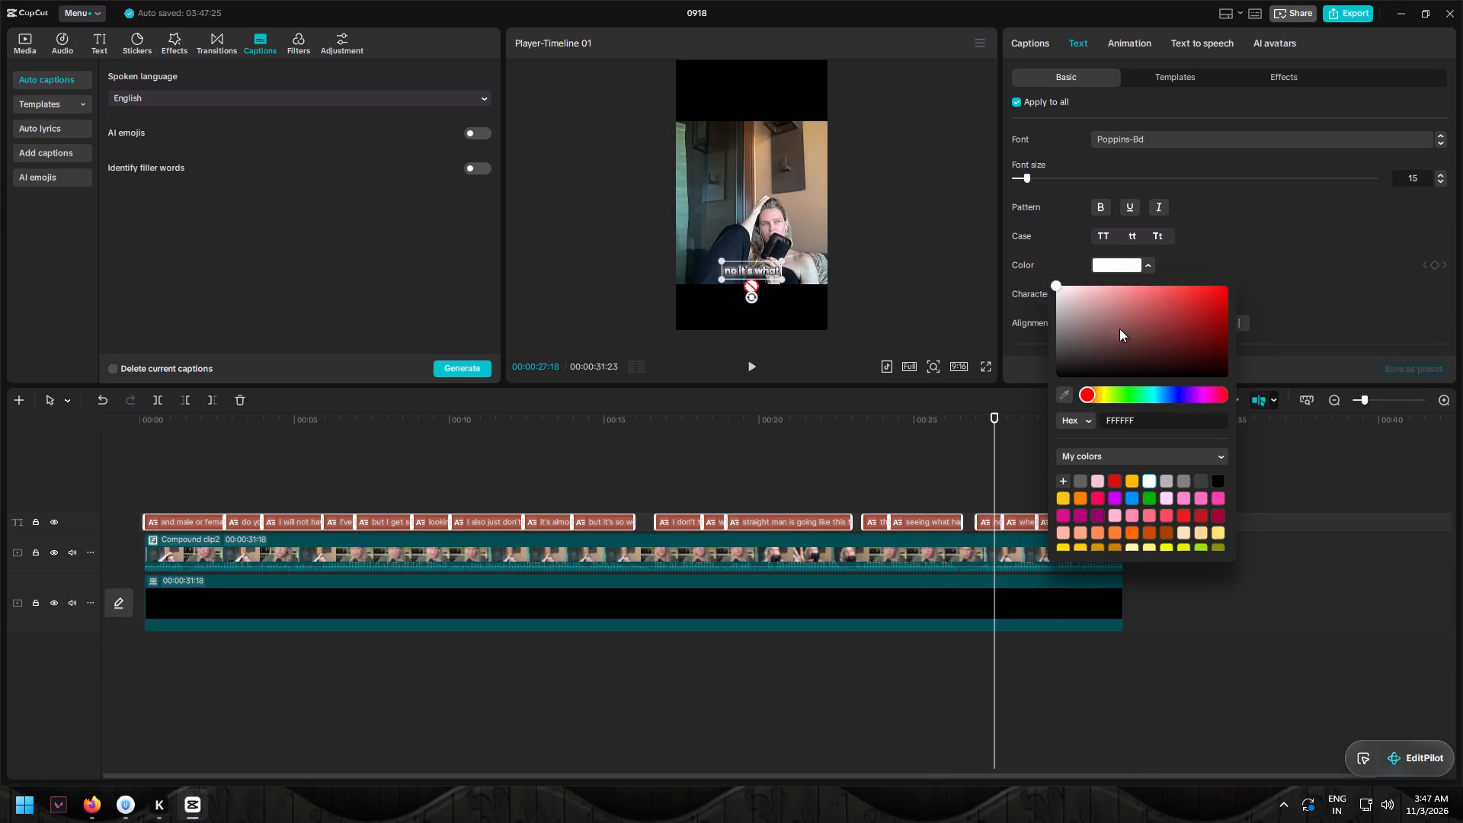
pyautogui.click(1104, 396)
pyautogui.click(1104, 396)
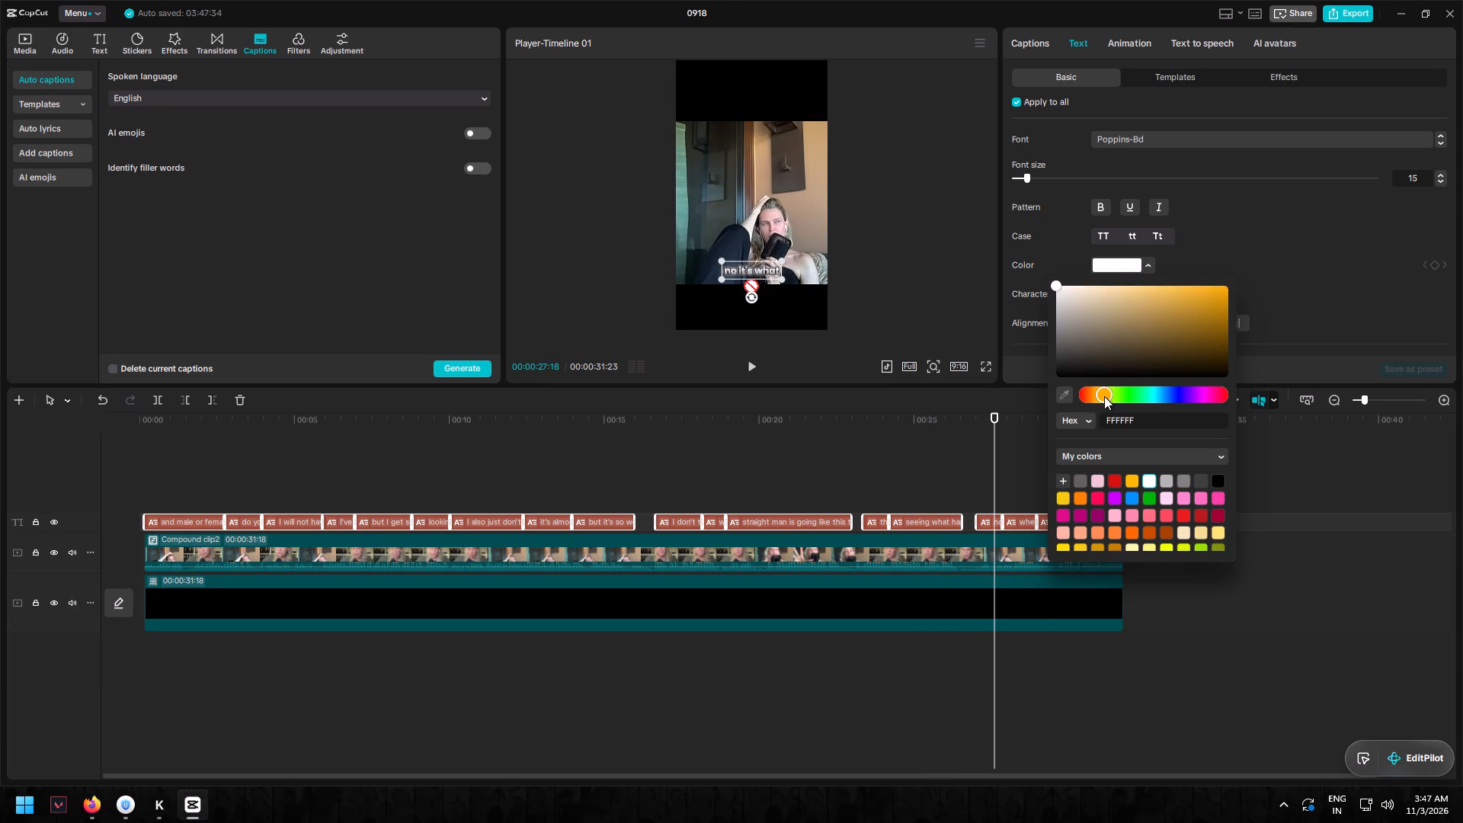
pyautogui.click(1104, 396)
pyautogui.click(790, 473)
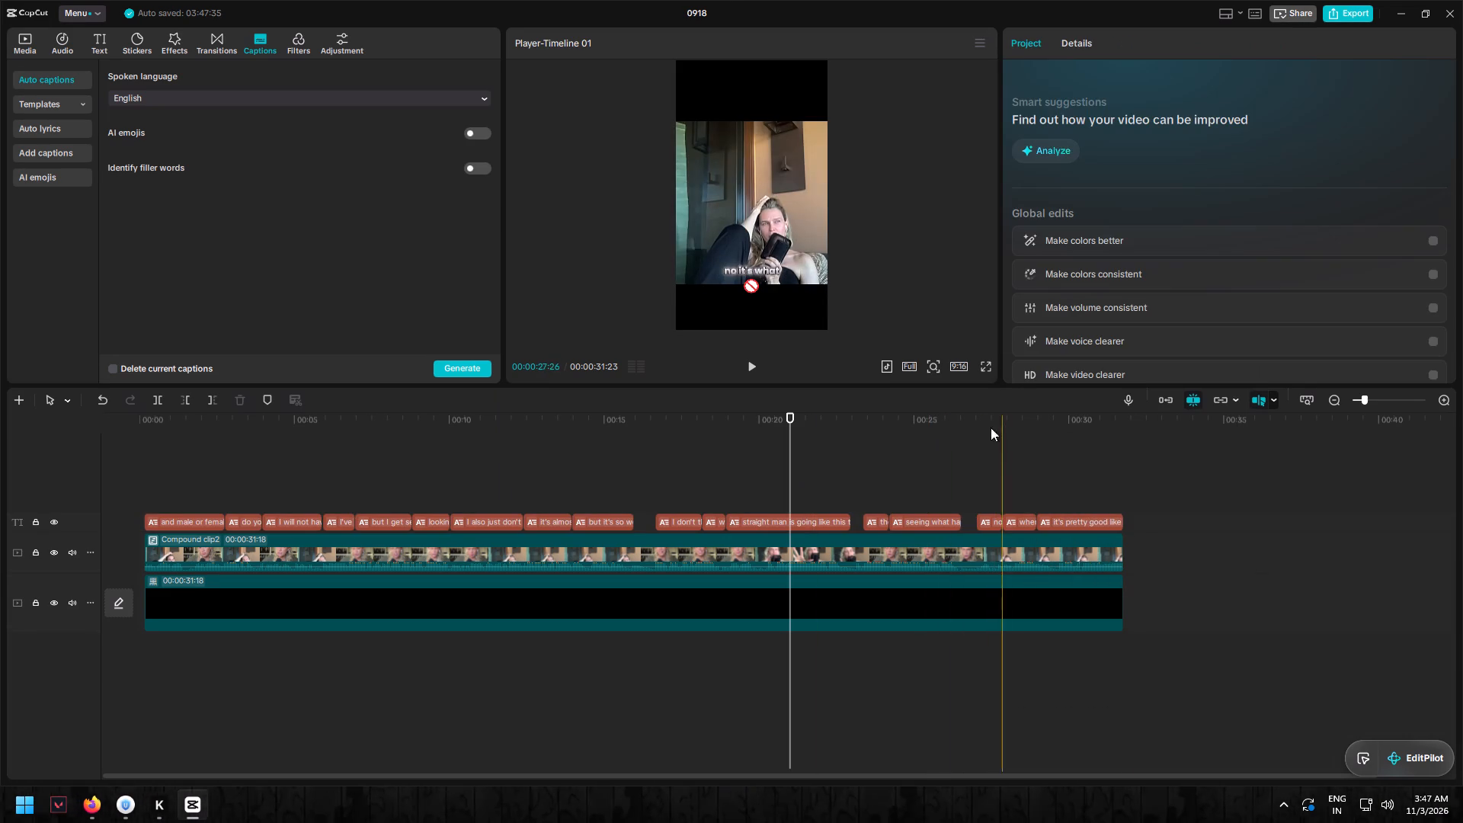
# Return to the start of the timeline and play the opening to check the captions.
pyautogui.moveTo(788, 422); pyautogui.dragTo(107, 413)
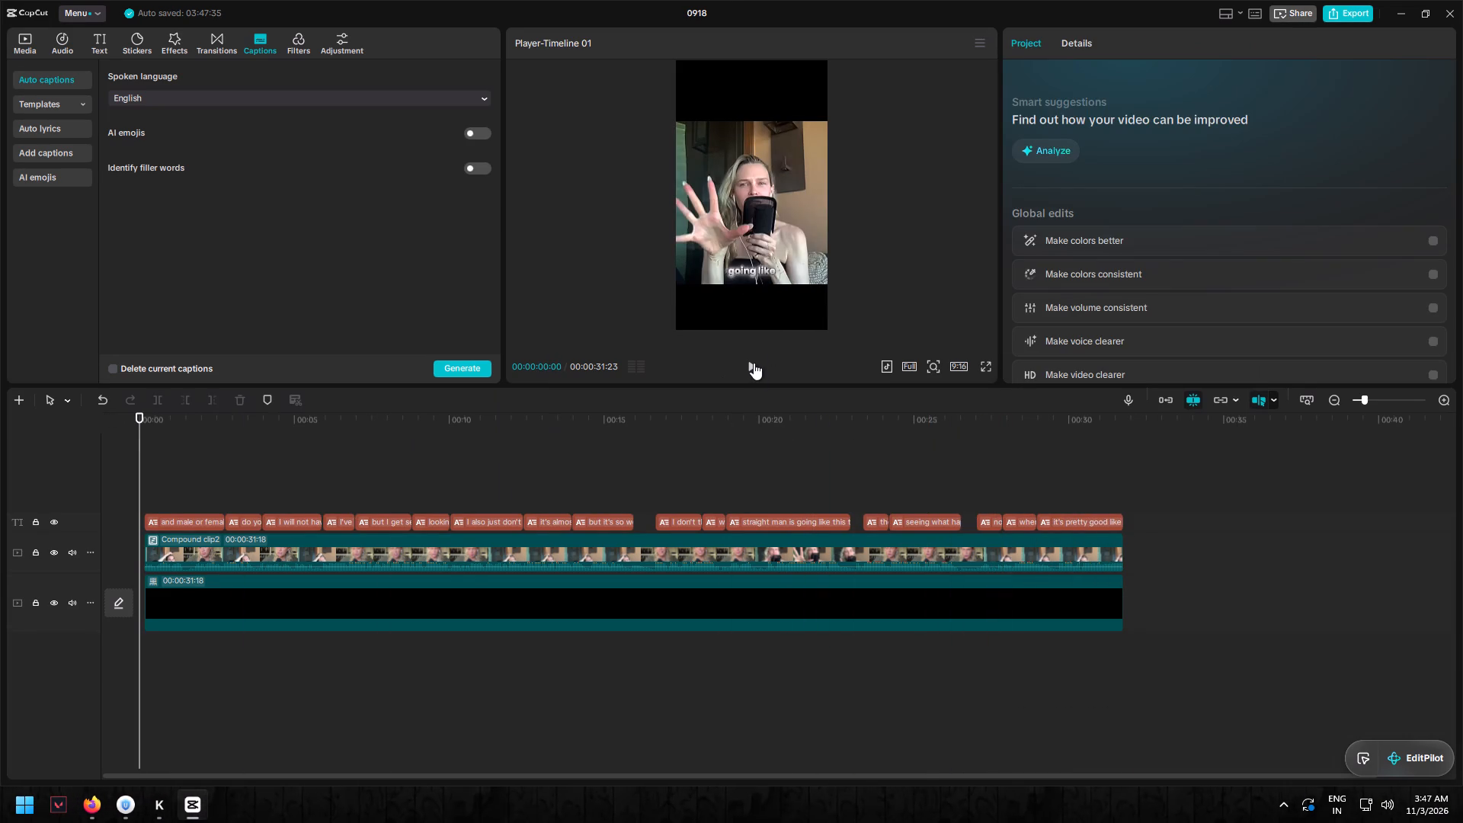
pyautogui.click(753, 364)
pyautogui.click(753, 364)
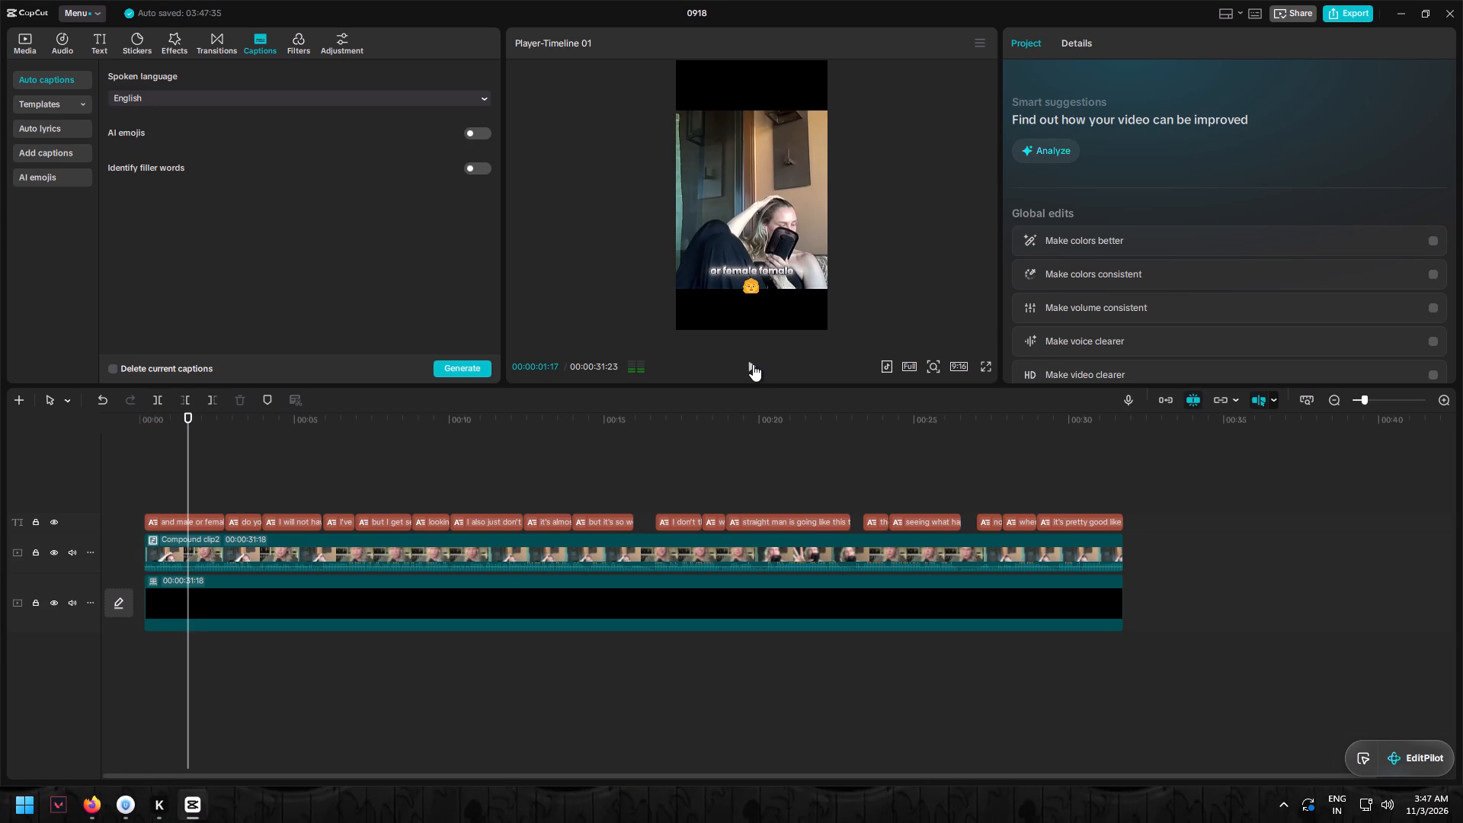
# Select all captions on the timeline and set their text colour to the yellow swatch in My colors.
pyautogui.moveTo(153, 479); pyautogui.dragTo(998, 524)
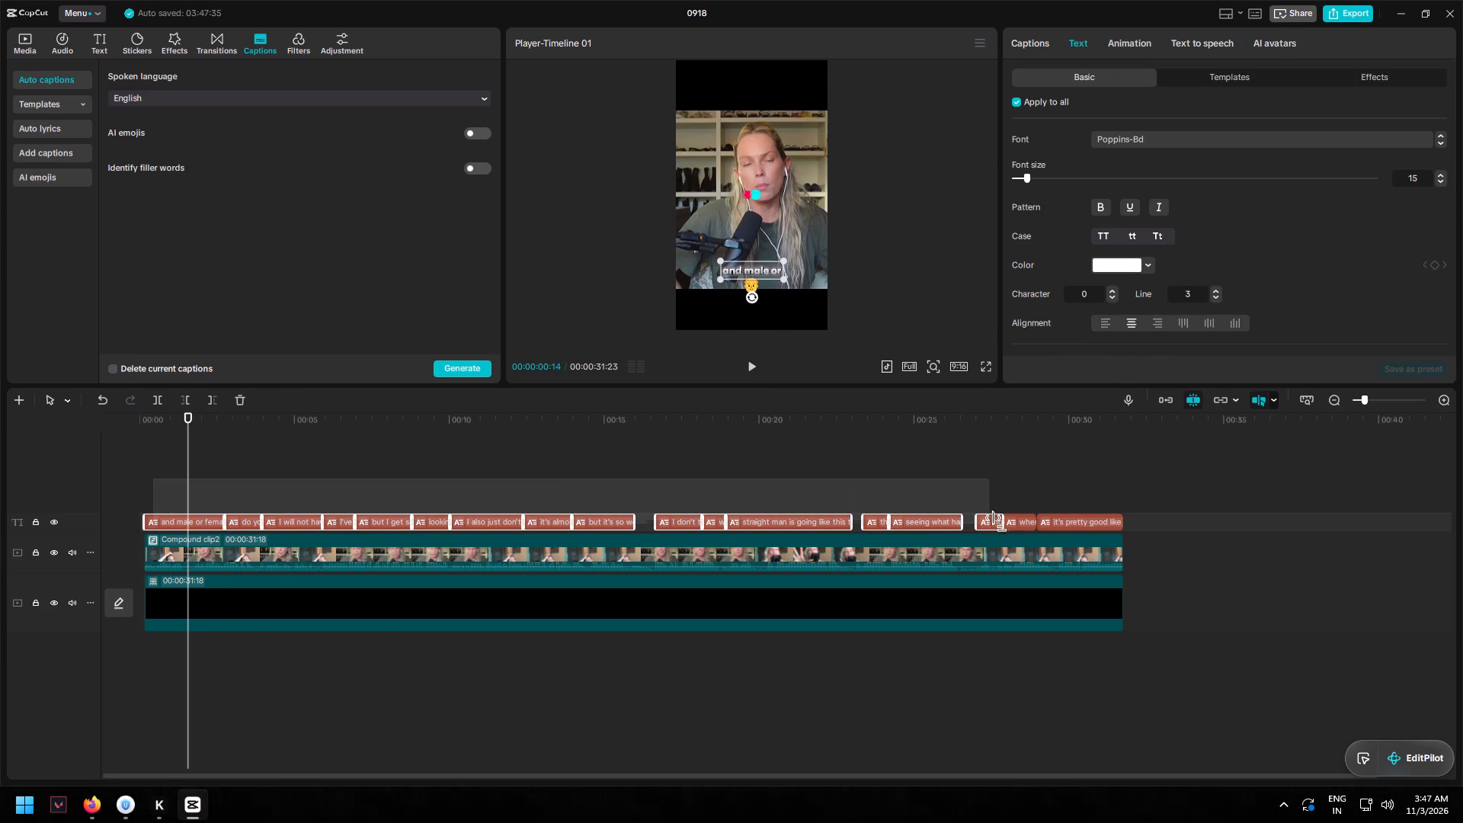
pyautogui.moveTo(998, 524); pyautogui.dragTo(1110, 524)
pyautogui.click(1127, 267)
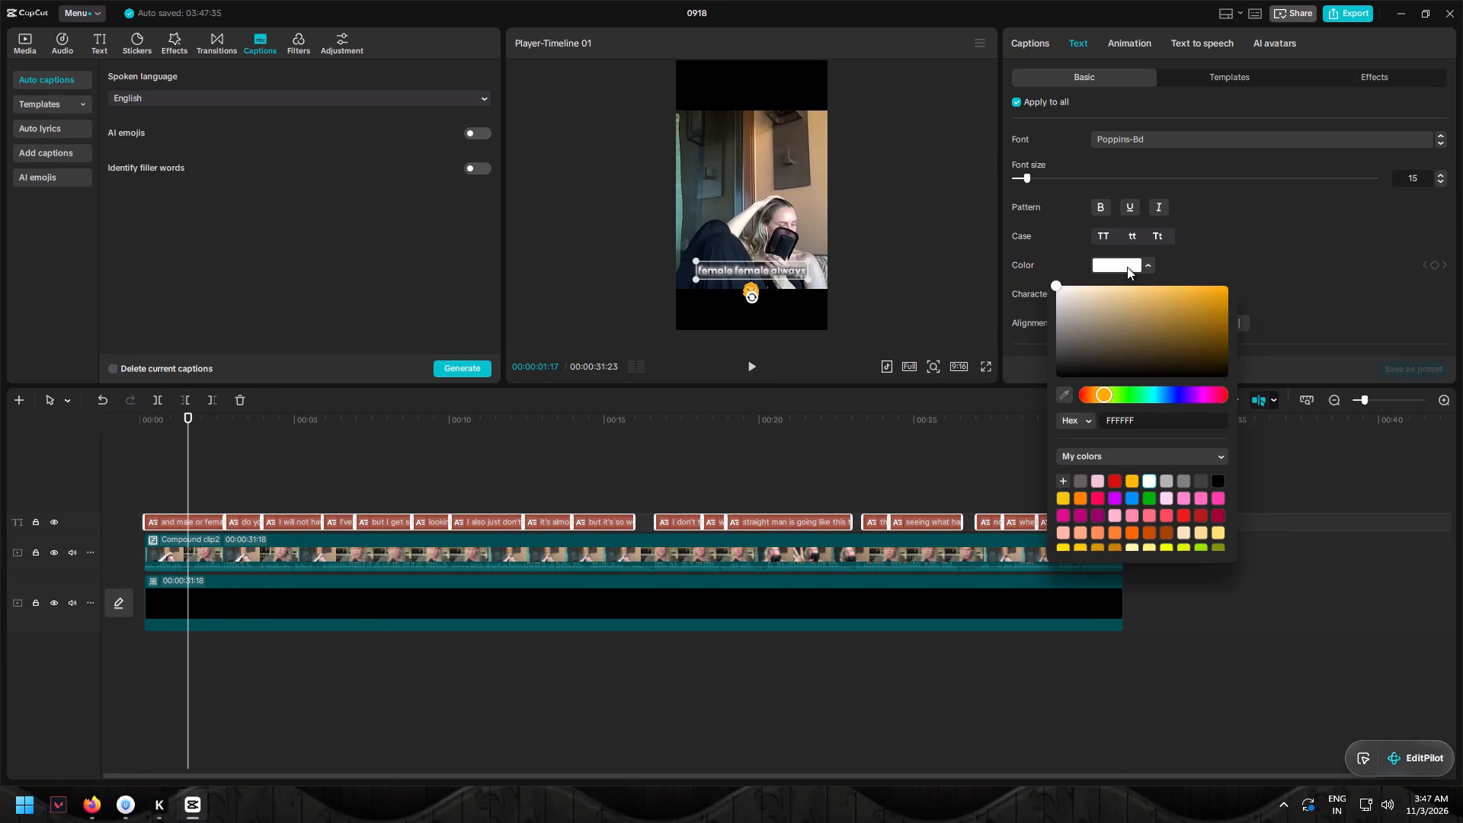
pyautogui.click(1066, 500)
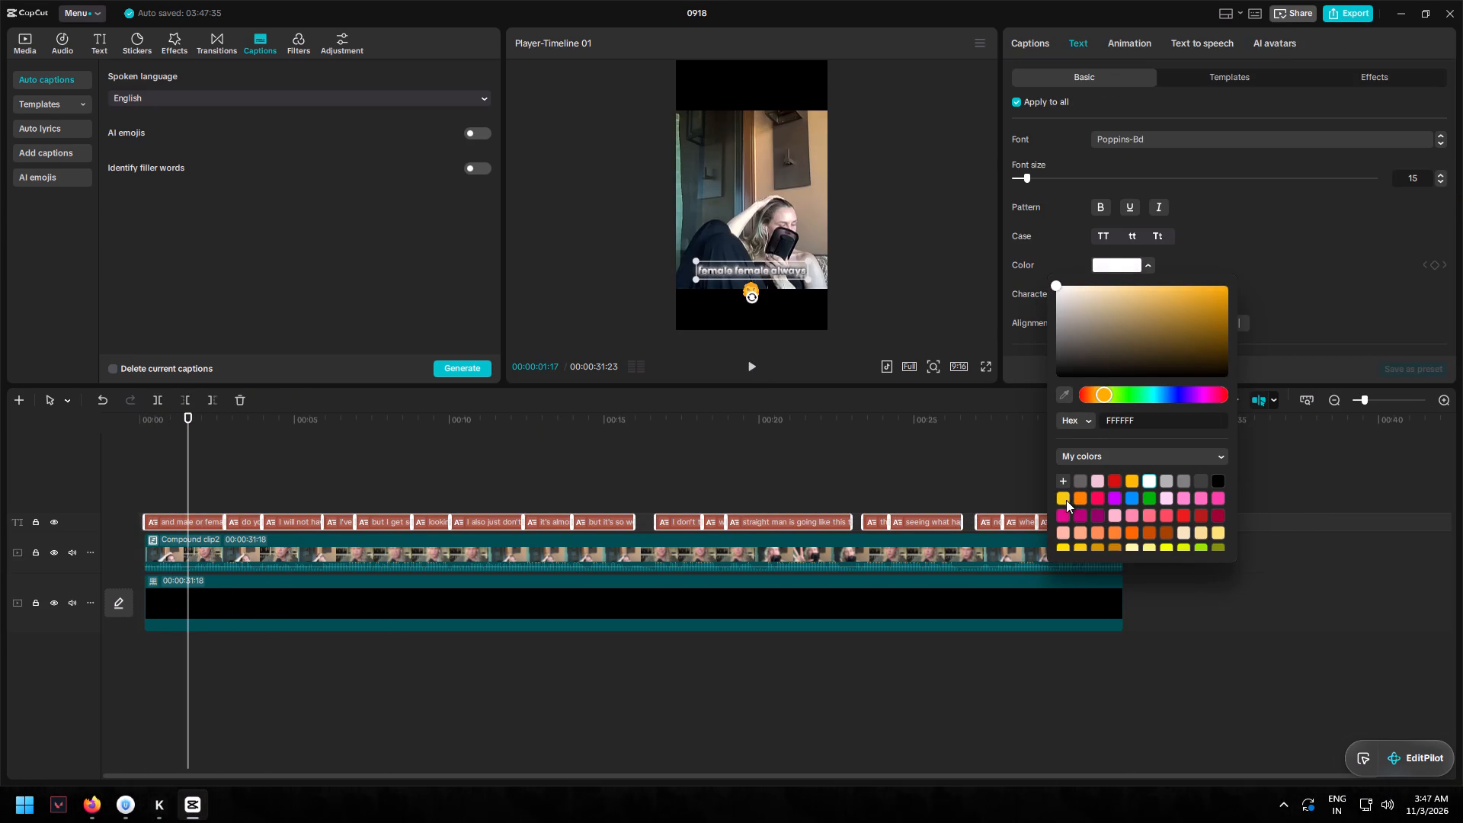
# Scrub the timeline back to the start to check the yellow captions.
pyautogui.click(968, 456)
pyautogui.moveTo(966, 428); pyautogui.dragTo(176, 480)
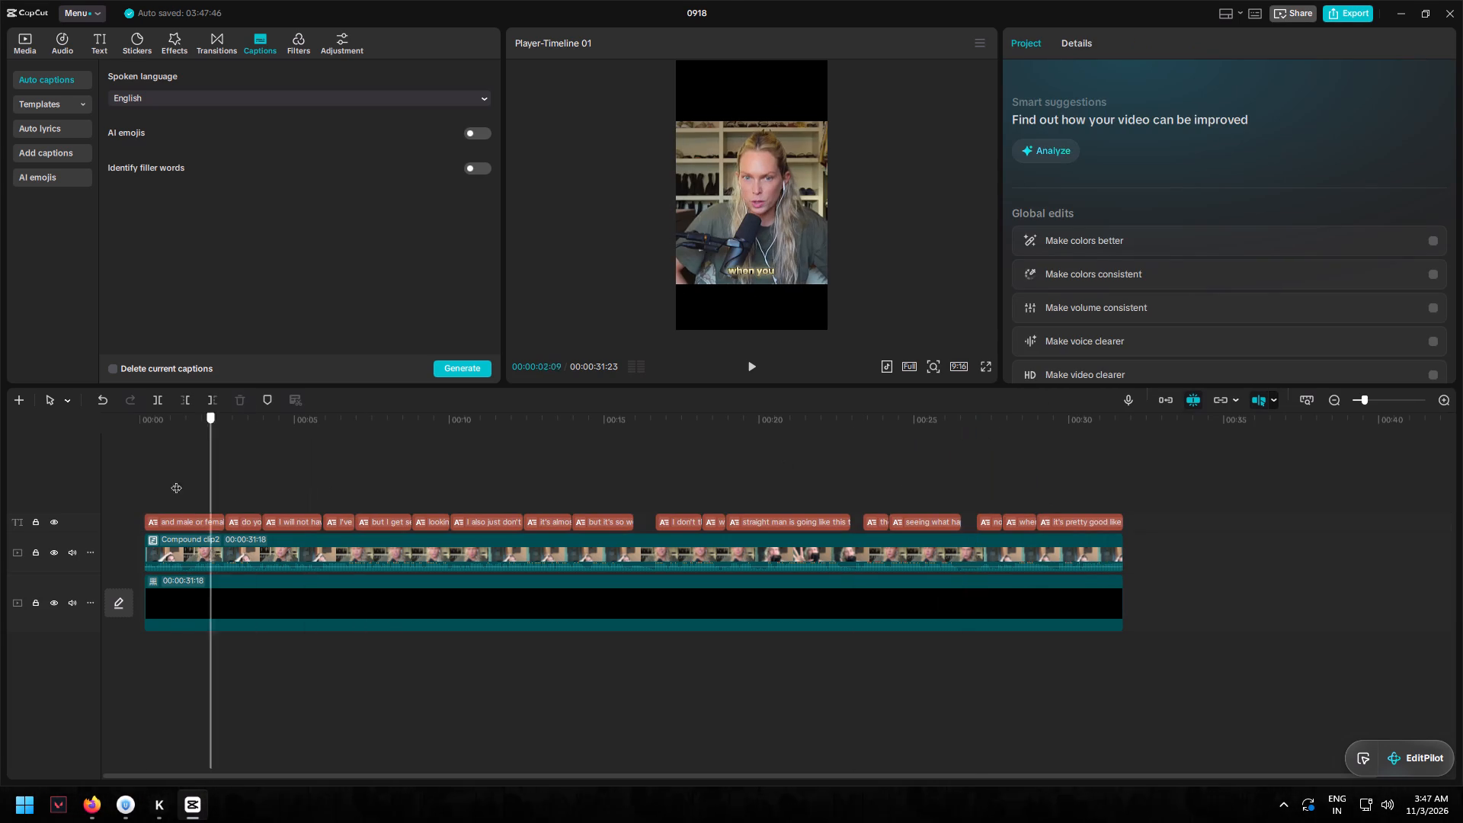
pyautogui.moveTo(176, 480); pyautogui.dragTo(84, 481)
pyautogui.click(814, 526)
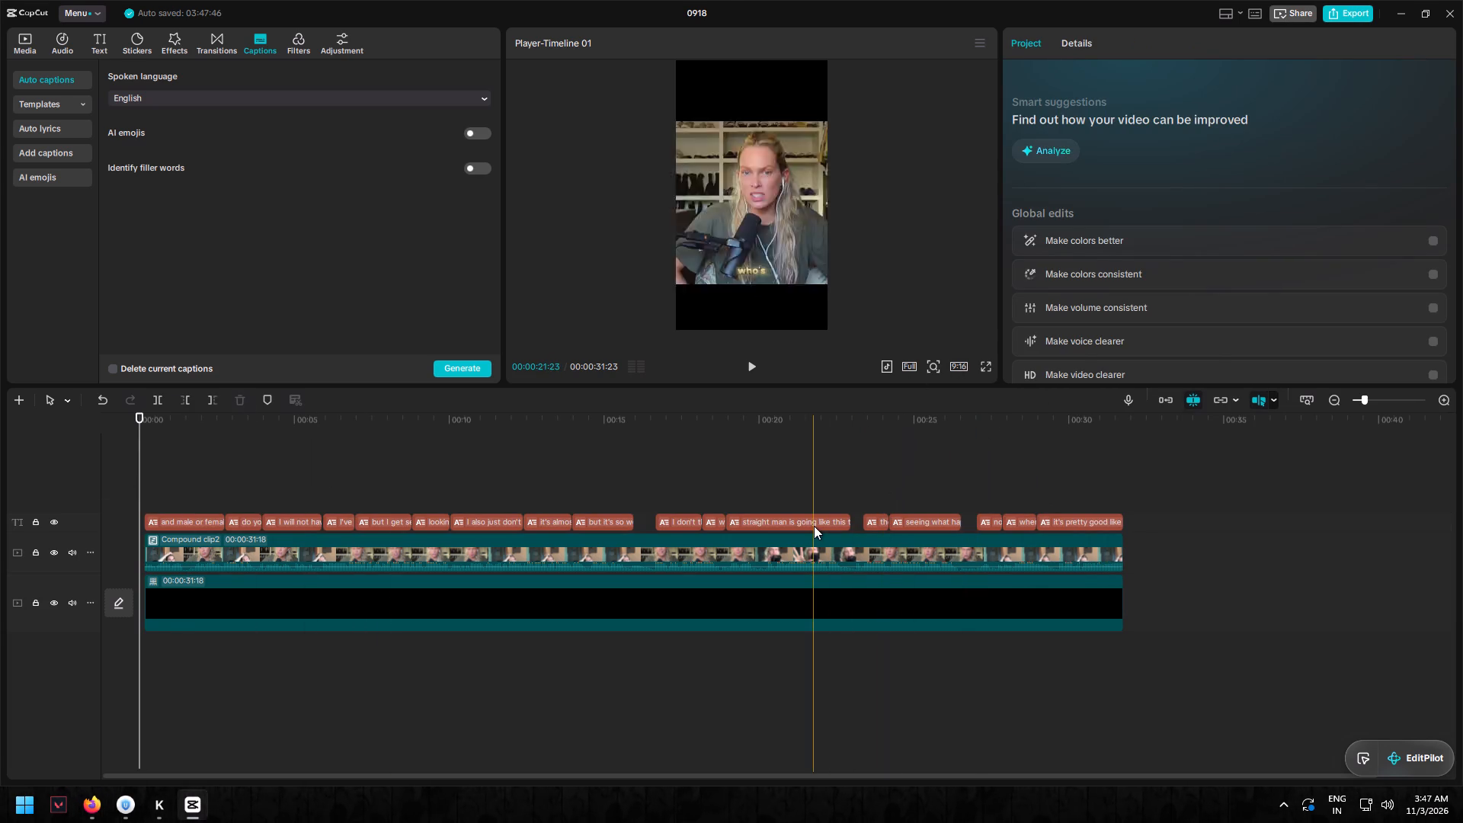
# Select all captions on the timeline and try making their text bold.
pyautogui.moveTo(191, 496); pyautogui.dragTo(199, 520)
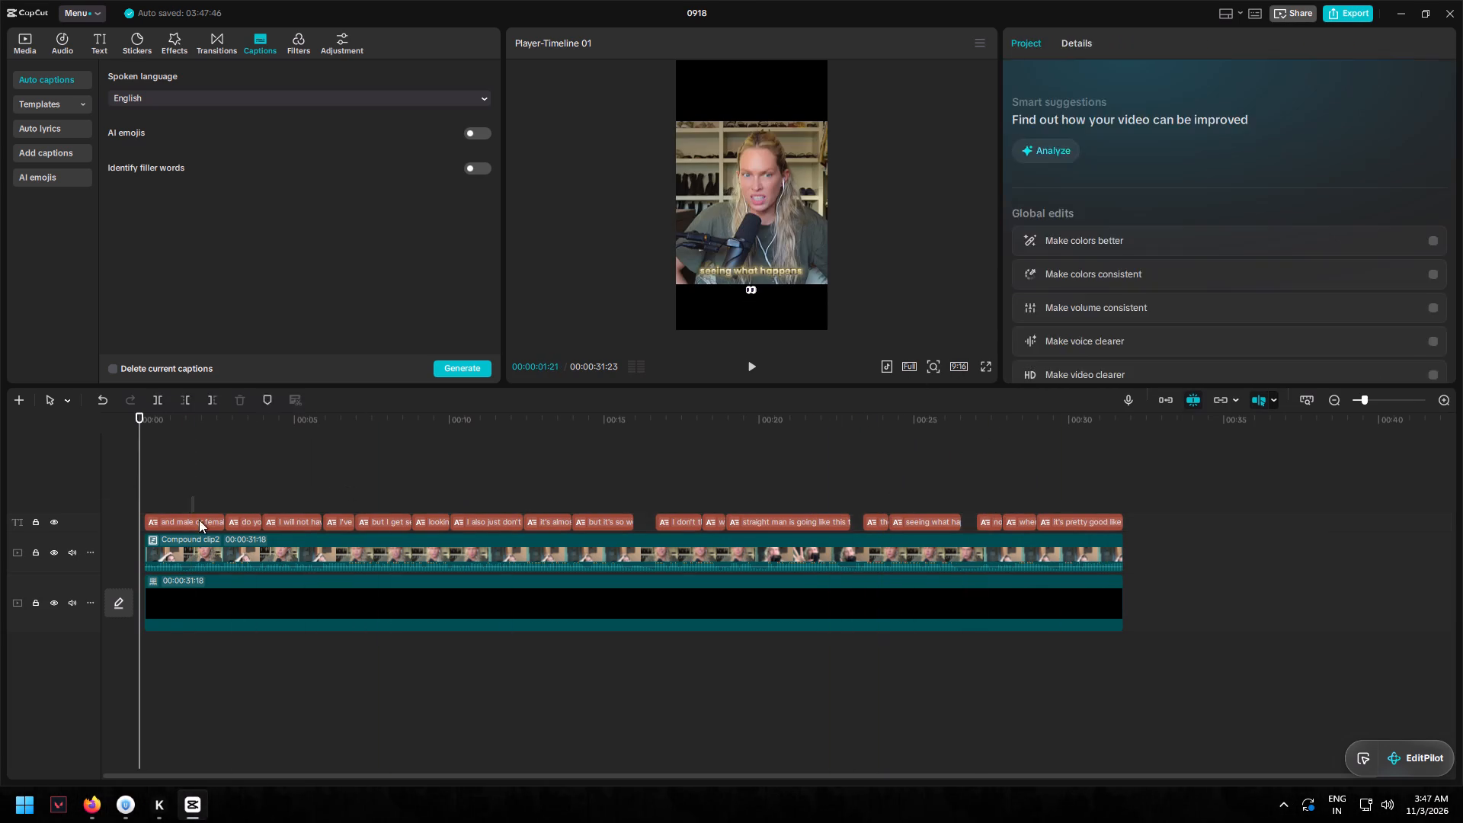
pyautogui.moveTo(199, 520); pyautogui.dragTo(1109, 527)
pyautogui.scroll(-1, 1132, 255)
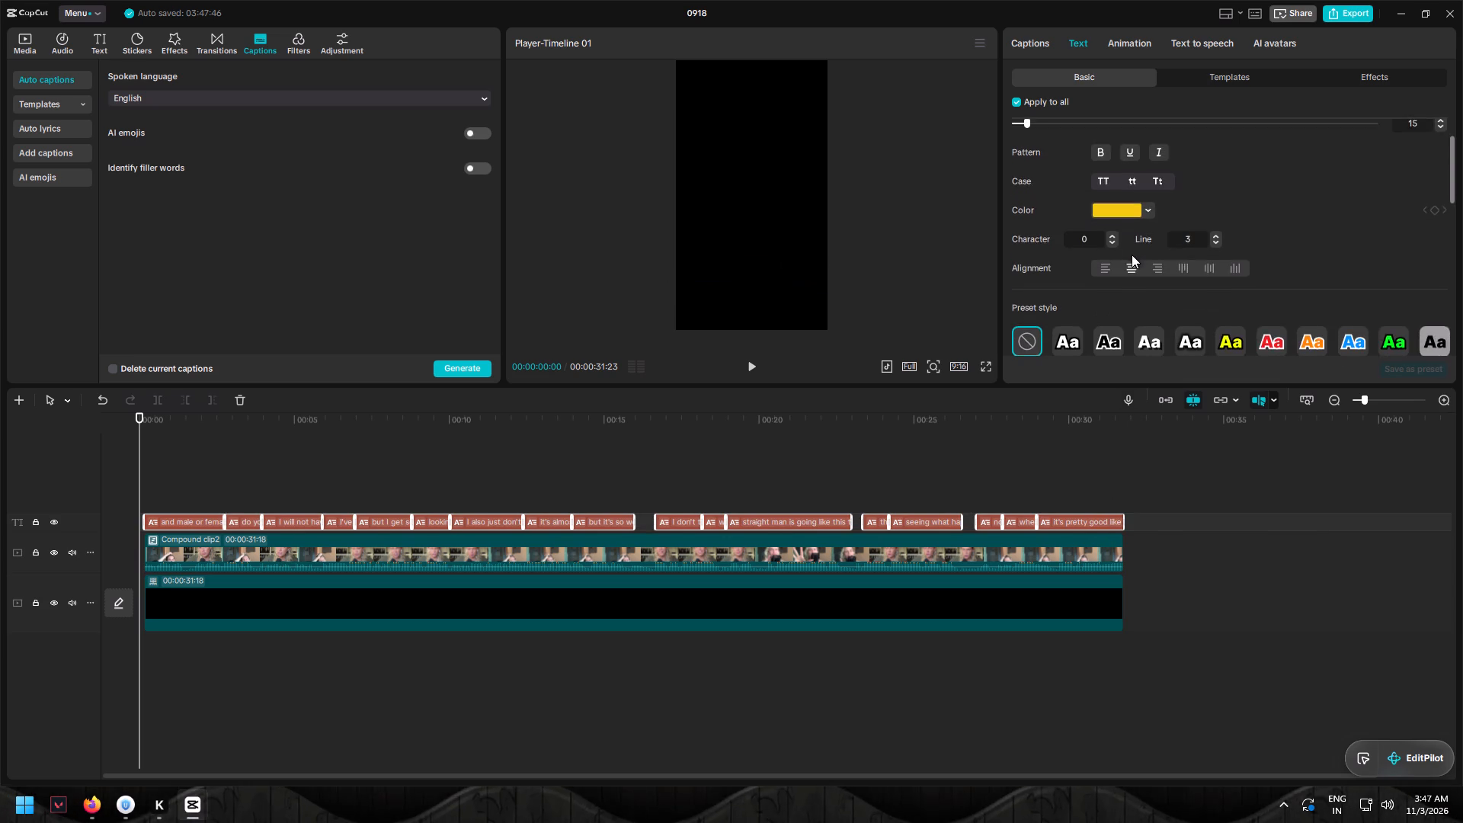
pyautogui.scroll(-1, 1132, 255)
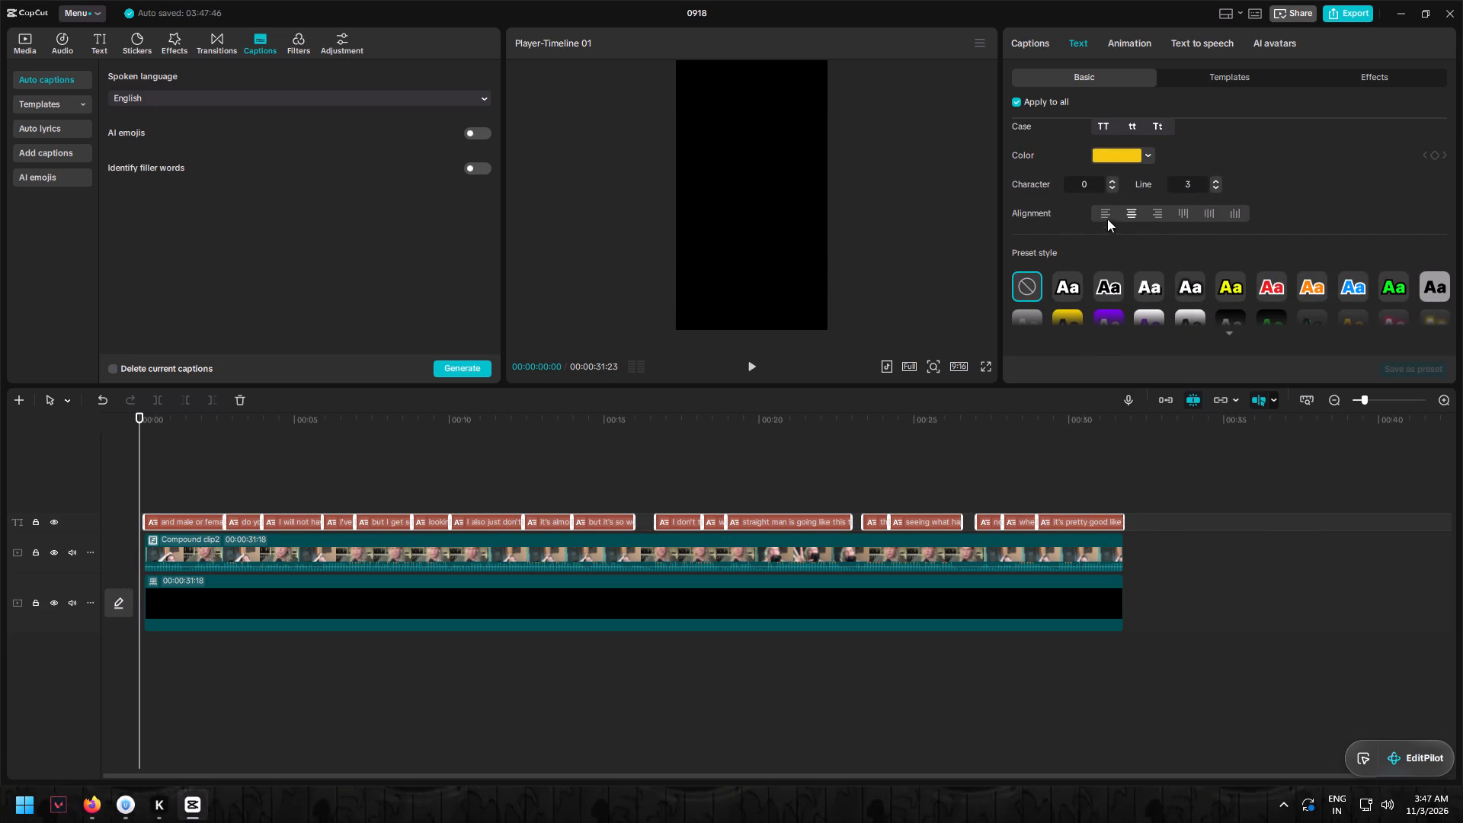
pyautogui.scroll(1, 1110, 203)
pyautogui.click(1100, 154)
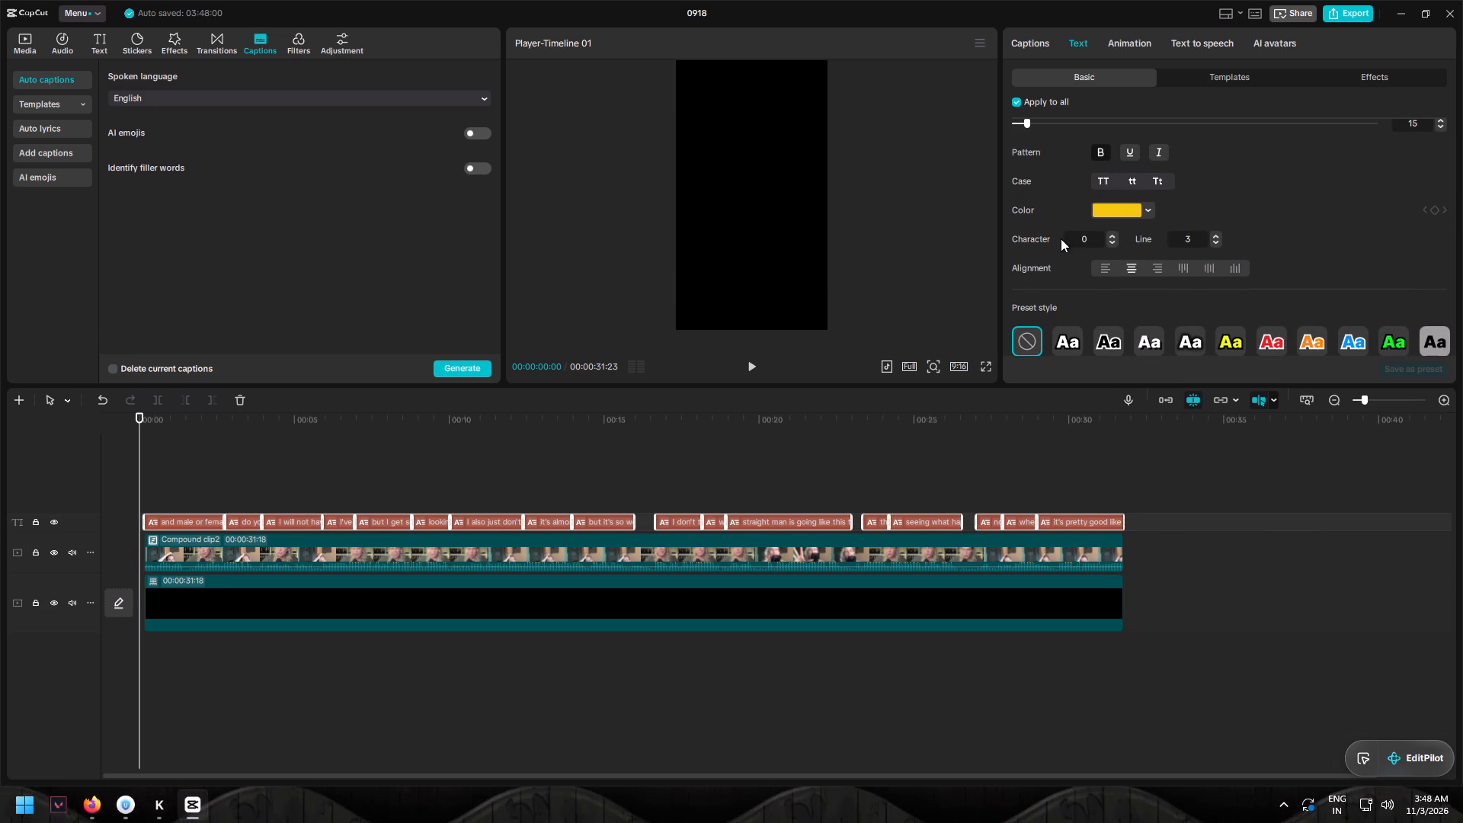
# Look through the captions' basic text settings, including the transform, blend, stroke and background options.
pyautogui.scroll(4, 1061, 239)
pyautogui.scroll(-5, 1281, 222)
pyautogui.scroll(-2, 1121, 286)
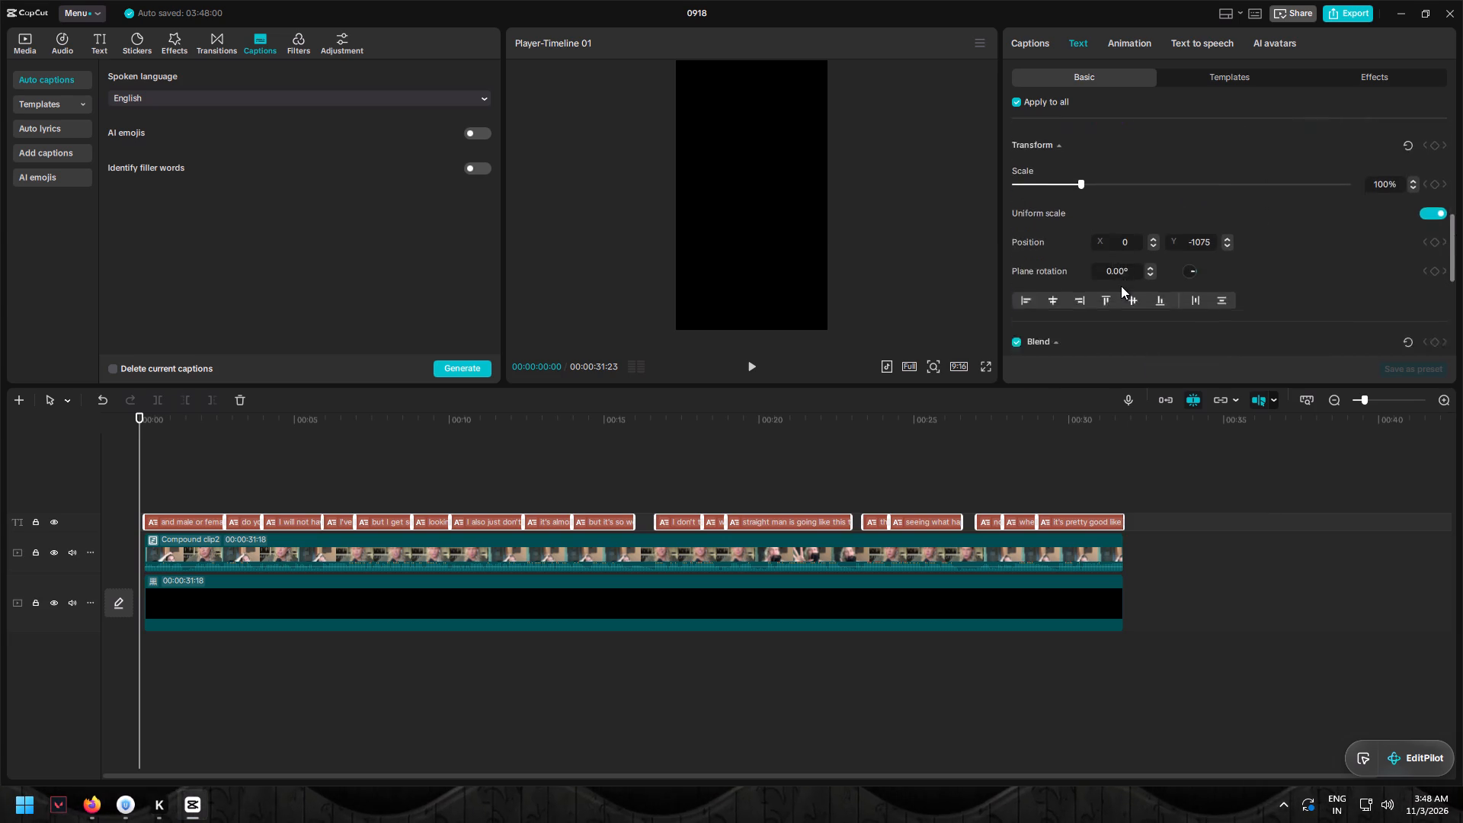
pyautogui.scroll(-12, 1121, 286)
pyautogui.scroll(4, 1105, 301)
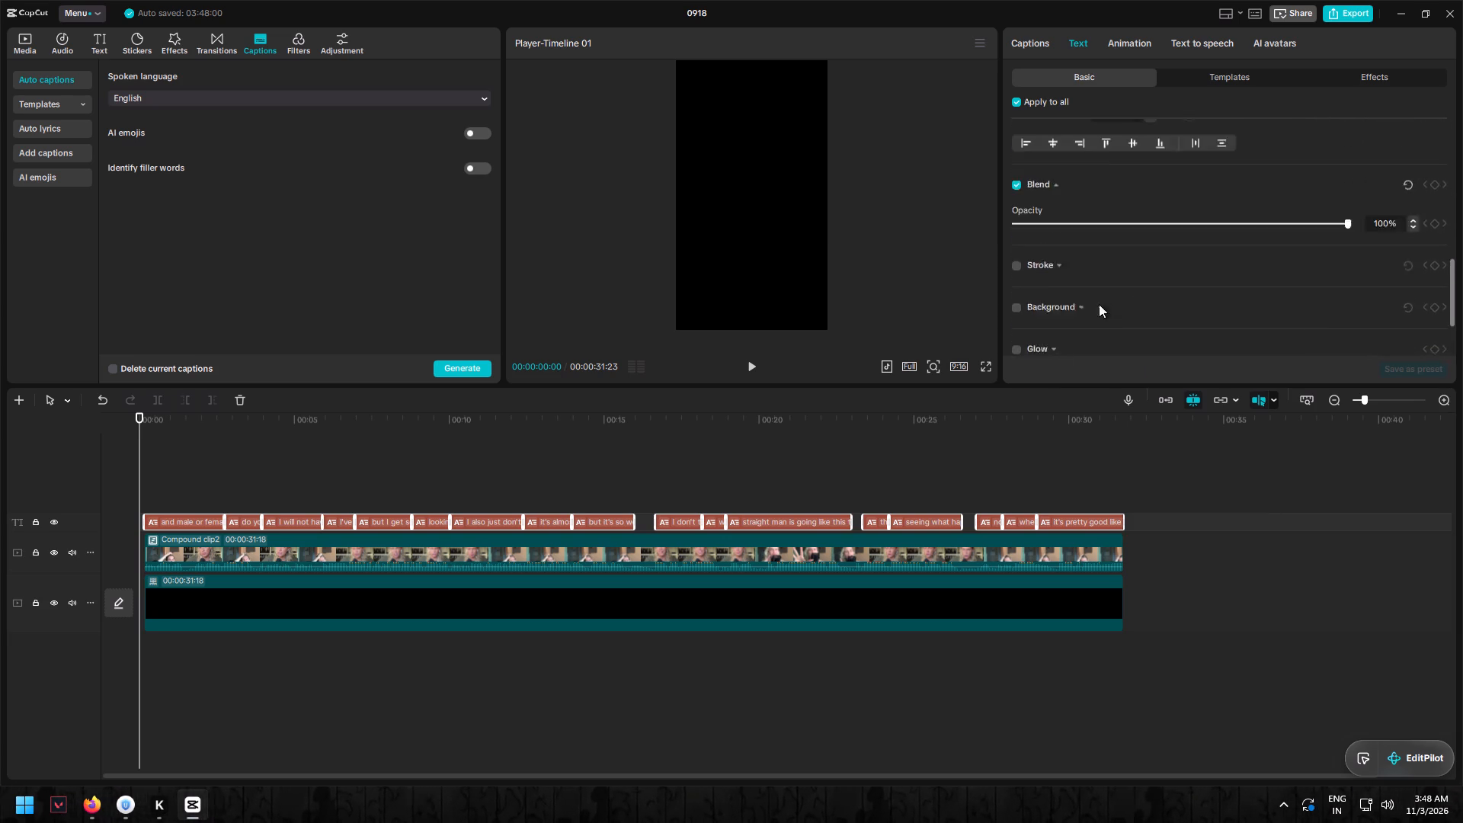
pyautogui.scroll(1, 1099, 304)
# Play the opening of the video to check the caption styling.
pyautogui.doubleClick(754, 370)
pyautogui.click(754, 370)
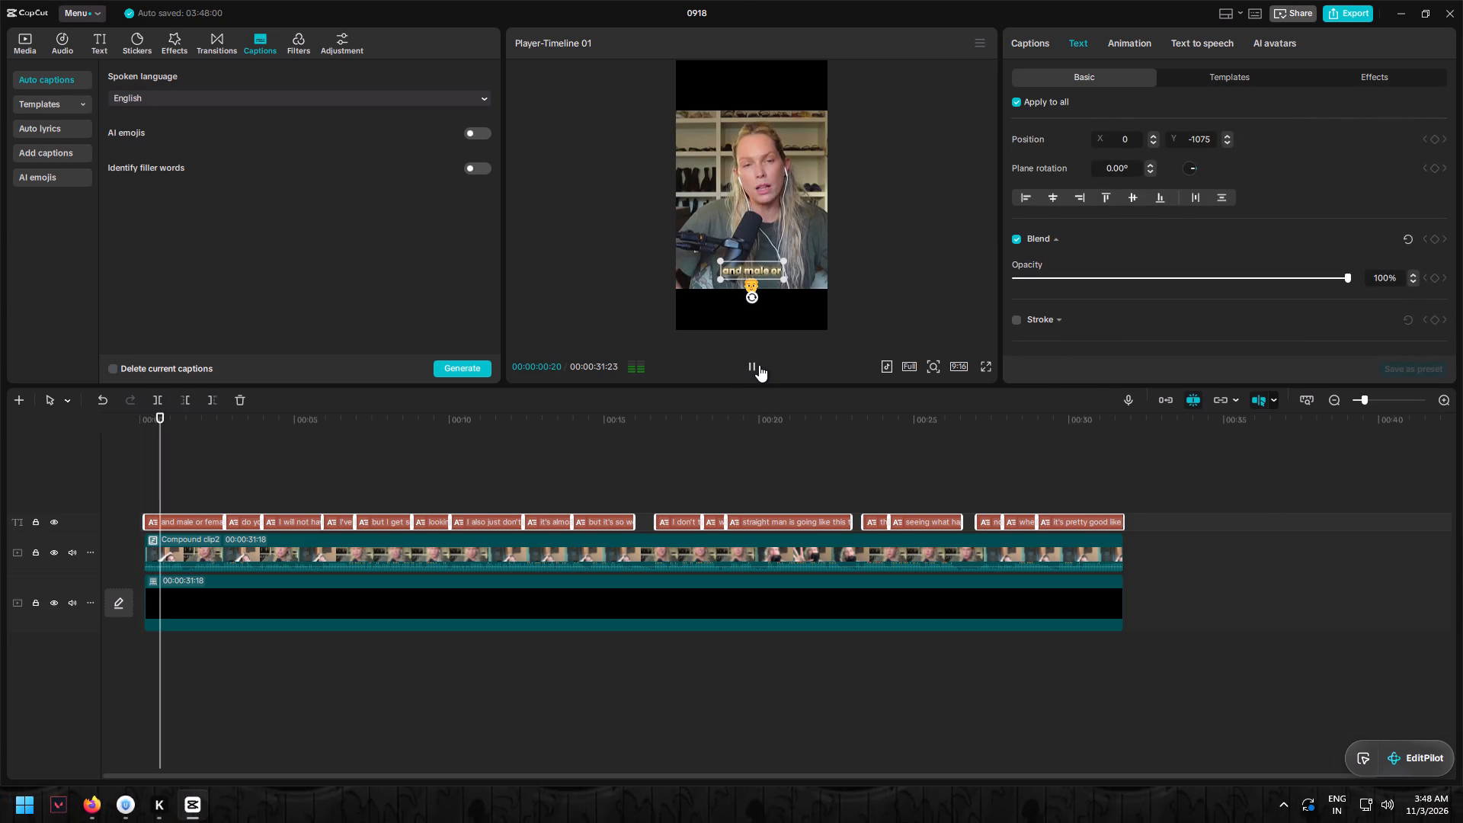
pyautogui.doubleClick(756, 363)
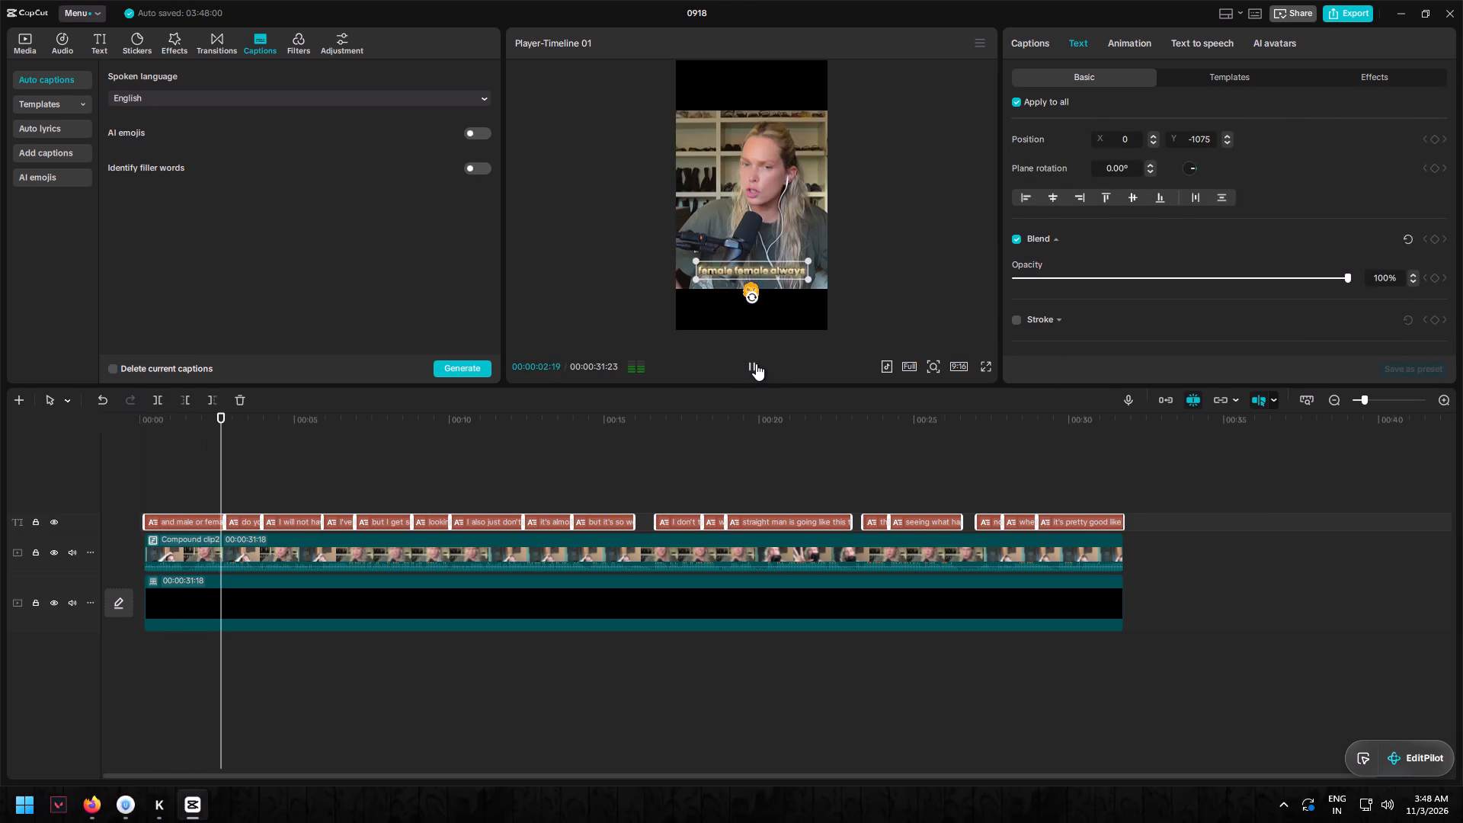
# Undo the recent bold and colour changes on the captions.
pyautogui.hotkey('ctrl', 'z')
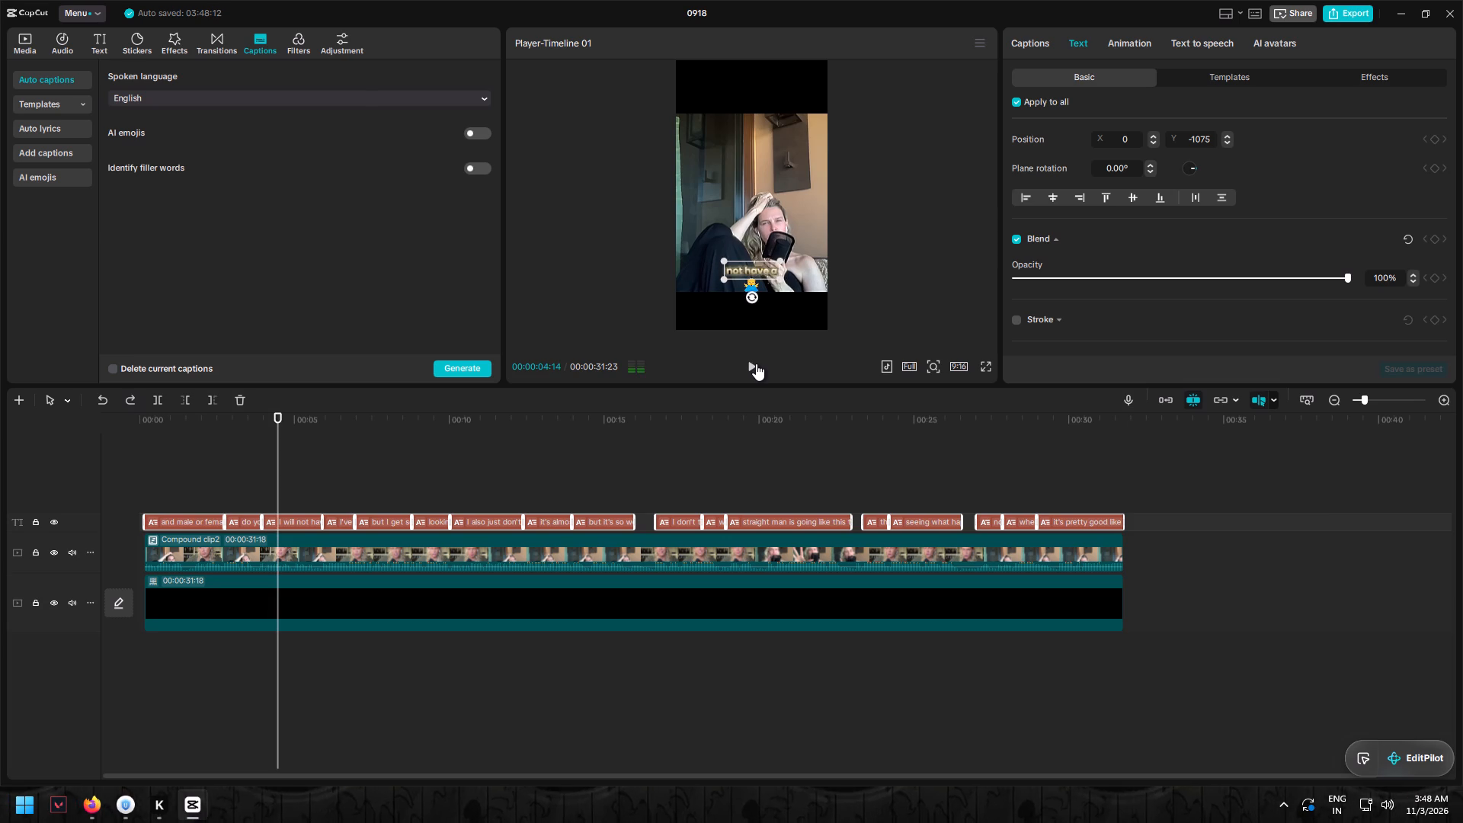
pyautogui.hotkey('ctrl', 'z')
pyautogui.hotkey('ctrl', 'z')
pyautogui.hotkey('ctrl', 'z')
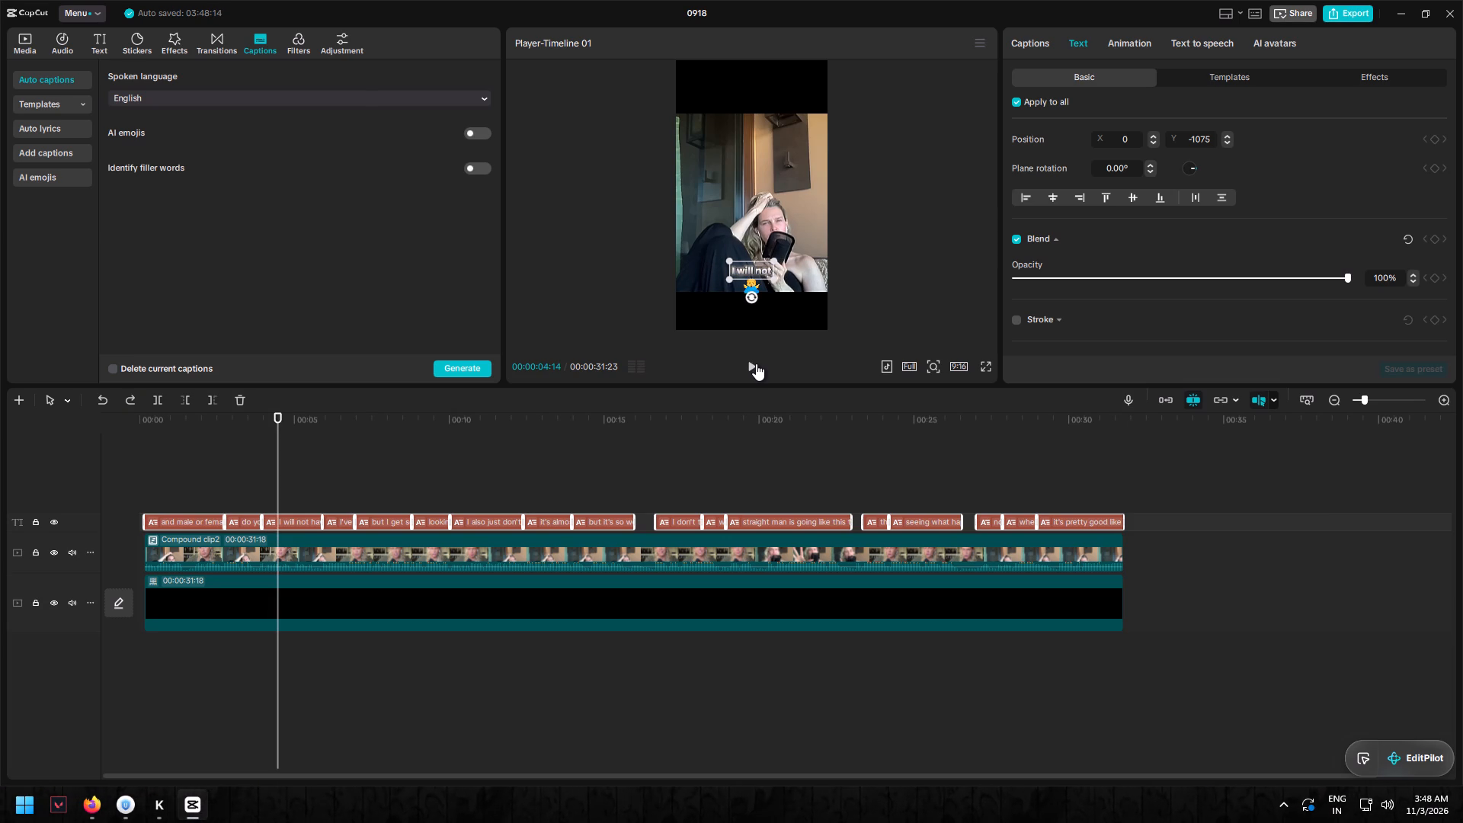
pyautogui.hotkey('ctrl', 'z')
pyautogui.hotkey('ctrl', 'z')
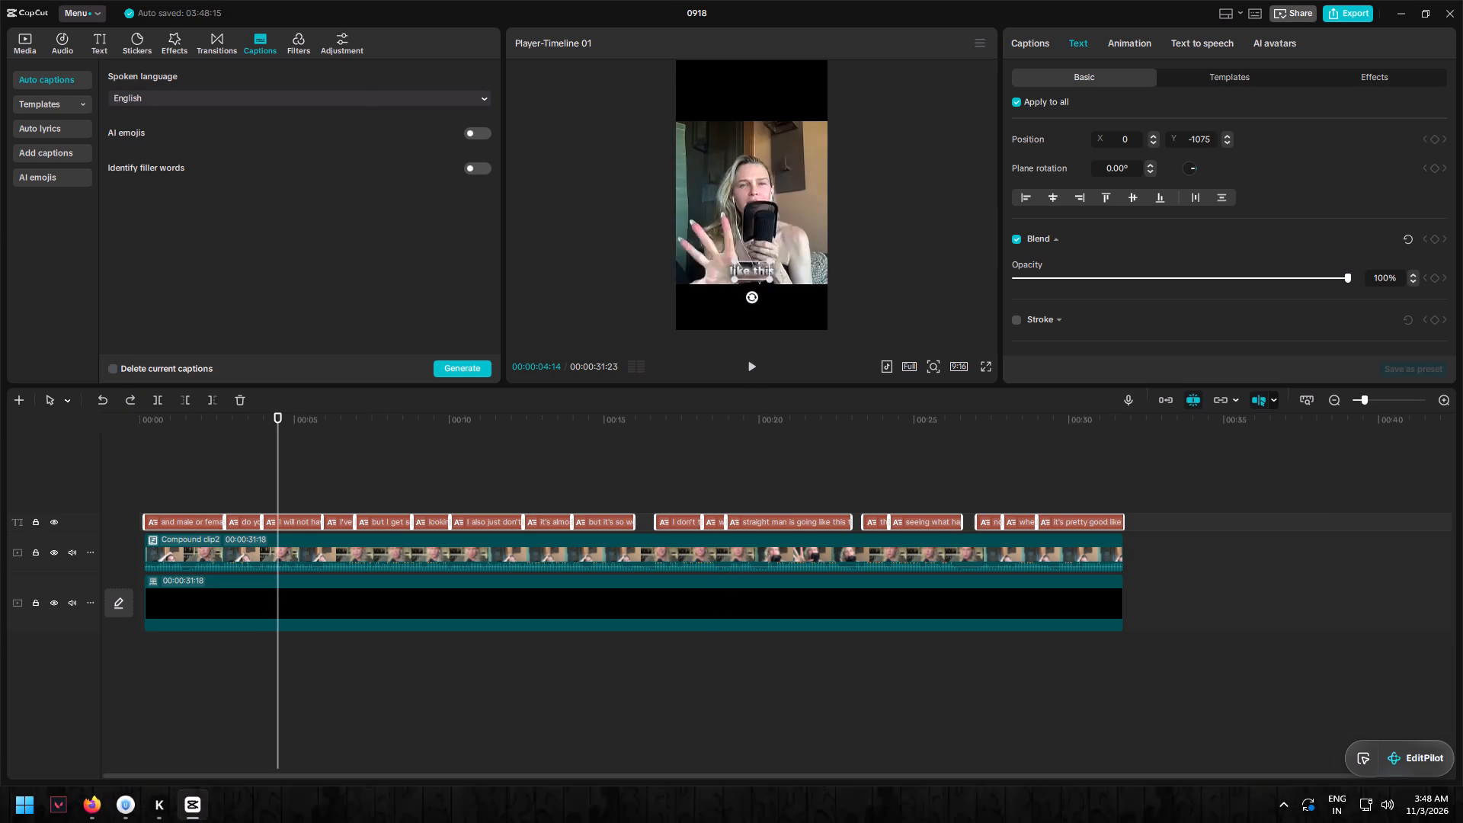
# Apply the Trending text template "TURN YOUR TEXT INTO" with the fire emoji and green highlighted word to all captions.
pyautogui.click(1215, 84)
pyautogui.scroll(-1, 1127, 242)
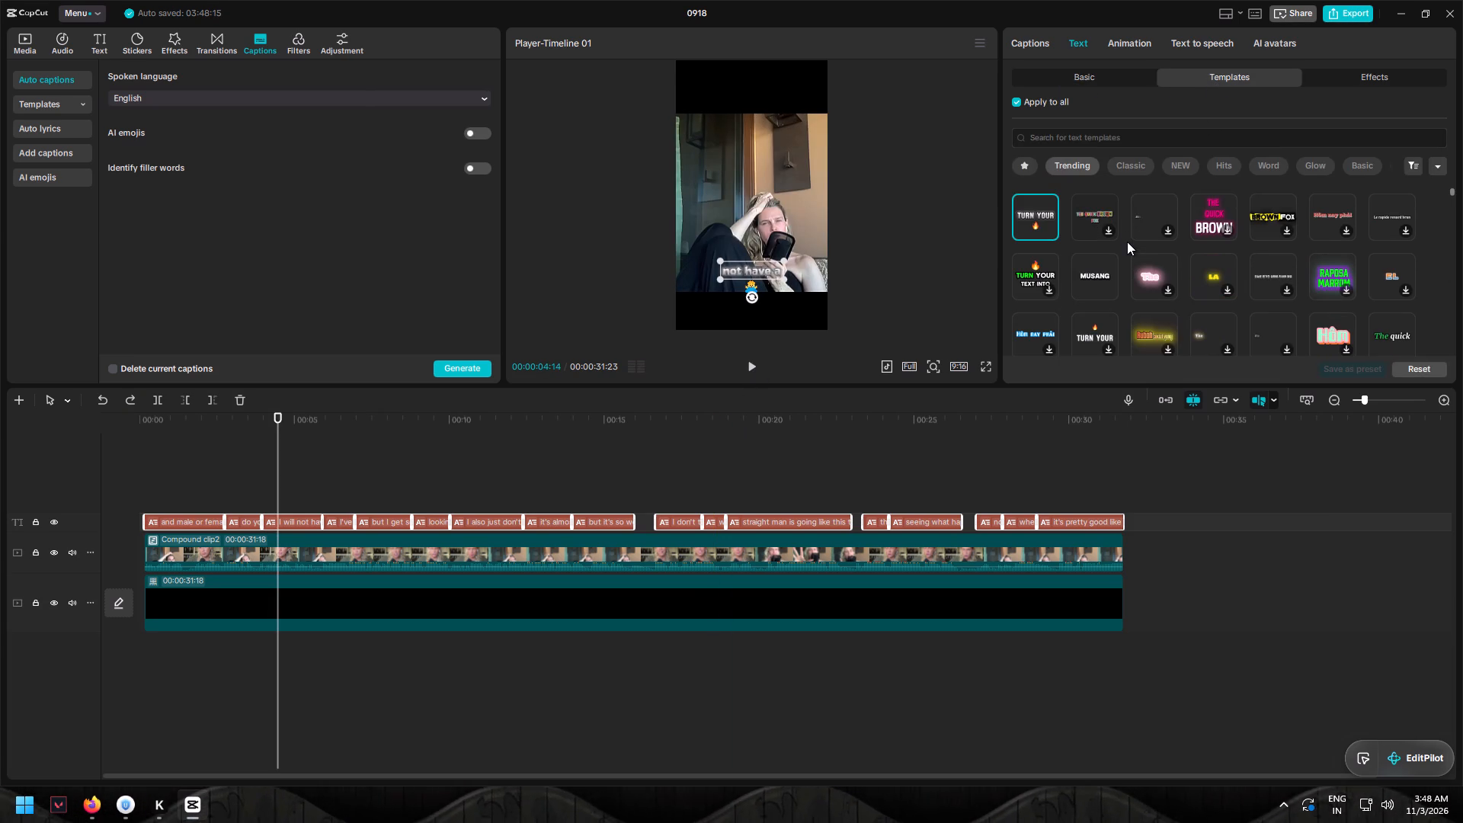
pyautogui.click(1036, 277)
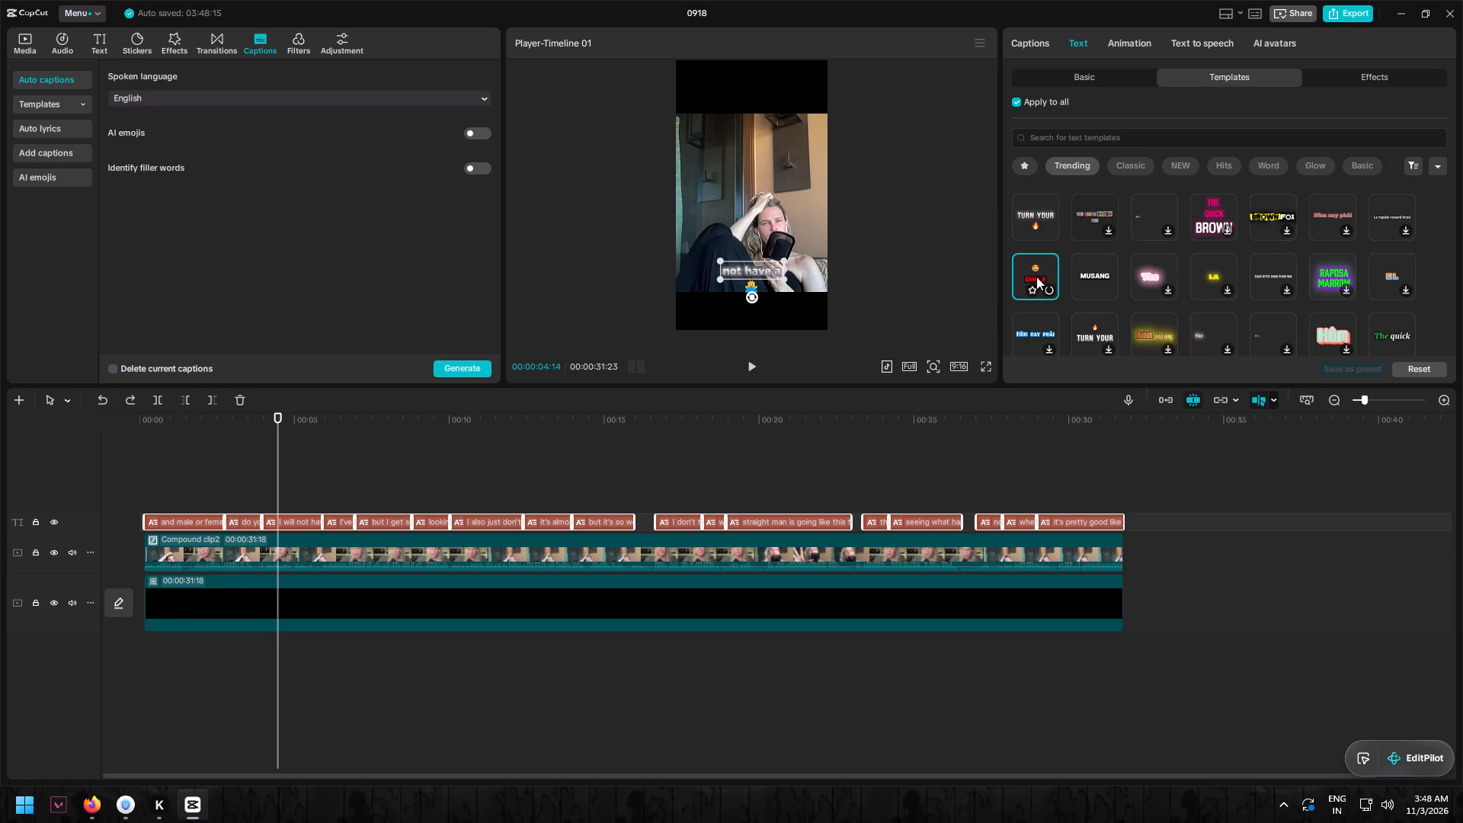
pyautogui.scroll(-1, 1100, 333)
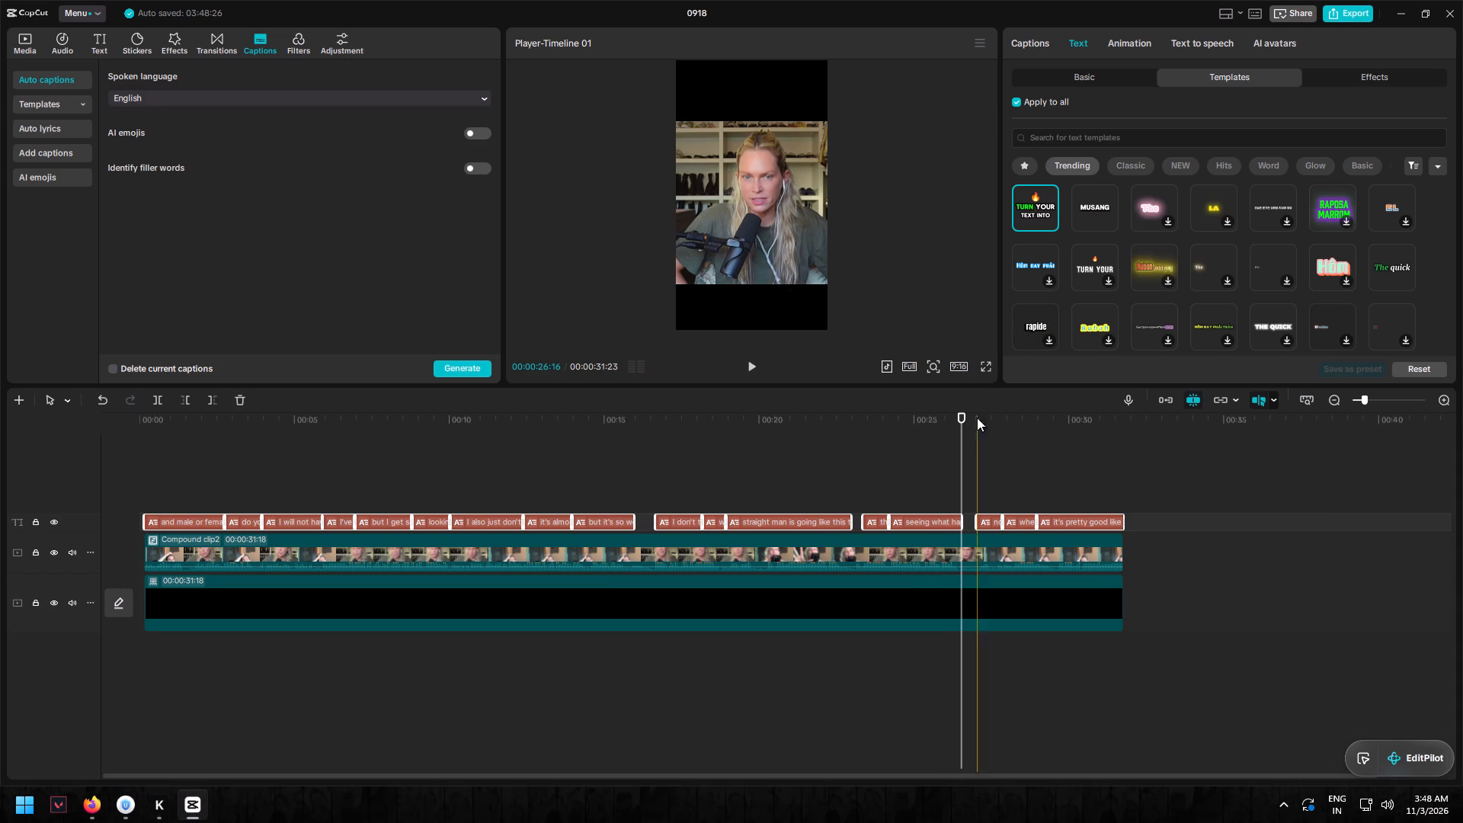
# Play the video from the start and inspect the new caption template in the full-screen preview.
pyautogui.moveTo(958, 431); pyautogui.dragTo(28, 444)
pyautogui.click(28, 444)
pyautogui.click(740, 360)
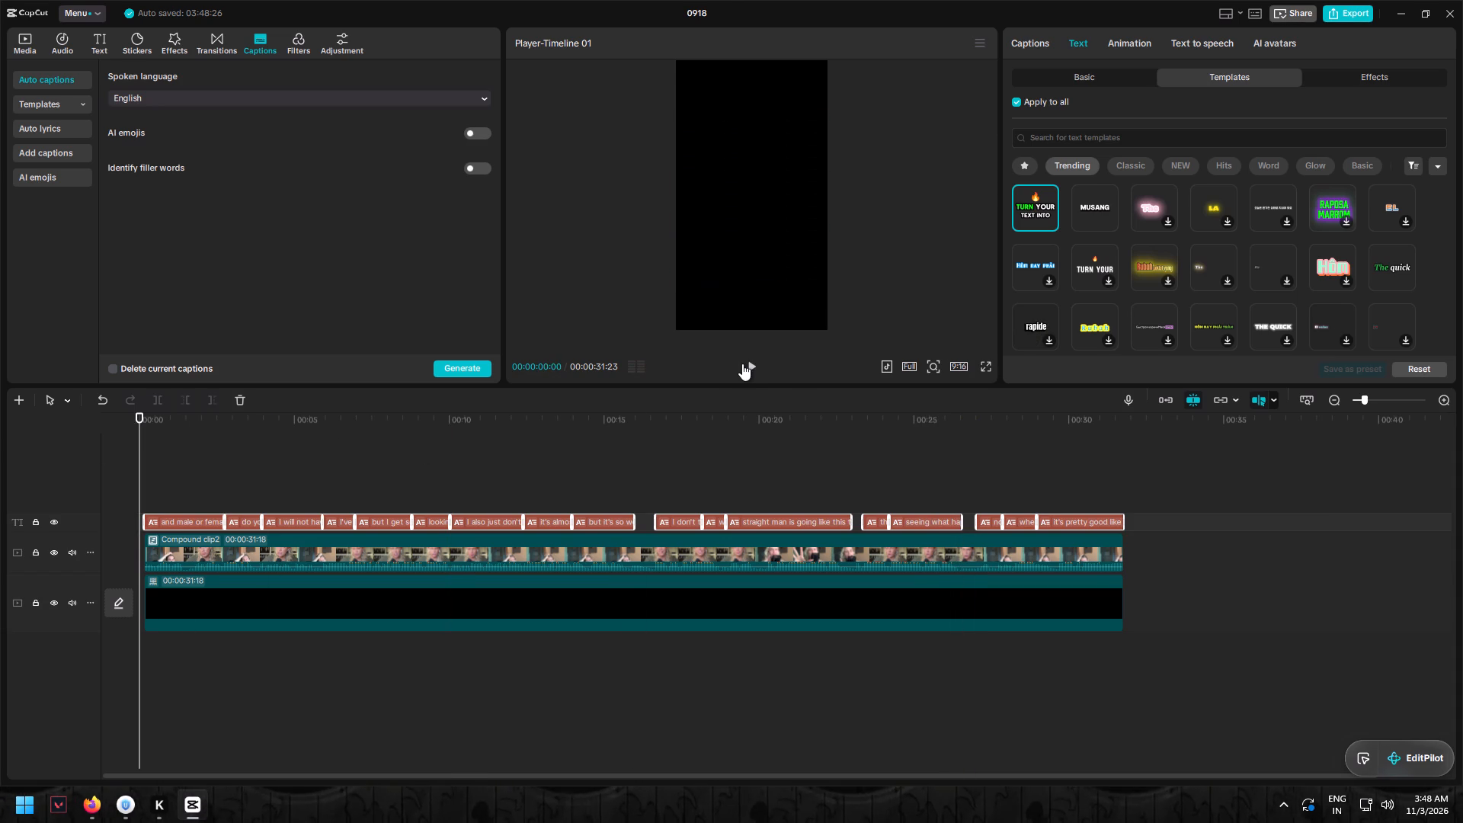
pyautogui.click(742, 363)
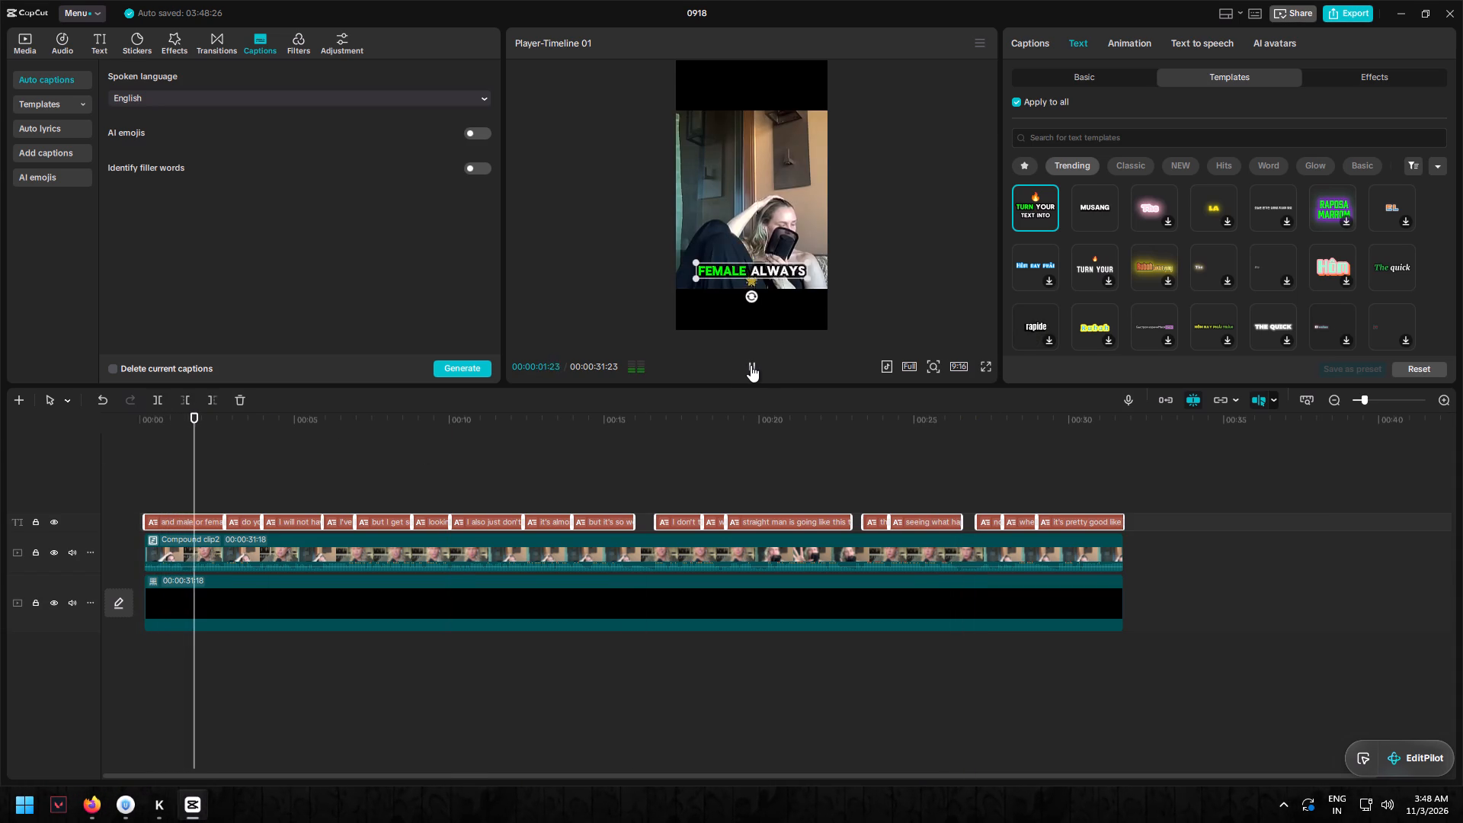
pyautogui.click(751, 365)
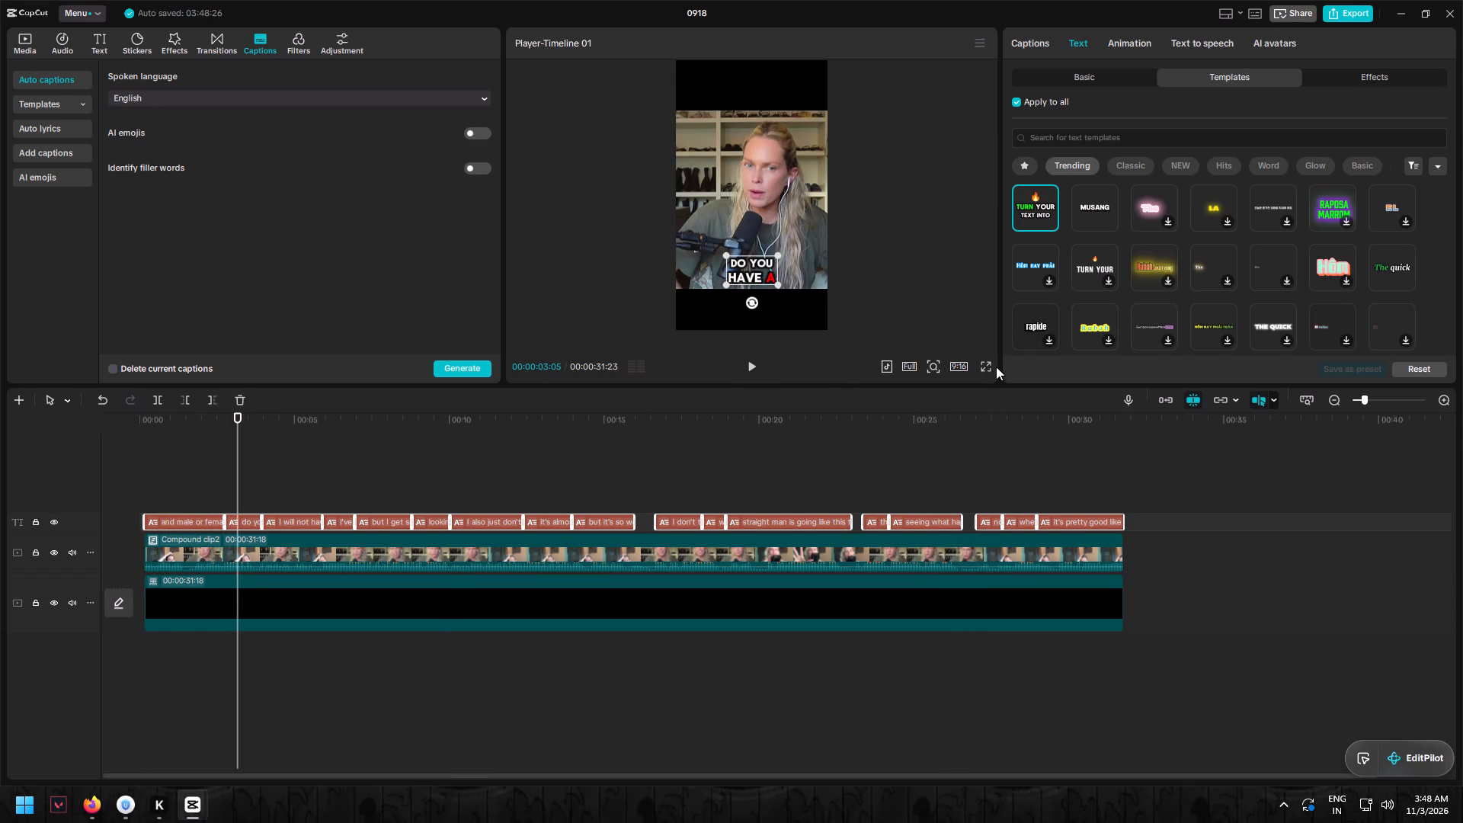
pyautogui.click(996, 367)
pyautogui.click(991, 367)
pyautogui.doubleClick(779, 613)
pyautogui.click(766, 640)
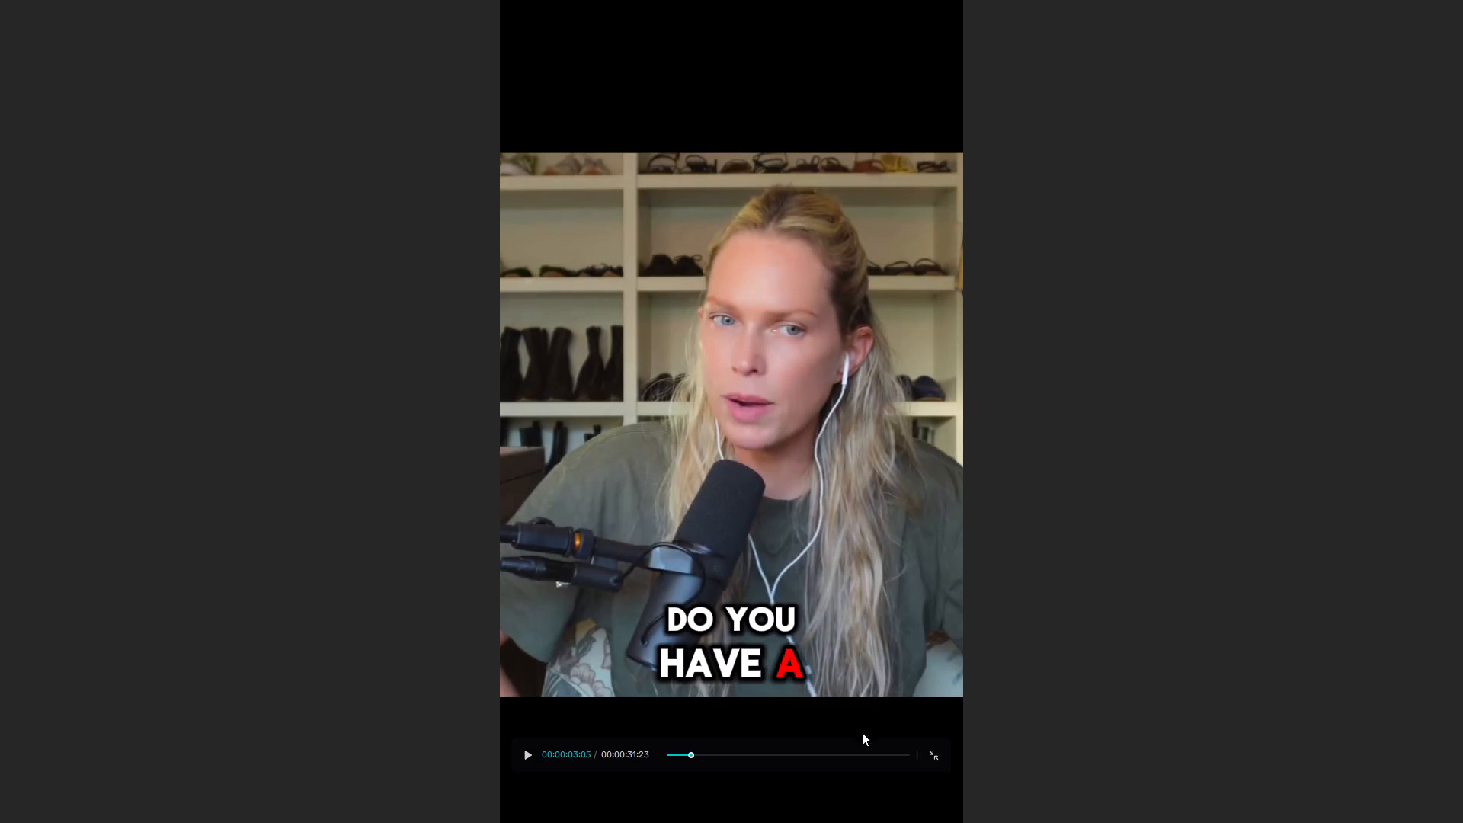
pyautogui.click(940, 756)
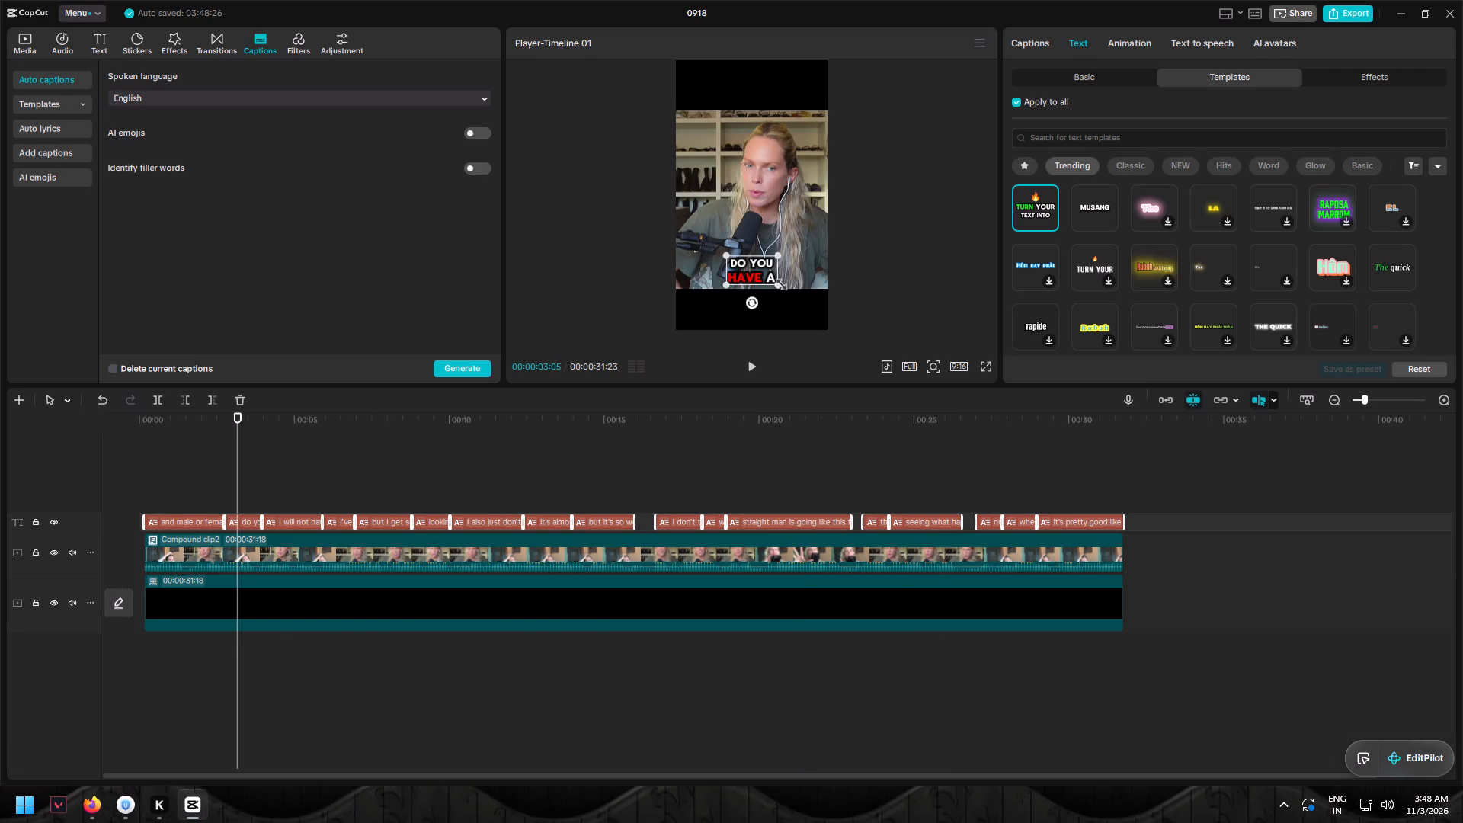
# Enlarge the selected captions slightly in the preview.
pyautogui.click(778, 282)
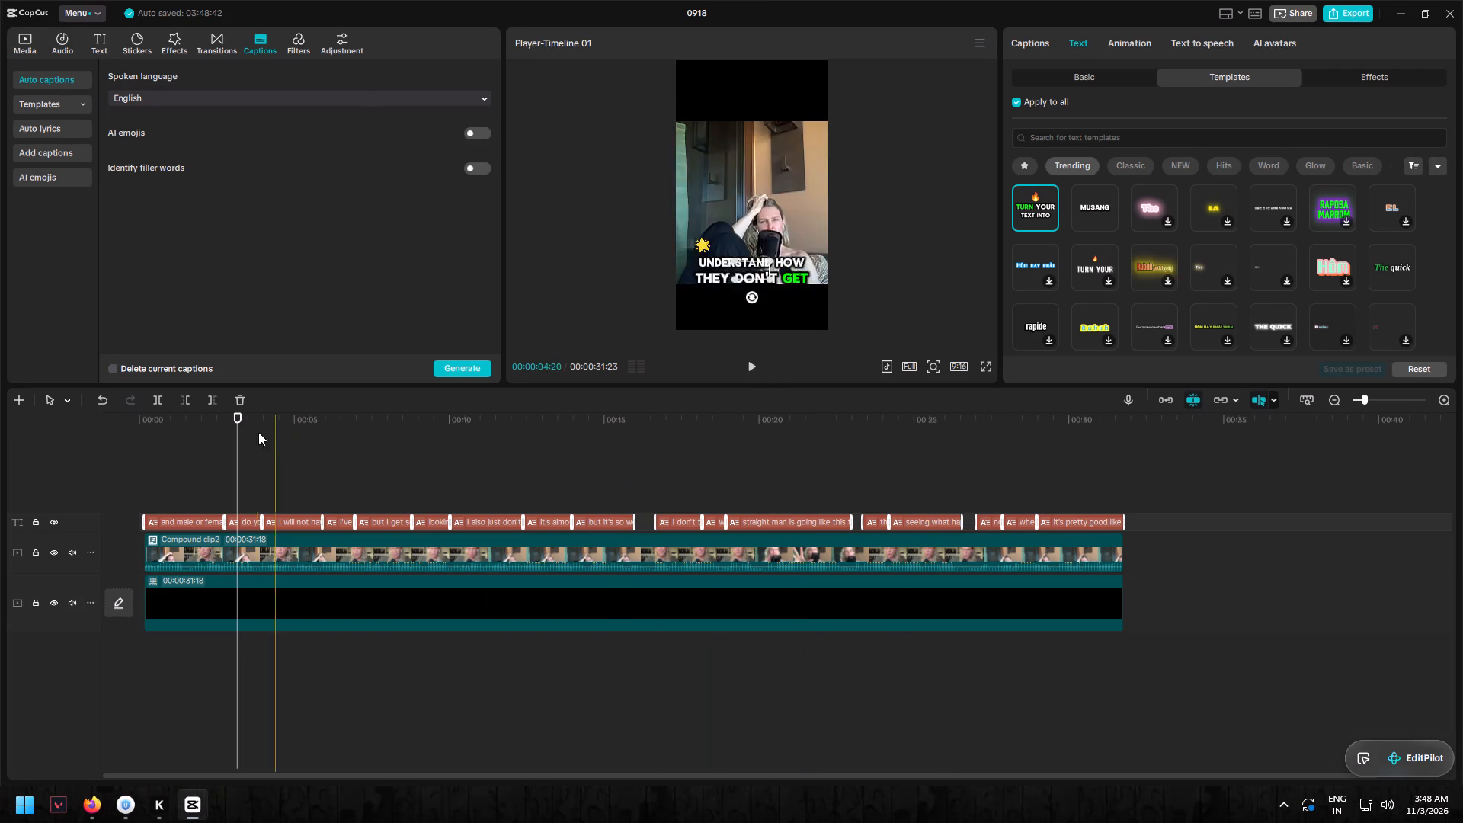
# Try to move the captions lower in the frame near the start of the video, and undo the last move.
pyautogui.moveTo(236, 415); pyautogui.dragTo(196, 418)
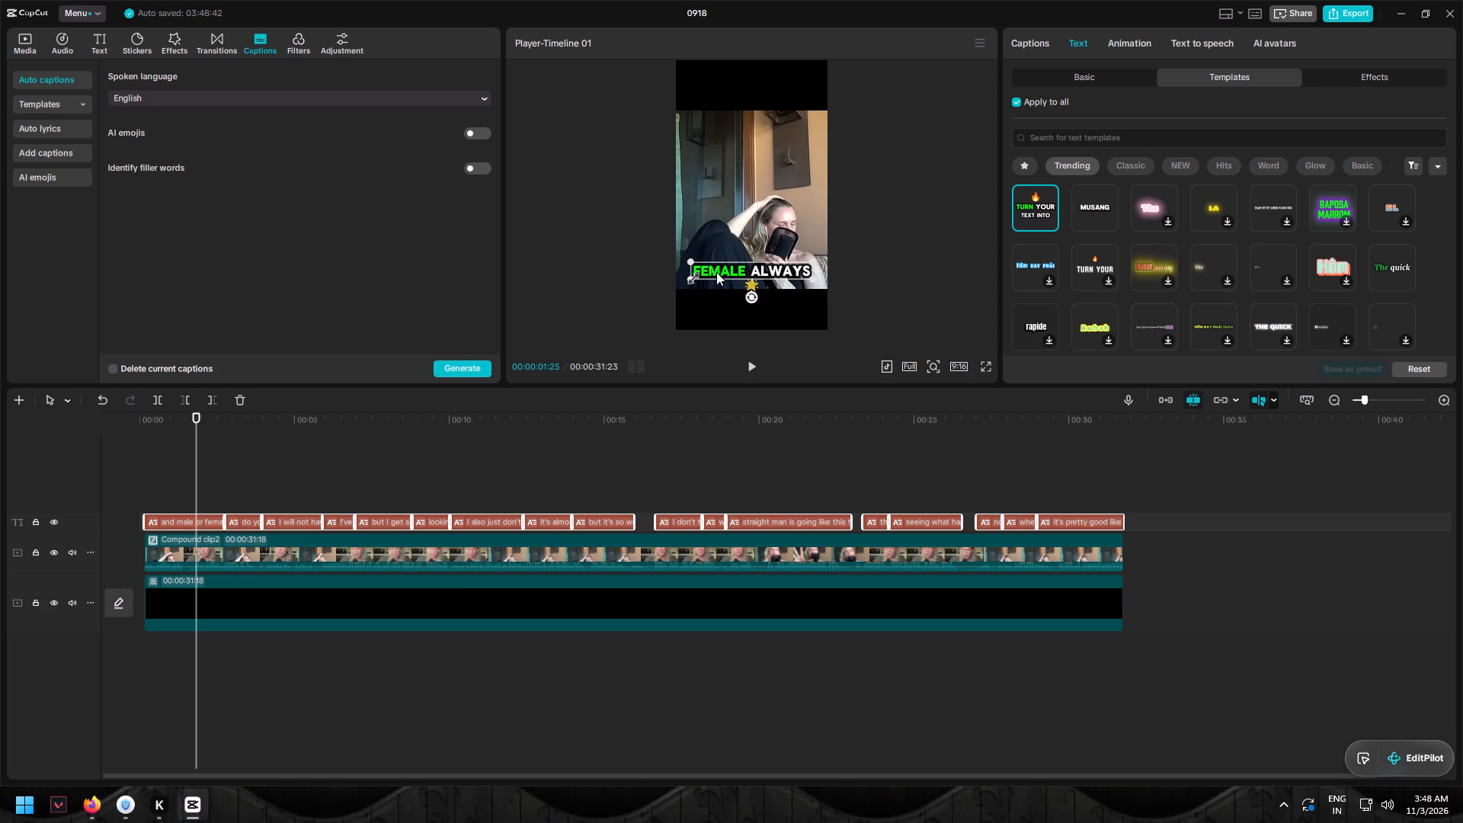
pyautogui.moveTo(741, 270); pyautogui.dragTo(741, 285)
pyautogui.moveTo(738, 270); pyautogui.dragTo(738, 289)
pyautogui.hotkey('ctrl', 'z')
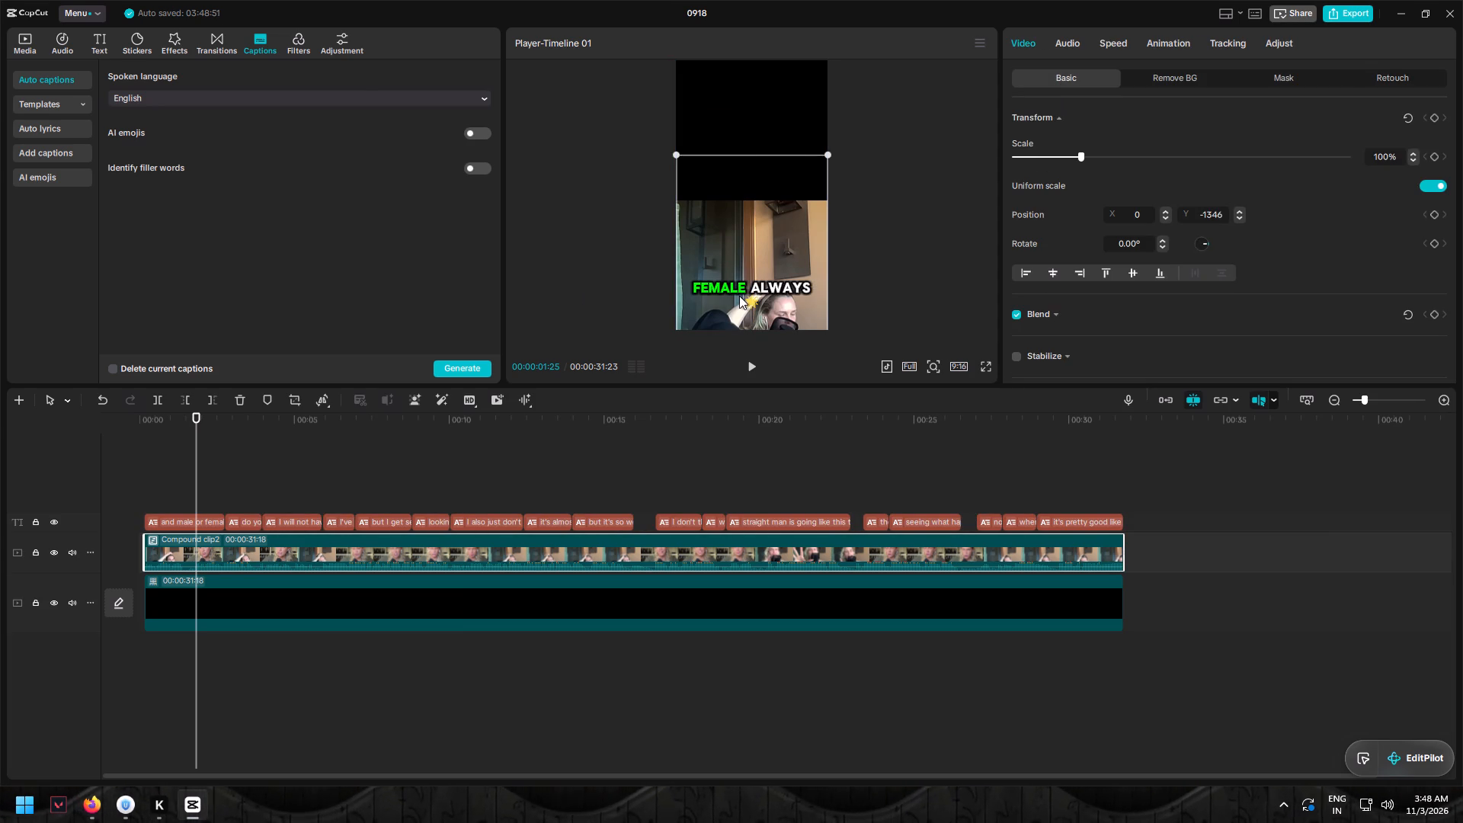
# Select the "and male or female female always" caption and move the captions down onto the video picture's lower edge.
pyautogui.click(751, 233)
pyautogui.click(768, 276)
pyautogui.doubleClick(768, 277)
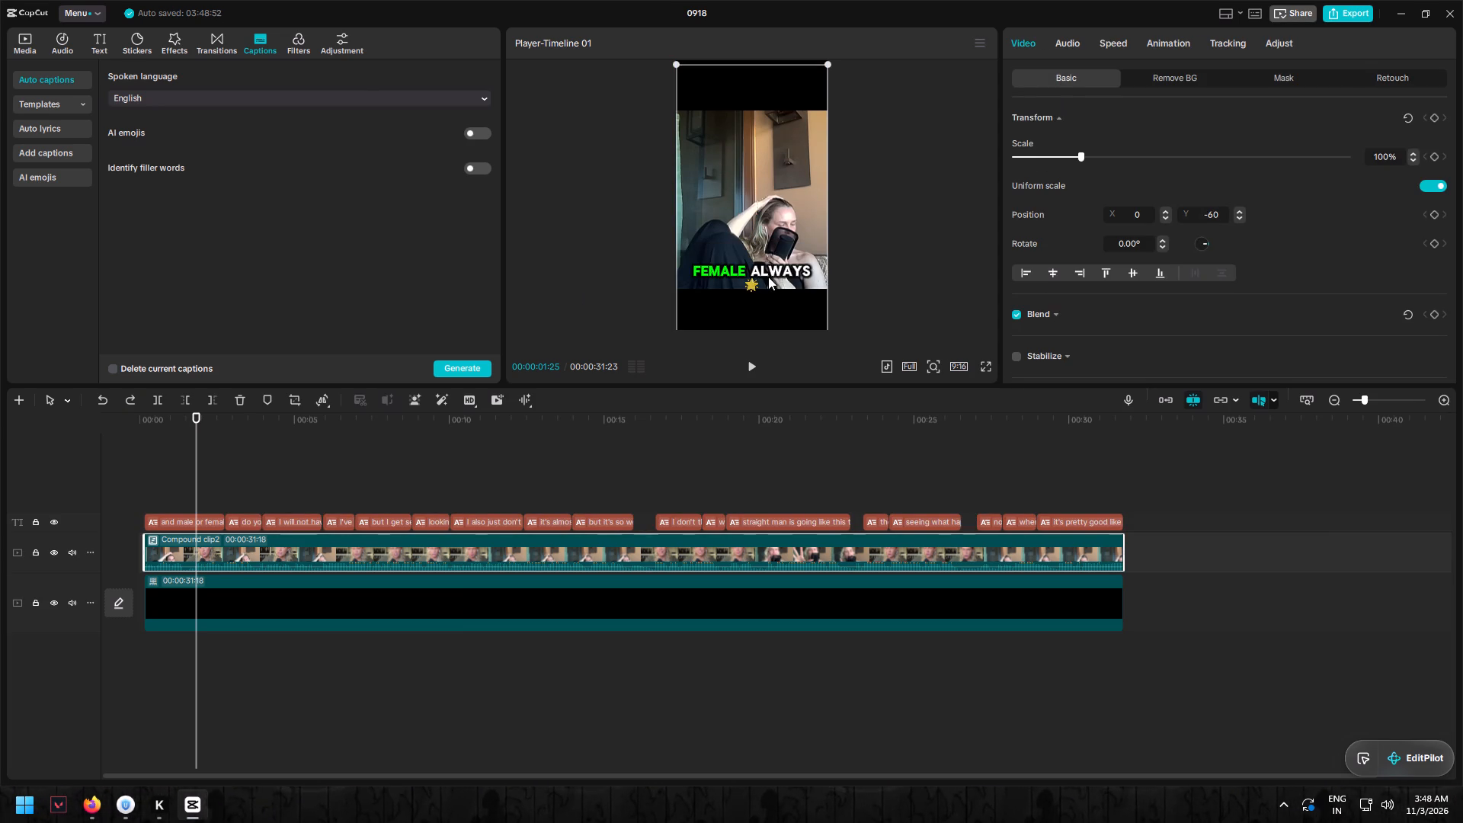
pyautogui.moveTo(770, 276); pyautogui.dragTo(770, 291)
# Play the video in full screen to check the lowered captions.
pyautogui.click(749, 370)
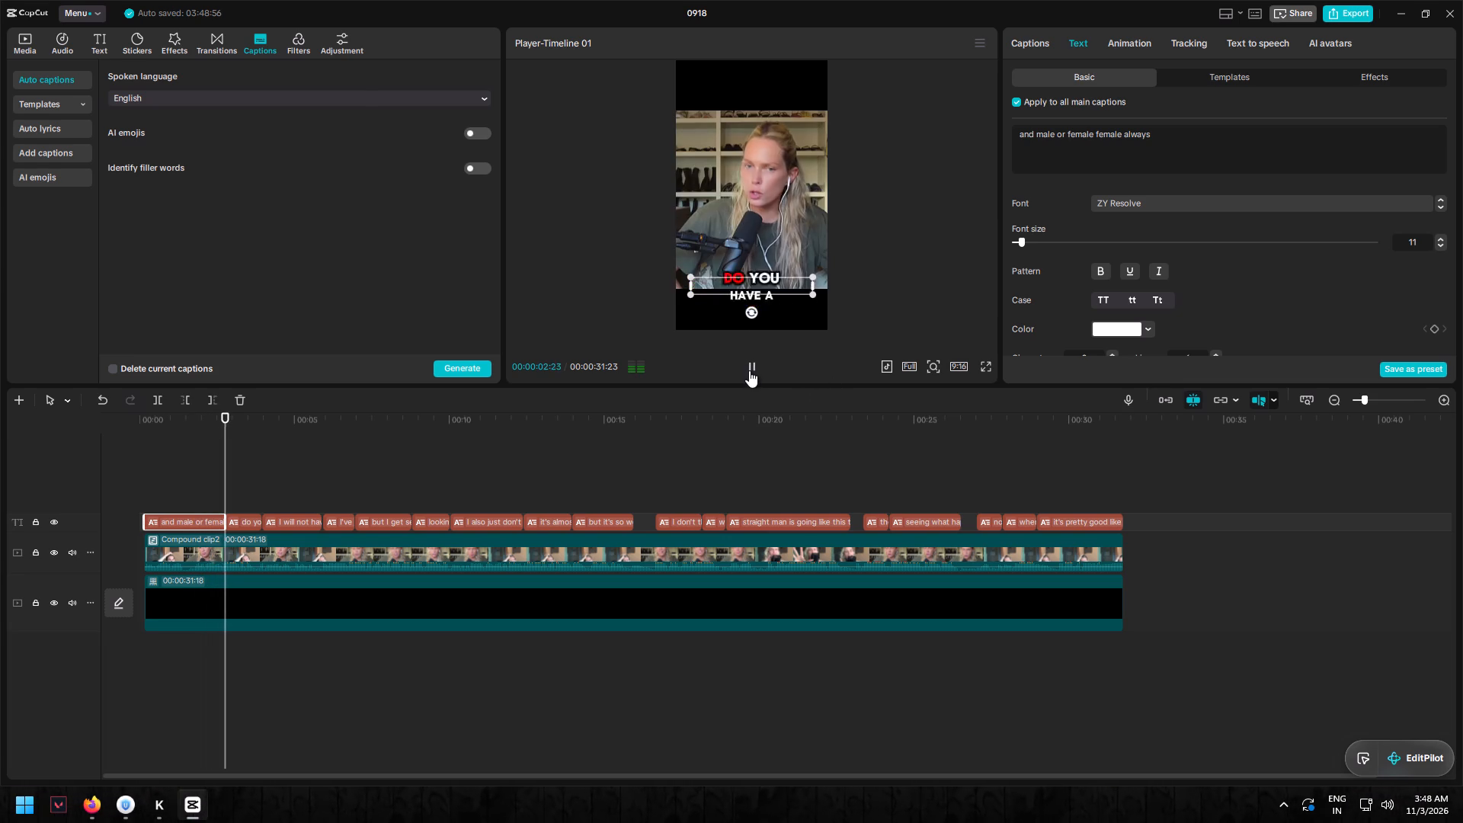
pyautogui.click(990, 364)
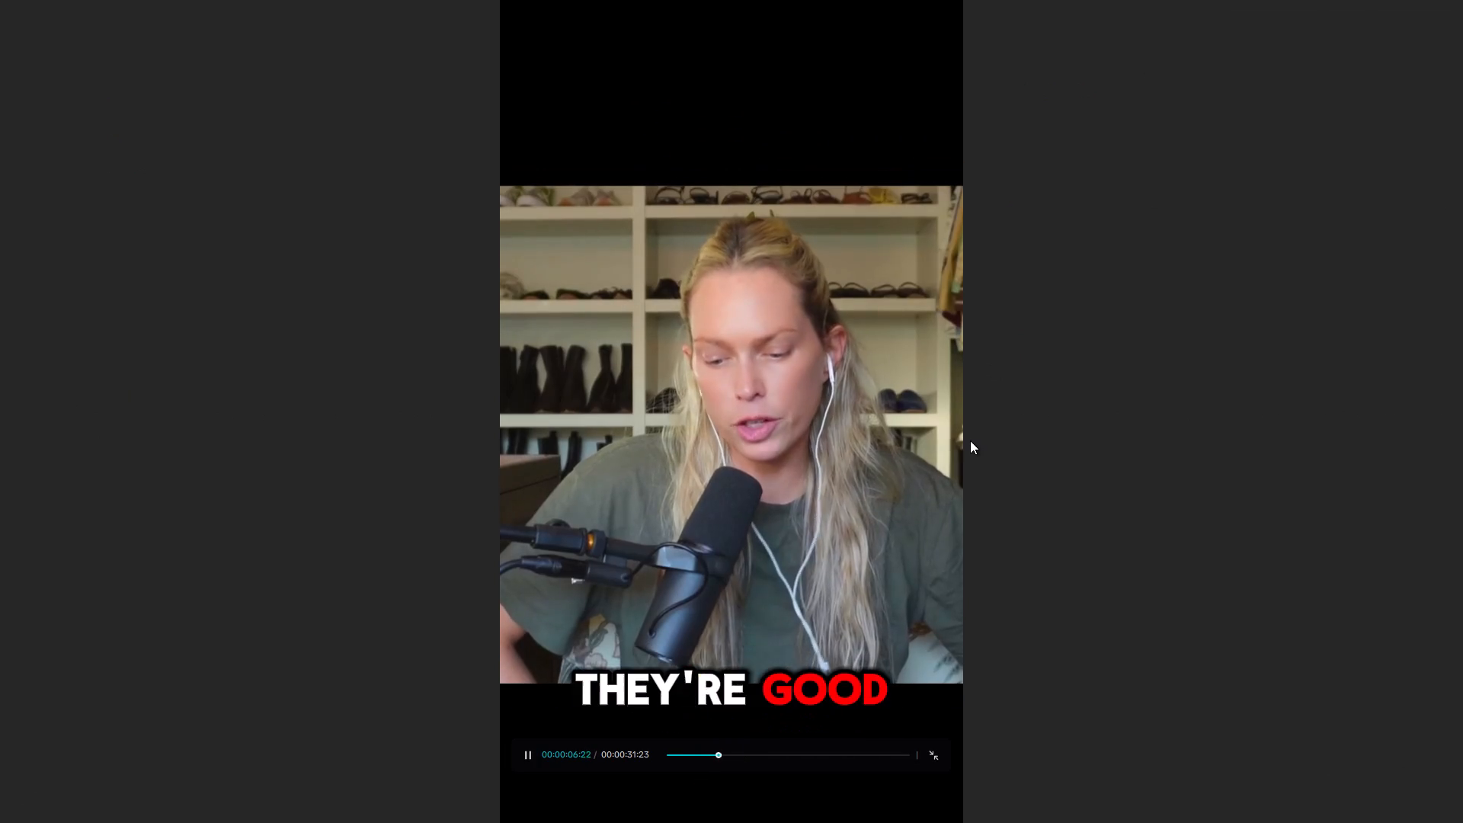
pyautogui.press('Escape')
# Select the compound video clip and move it up slightly to position Y 0.
pyautogui.click(802, 237)
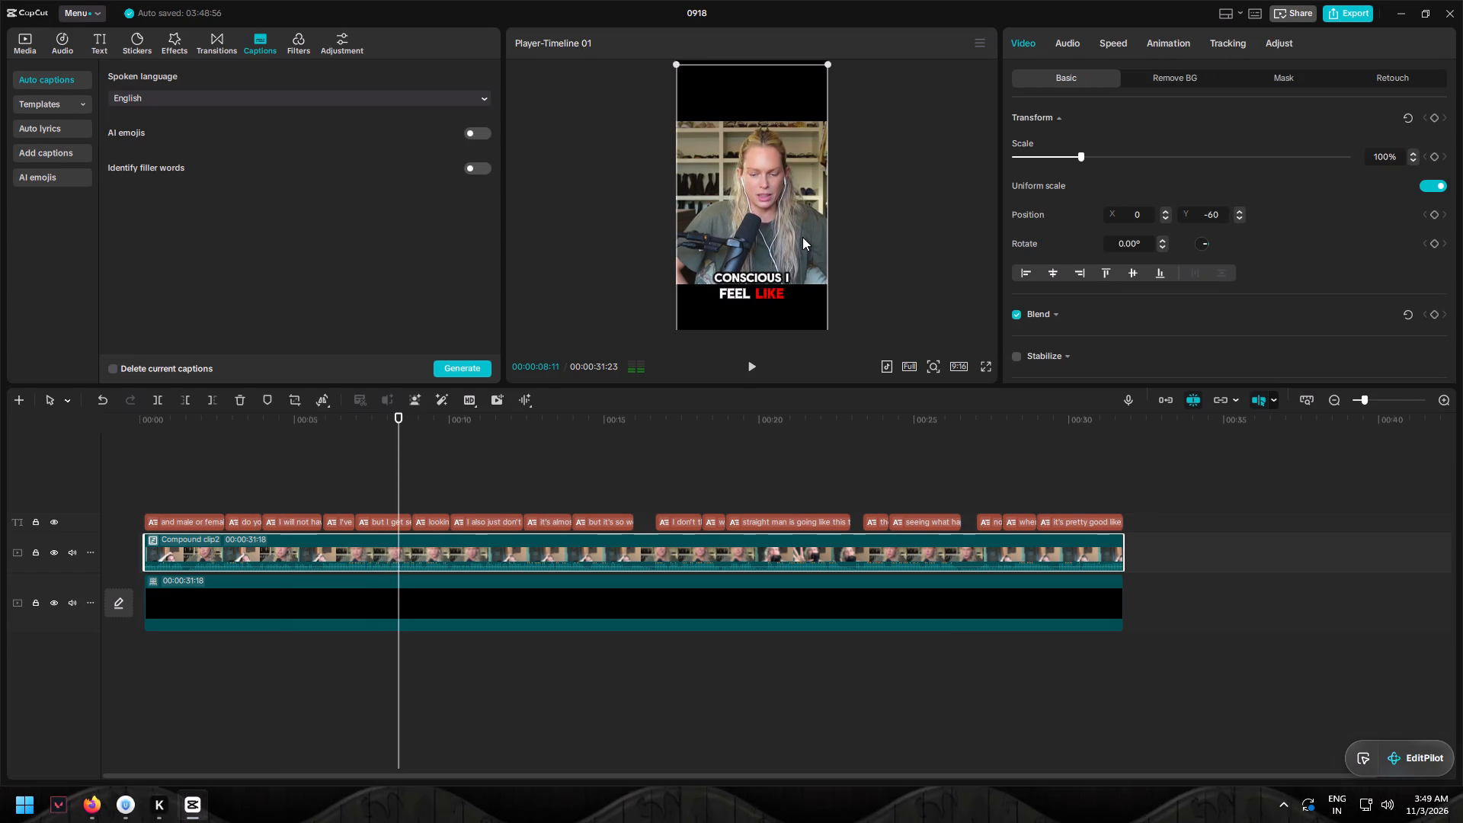
pyautogui.moveTo(799, 219); pyautogui.dragTo(799, 204)
pyautogui.moveTo(799, 204); pyautogui.dragTo(799, 198)
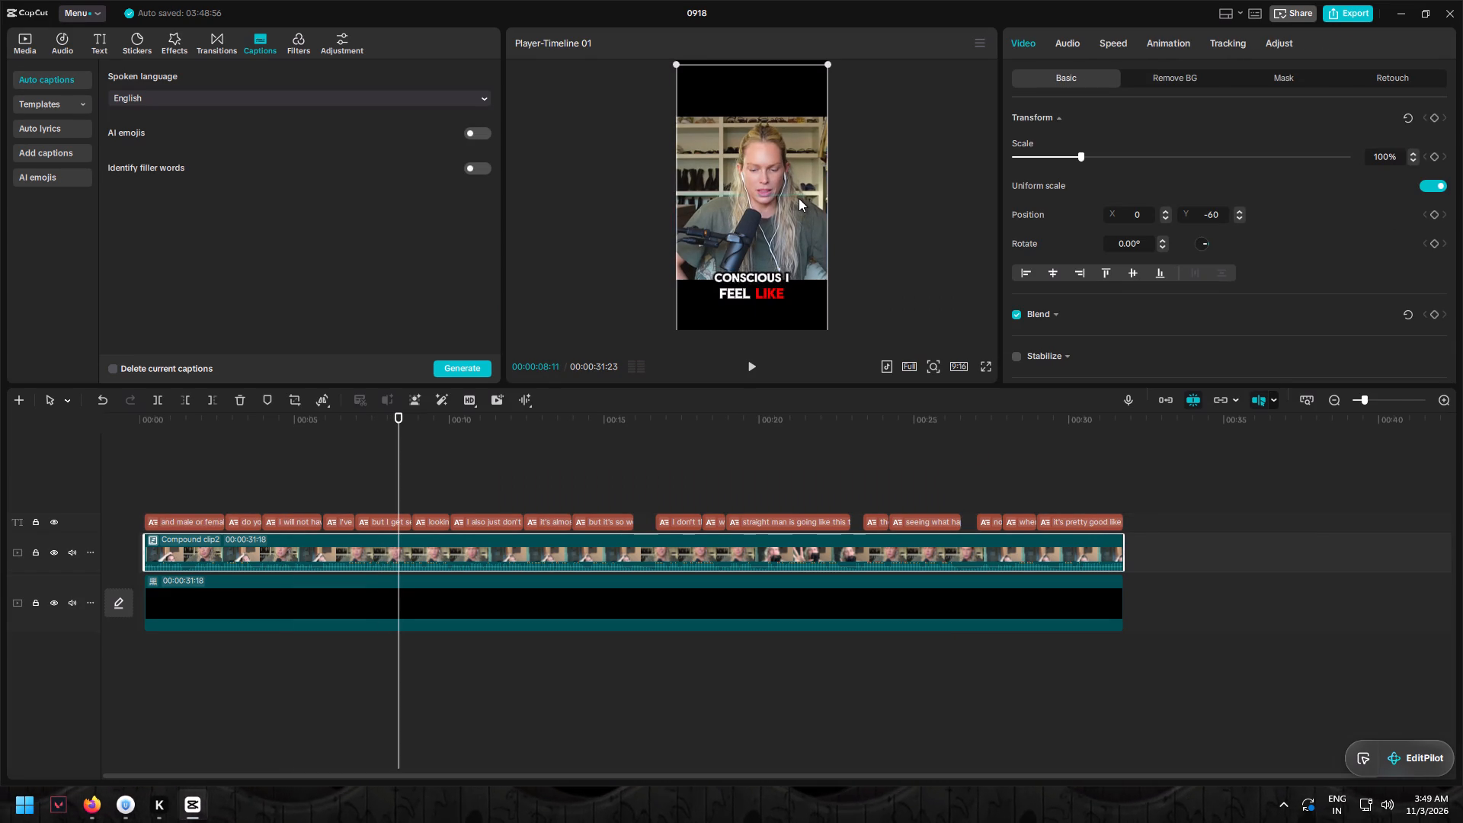
pyautogui.moveTo(799, 198); pyautogui.dragTo(799, 197)
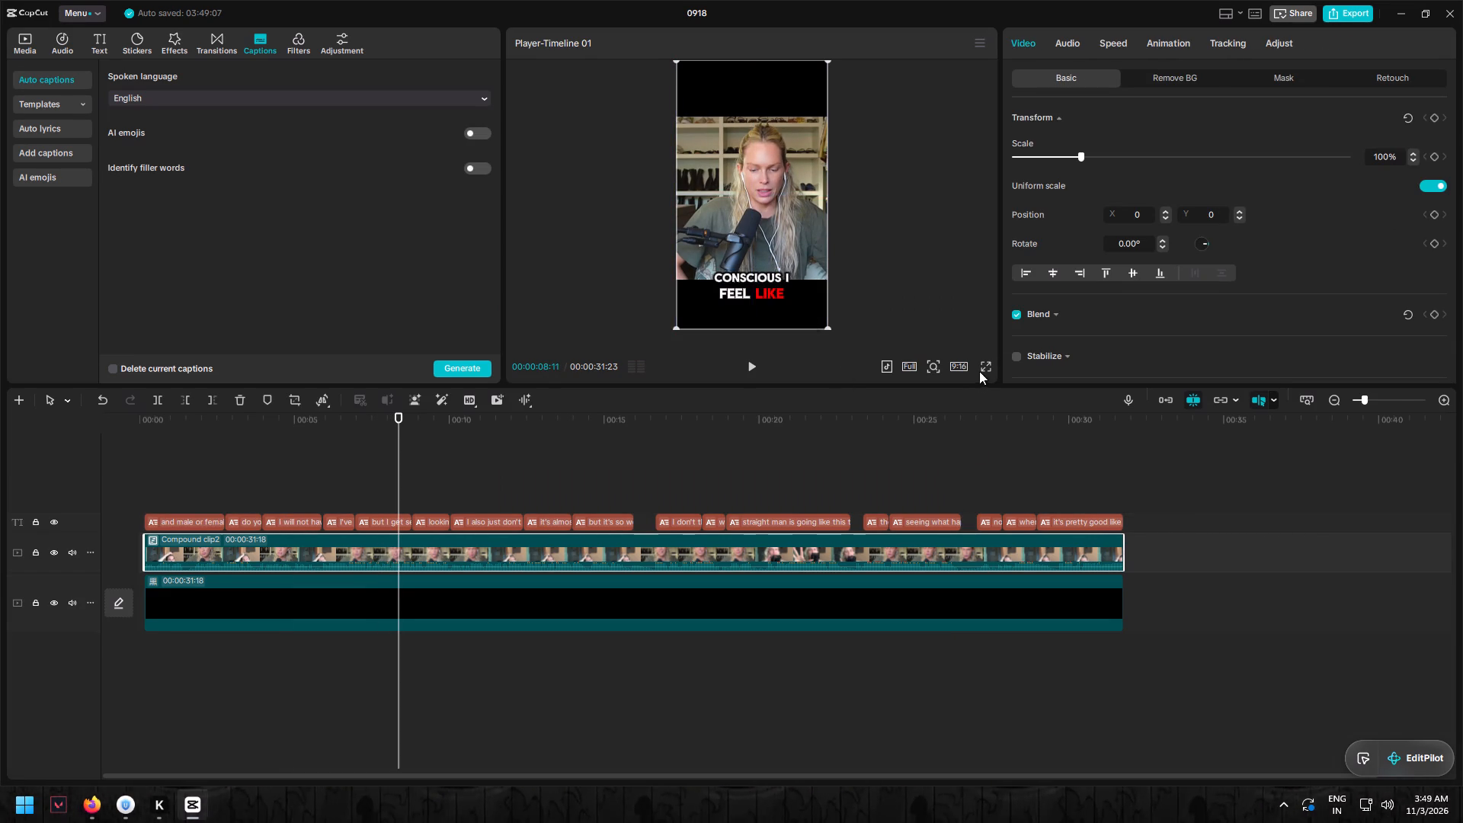
# View the current frame in full screen to check the picture and caption placement.
pyautogui.click(984, 369)
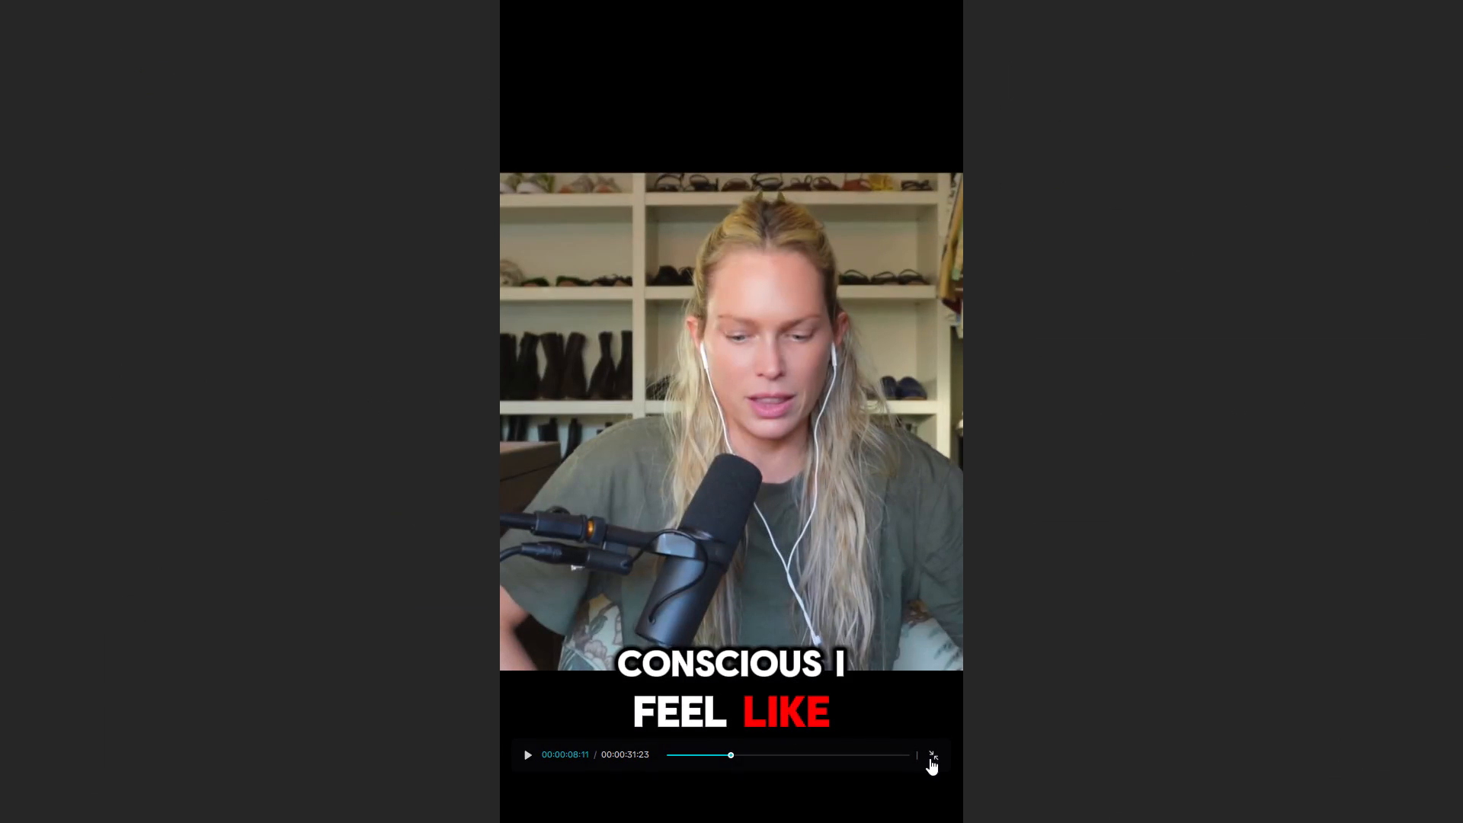
pyautogui.click(930, 758)
# Select all captions on the timeline and scale them down slightly in the preview.
pyautogui.click(750, 284)
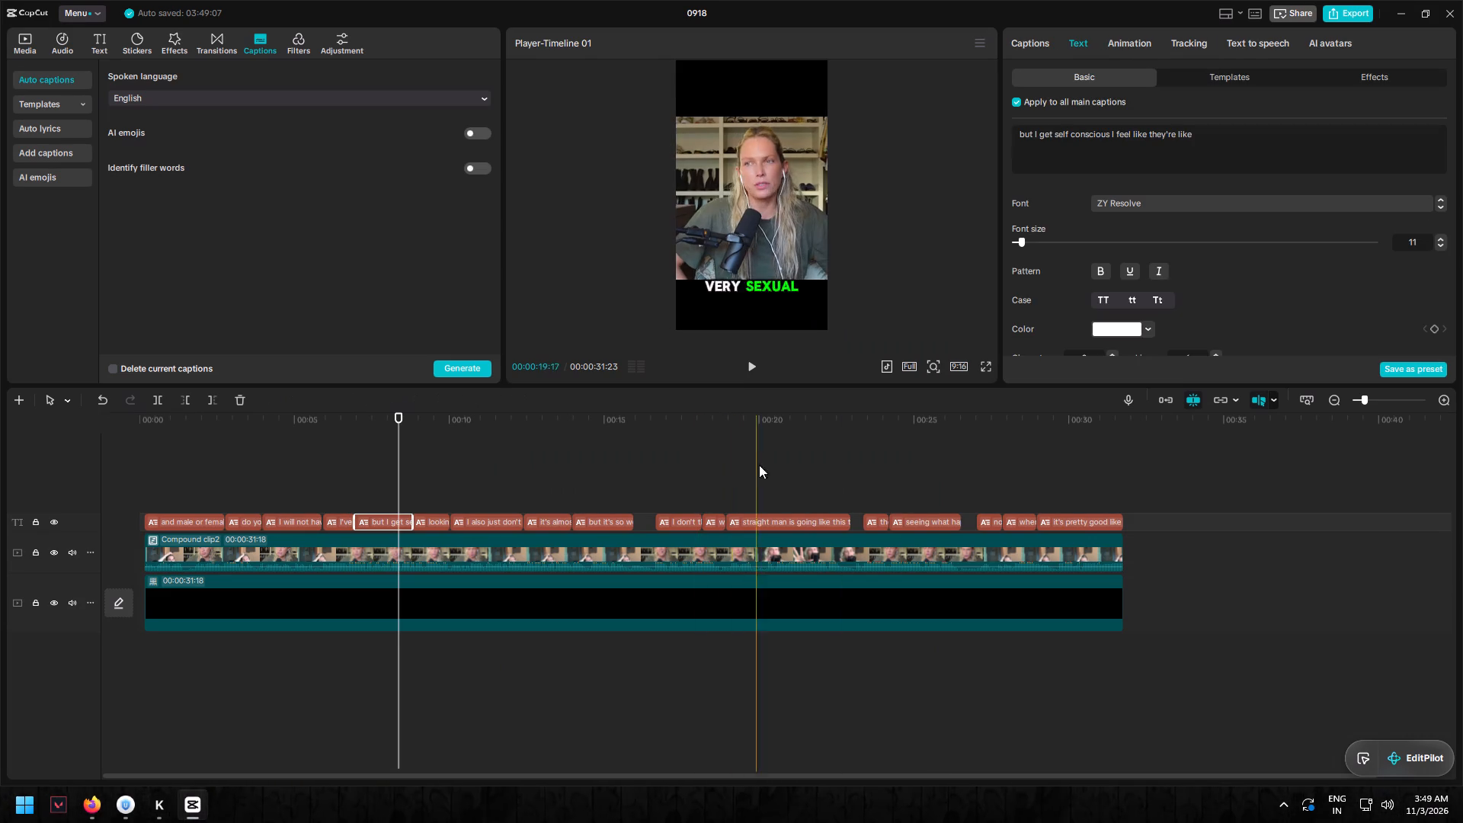
pyautogui.moveTo(178, 483); pyautogui.dragTo(898, 514)
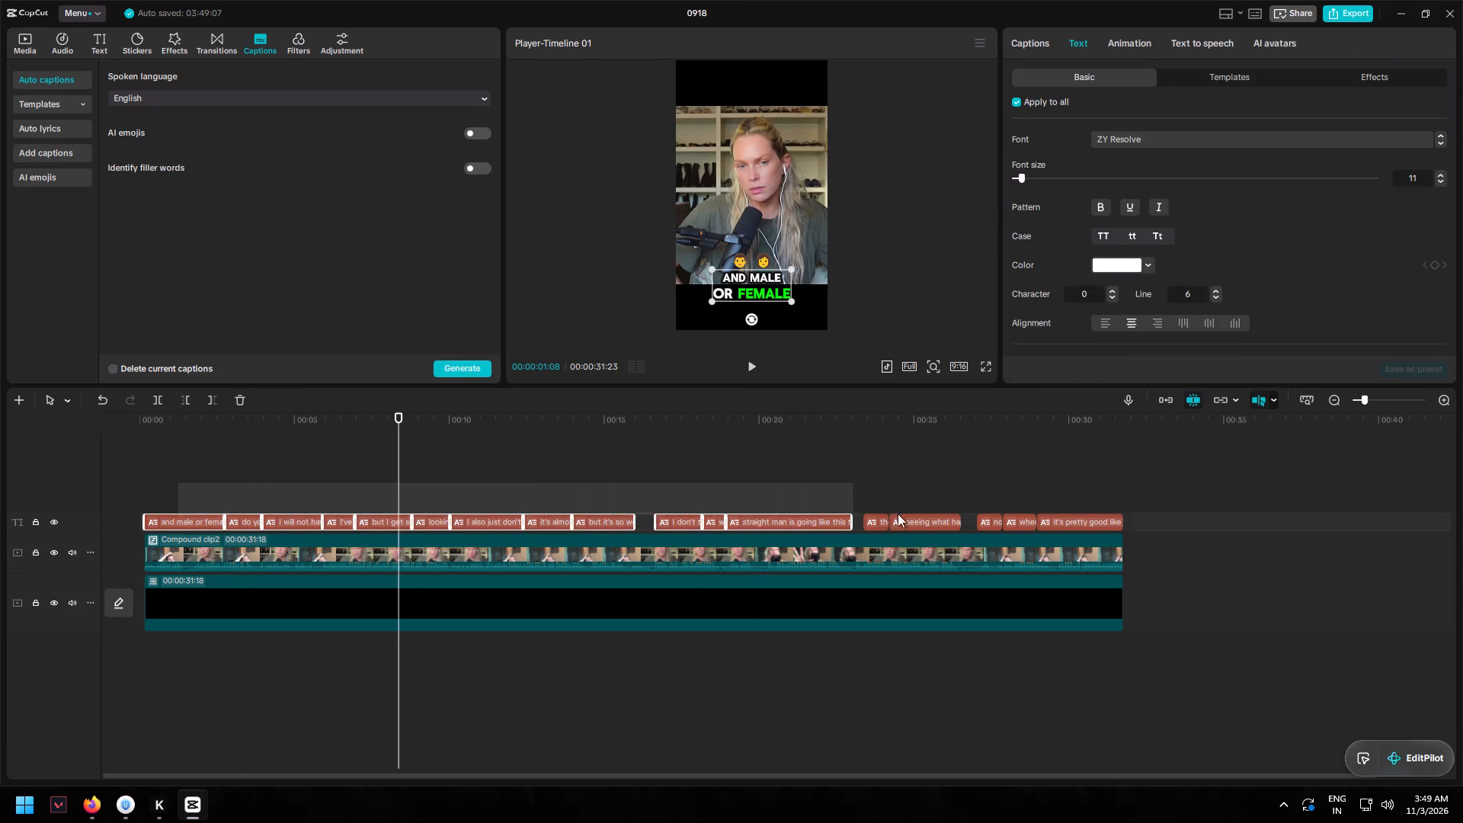
pyautogui.moveTo(898, 514); pyautogui.dragTo(1103, 523)
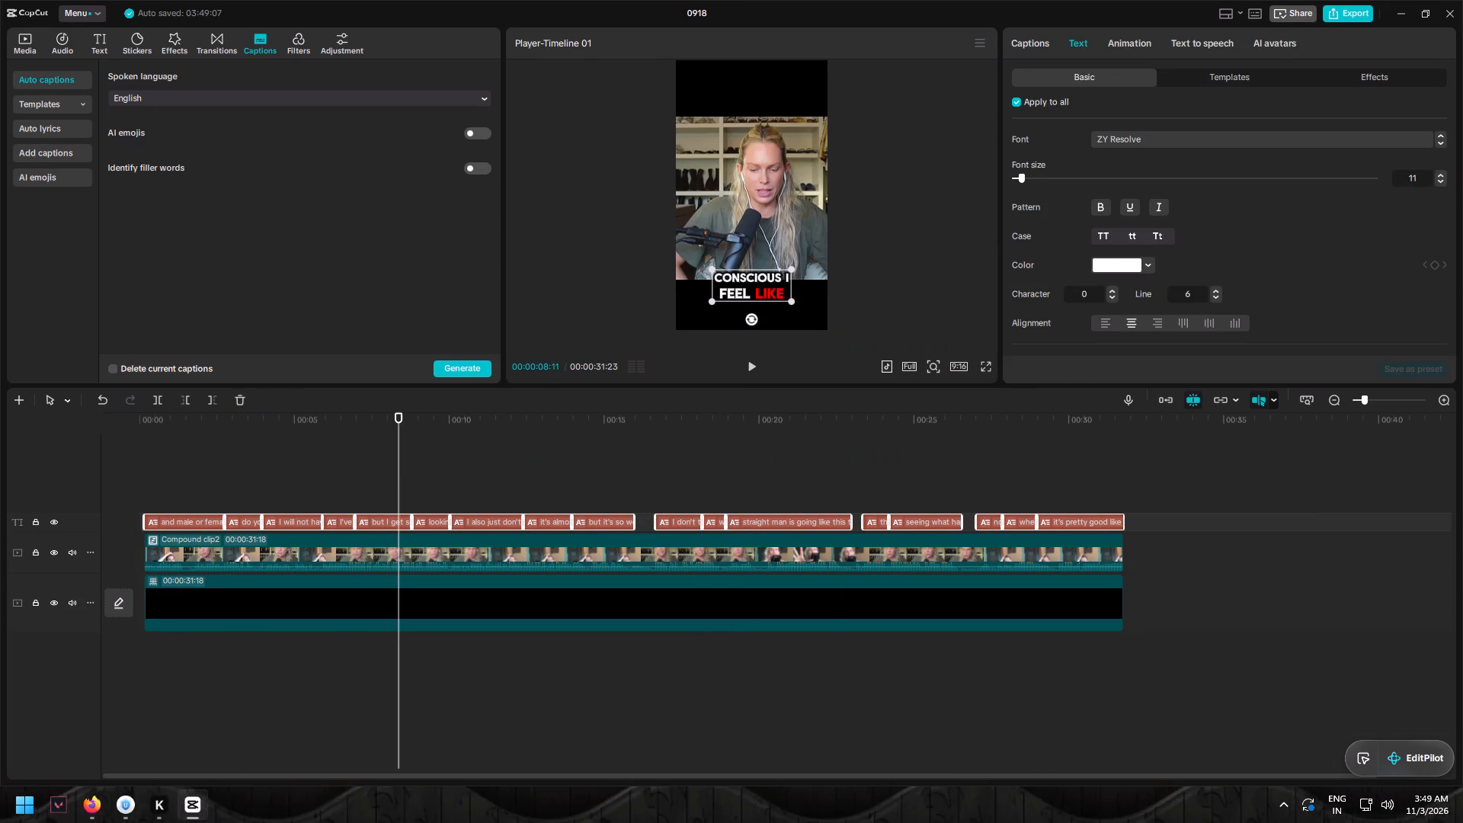
pyautogui.moveTo(790, 305); pyautogui.dragTo(784, 298)
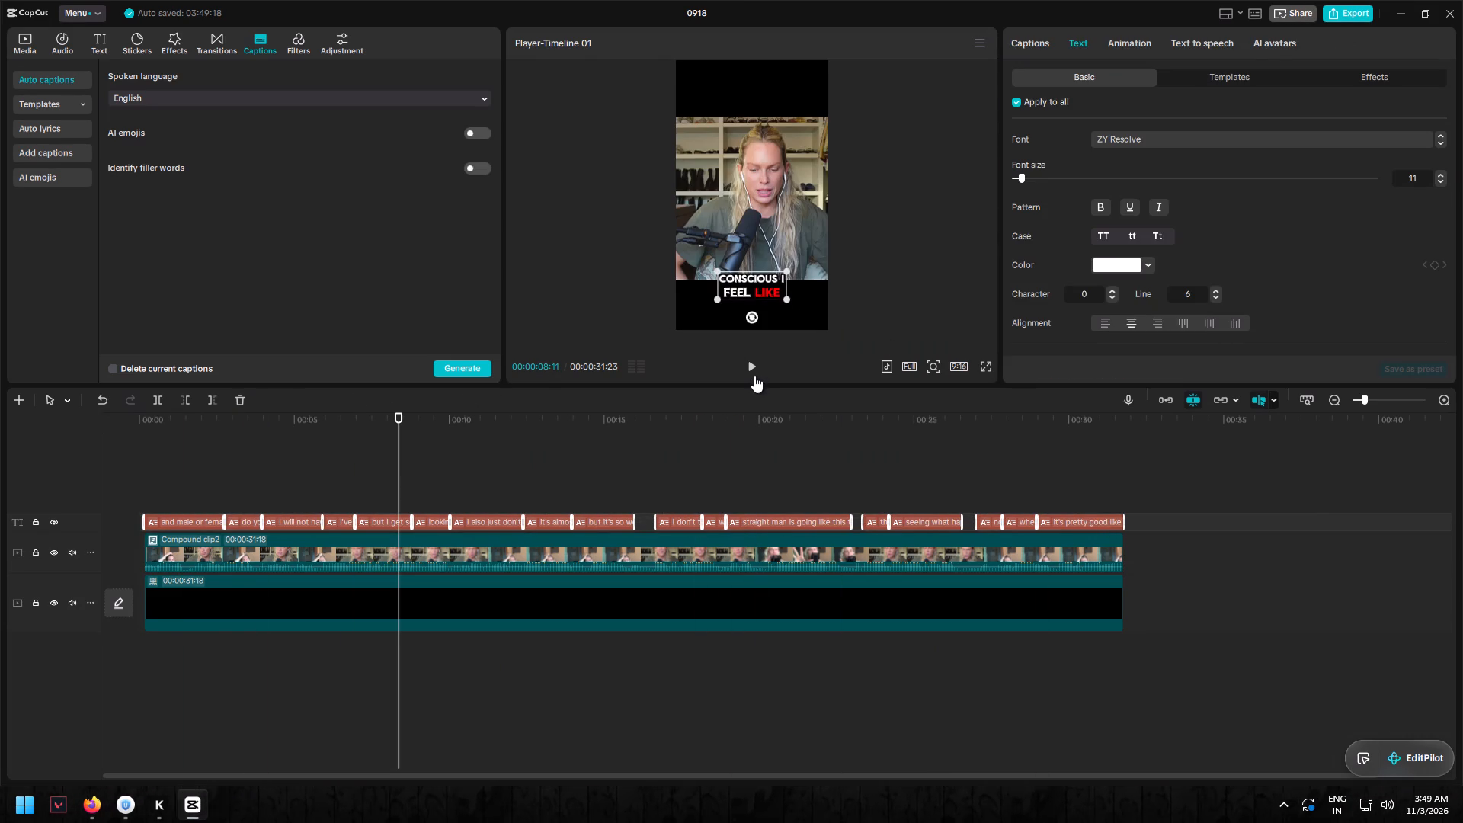
# Play the video in full screen to check the resized captions, and return to the start of the timeline.
pyautogui.click(751, 369)
pyautogui.click(993, 368)
pyautogui.click(989, 370)
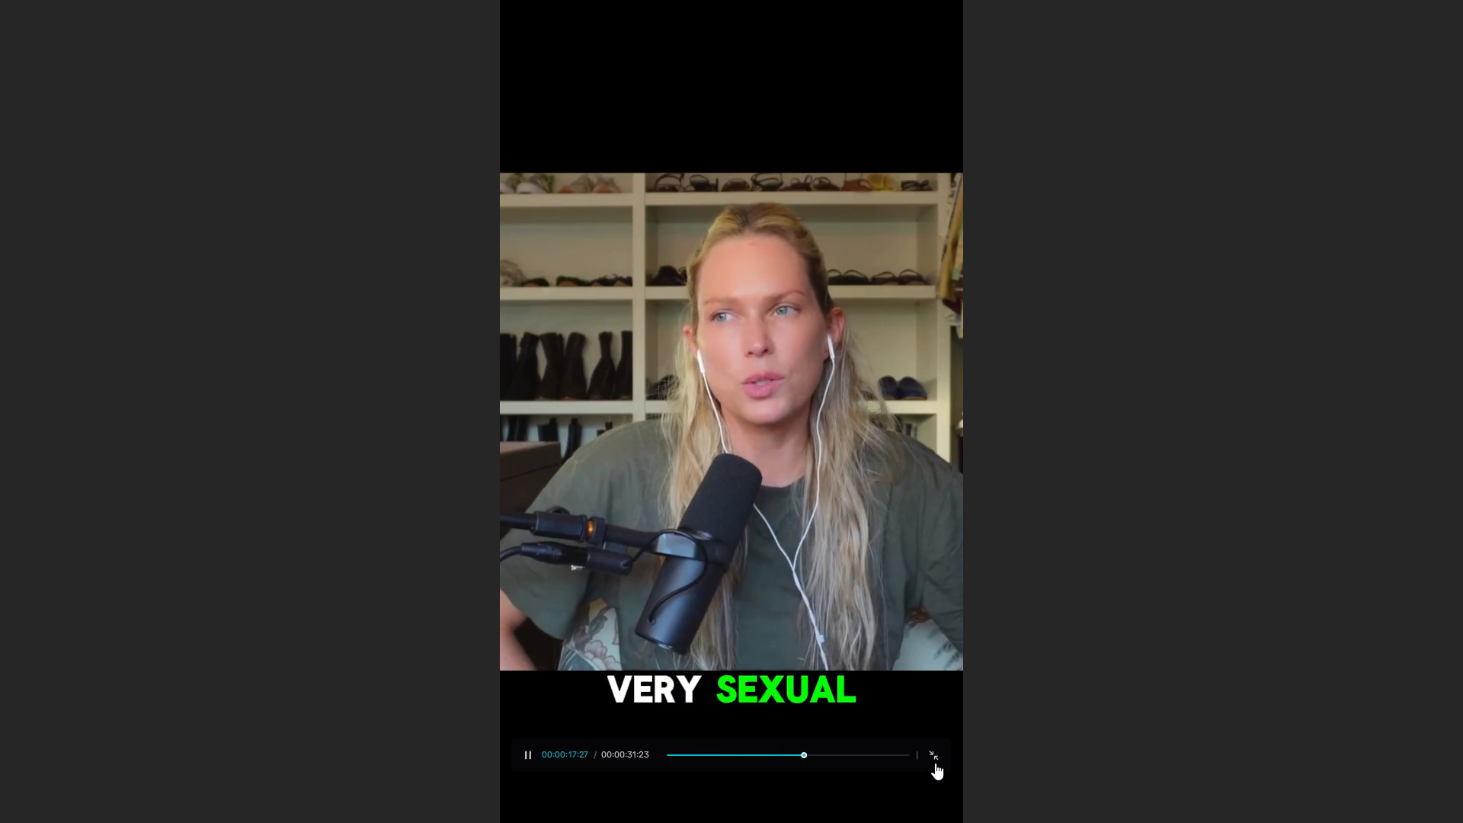
pyautogui.click(935, 763)
pyautogui.moveTo(751, 420); pyautogui.dragTo(0, 452)
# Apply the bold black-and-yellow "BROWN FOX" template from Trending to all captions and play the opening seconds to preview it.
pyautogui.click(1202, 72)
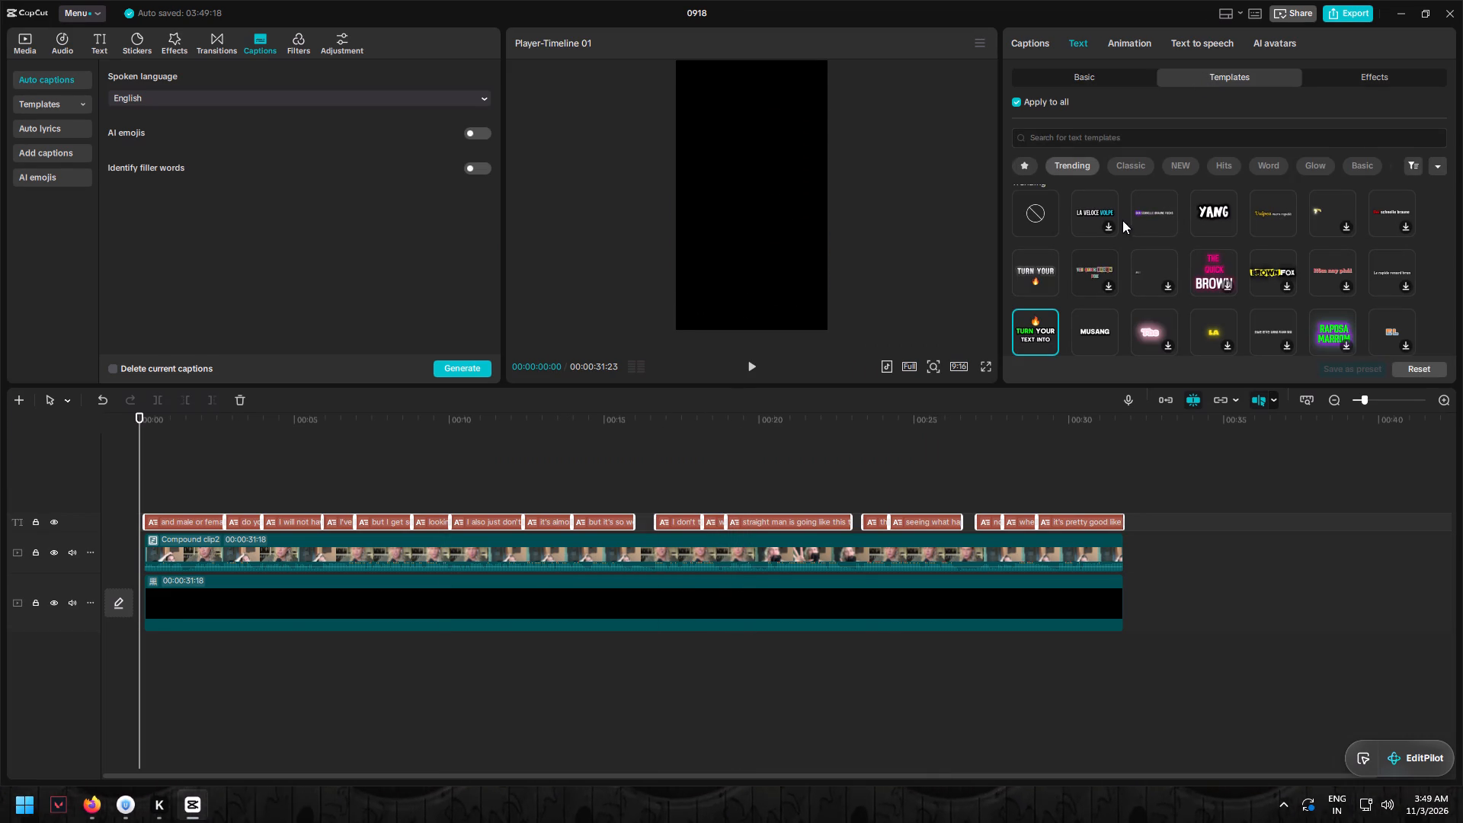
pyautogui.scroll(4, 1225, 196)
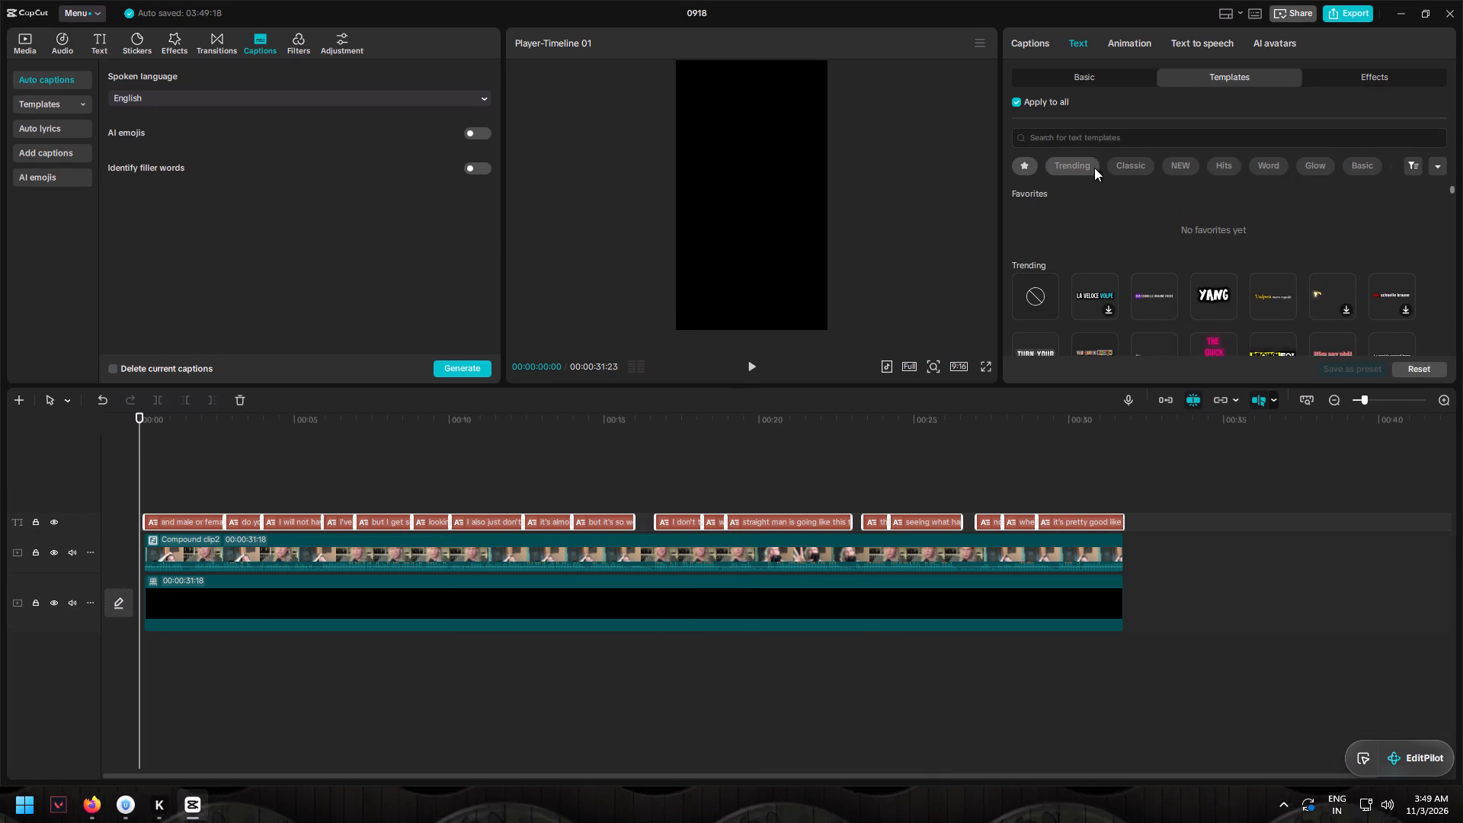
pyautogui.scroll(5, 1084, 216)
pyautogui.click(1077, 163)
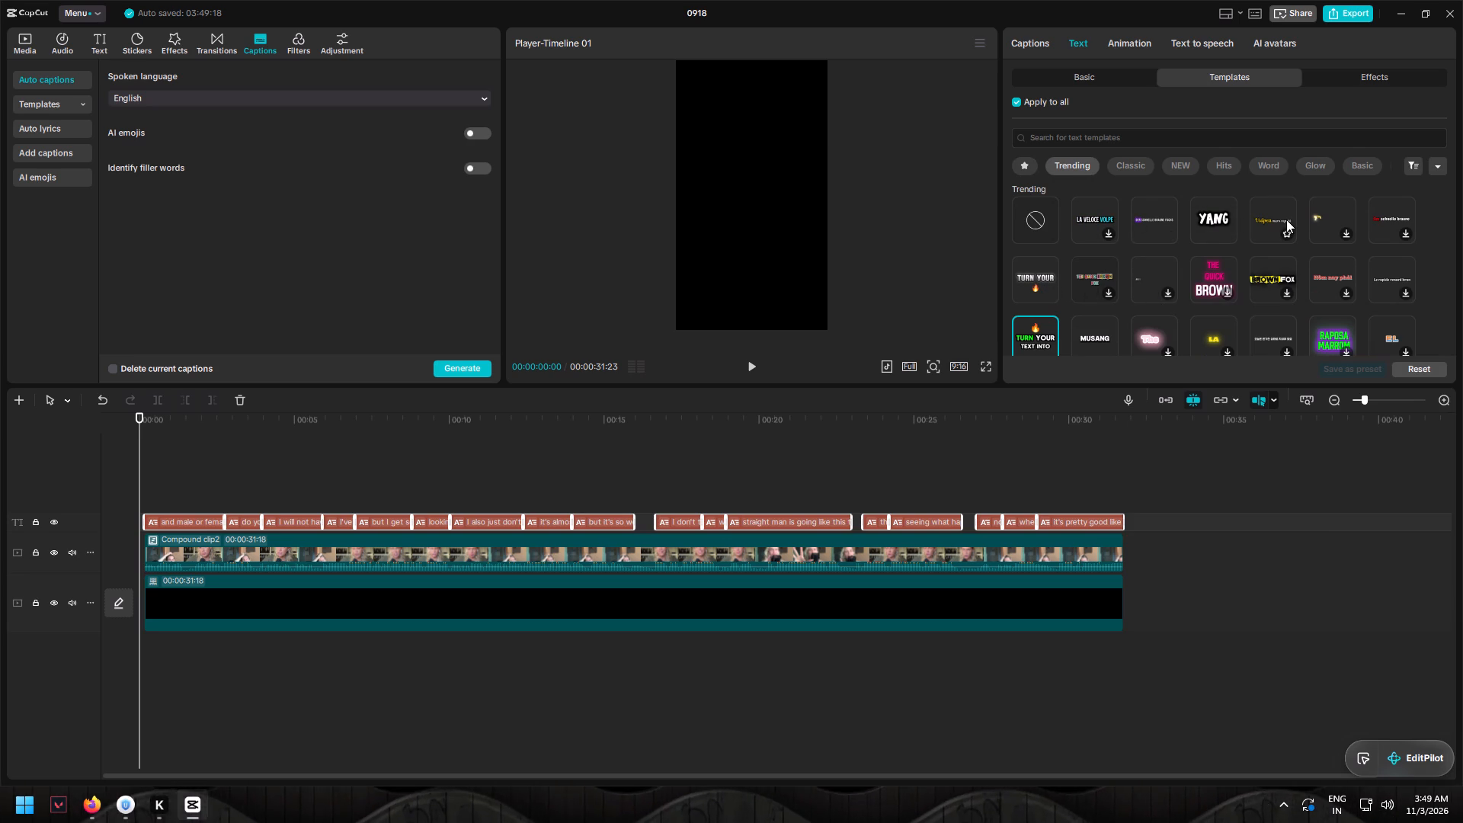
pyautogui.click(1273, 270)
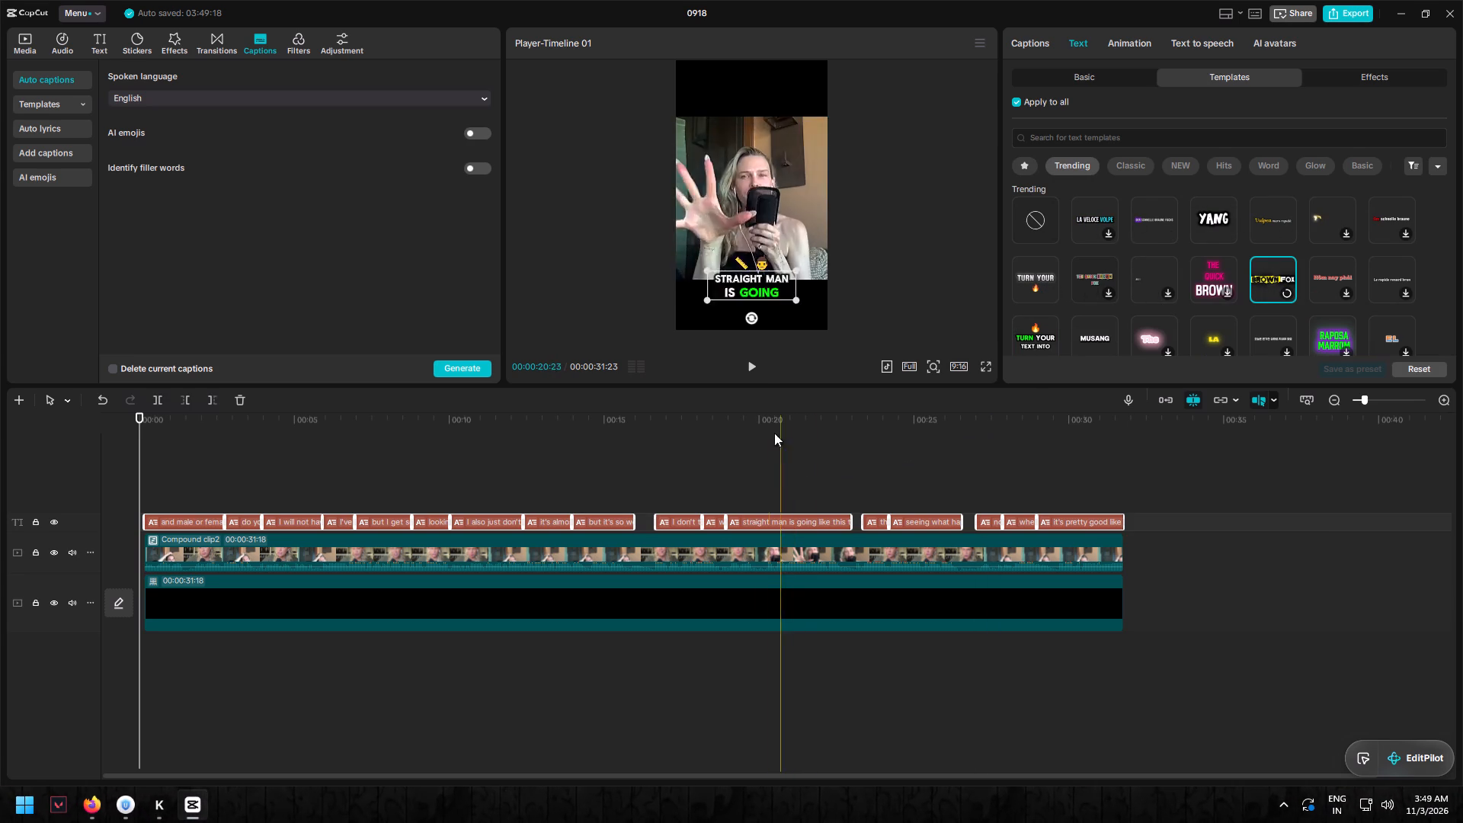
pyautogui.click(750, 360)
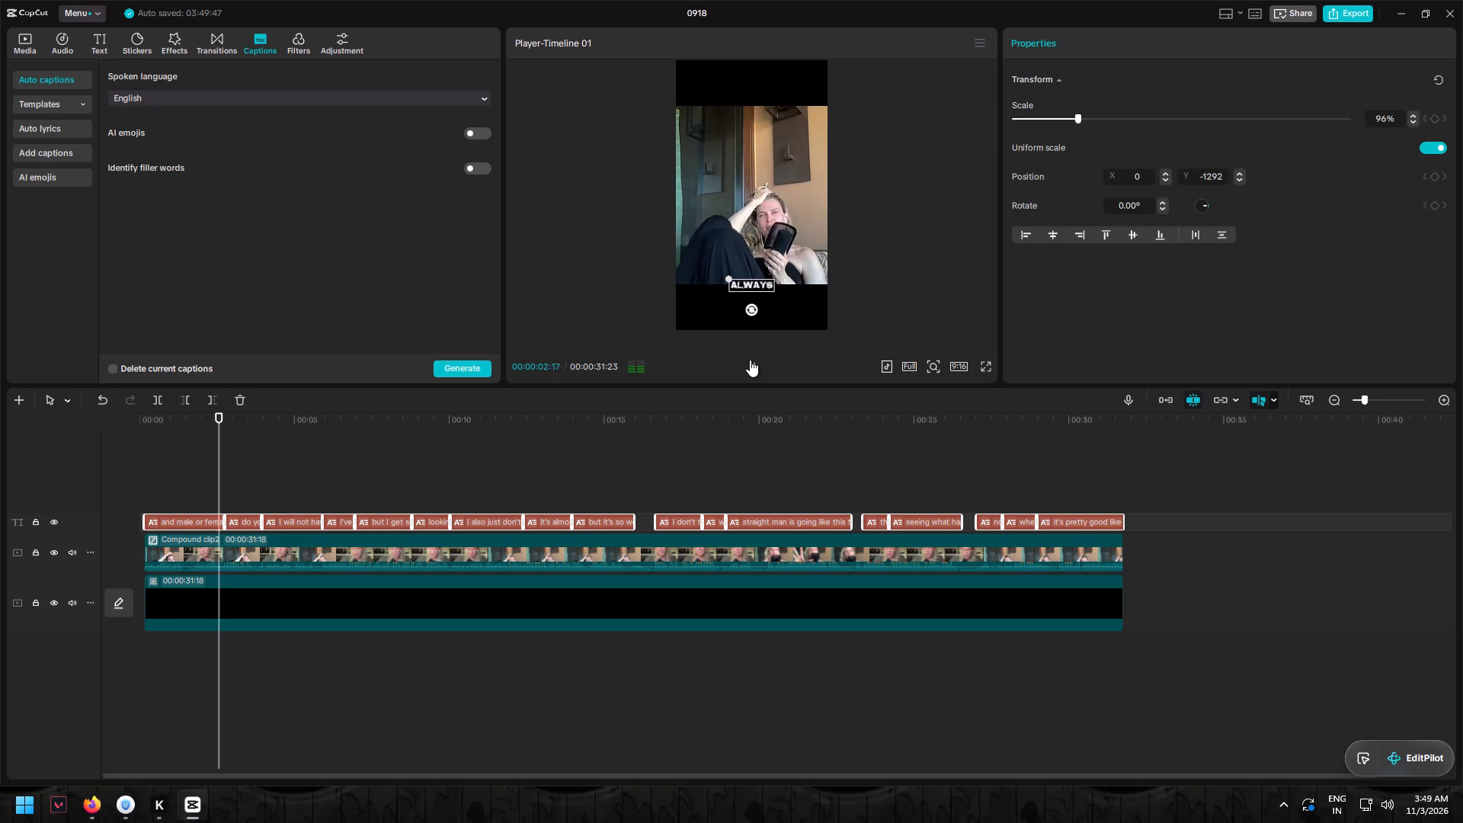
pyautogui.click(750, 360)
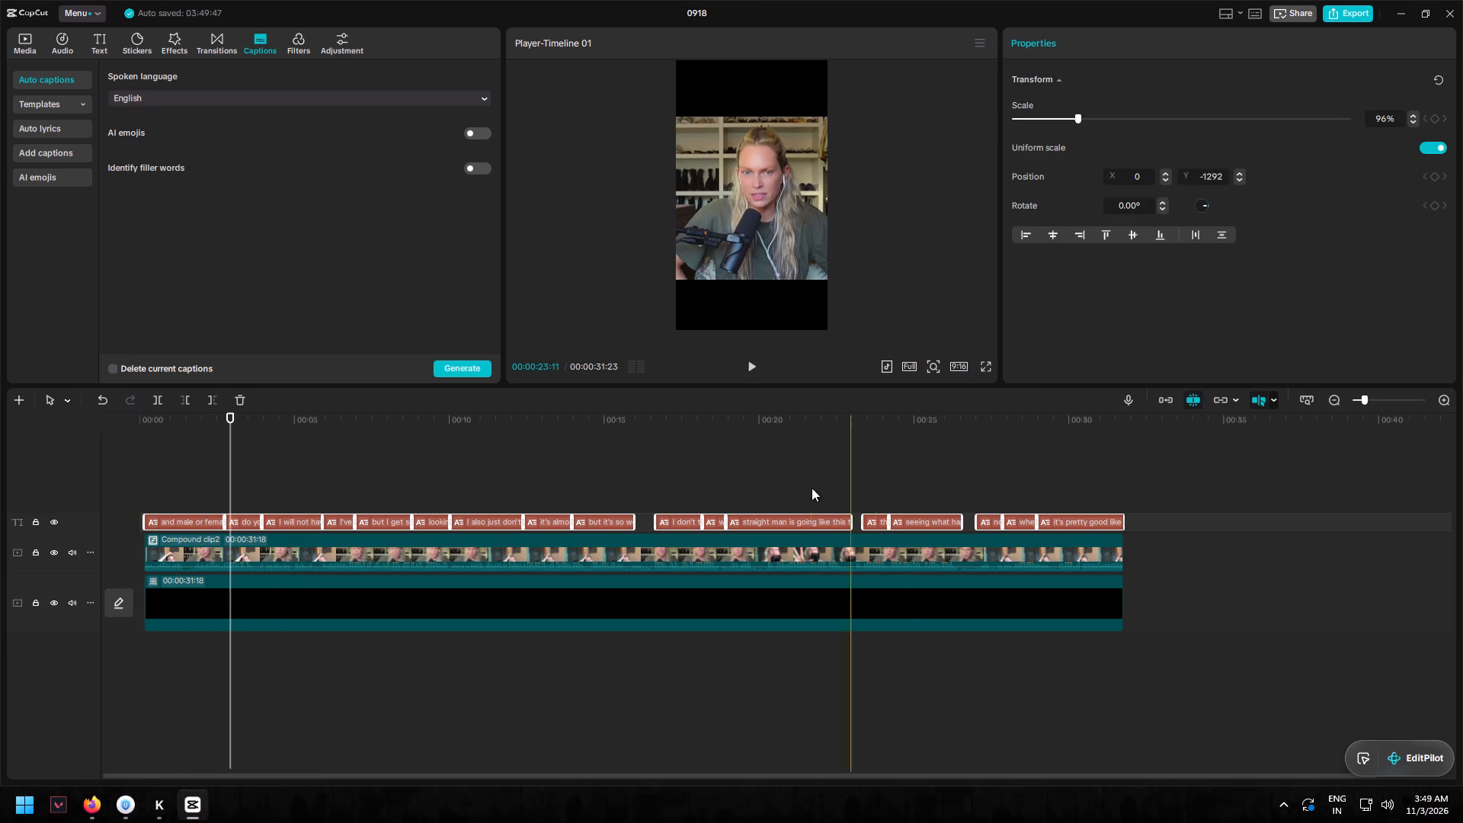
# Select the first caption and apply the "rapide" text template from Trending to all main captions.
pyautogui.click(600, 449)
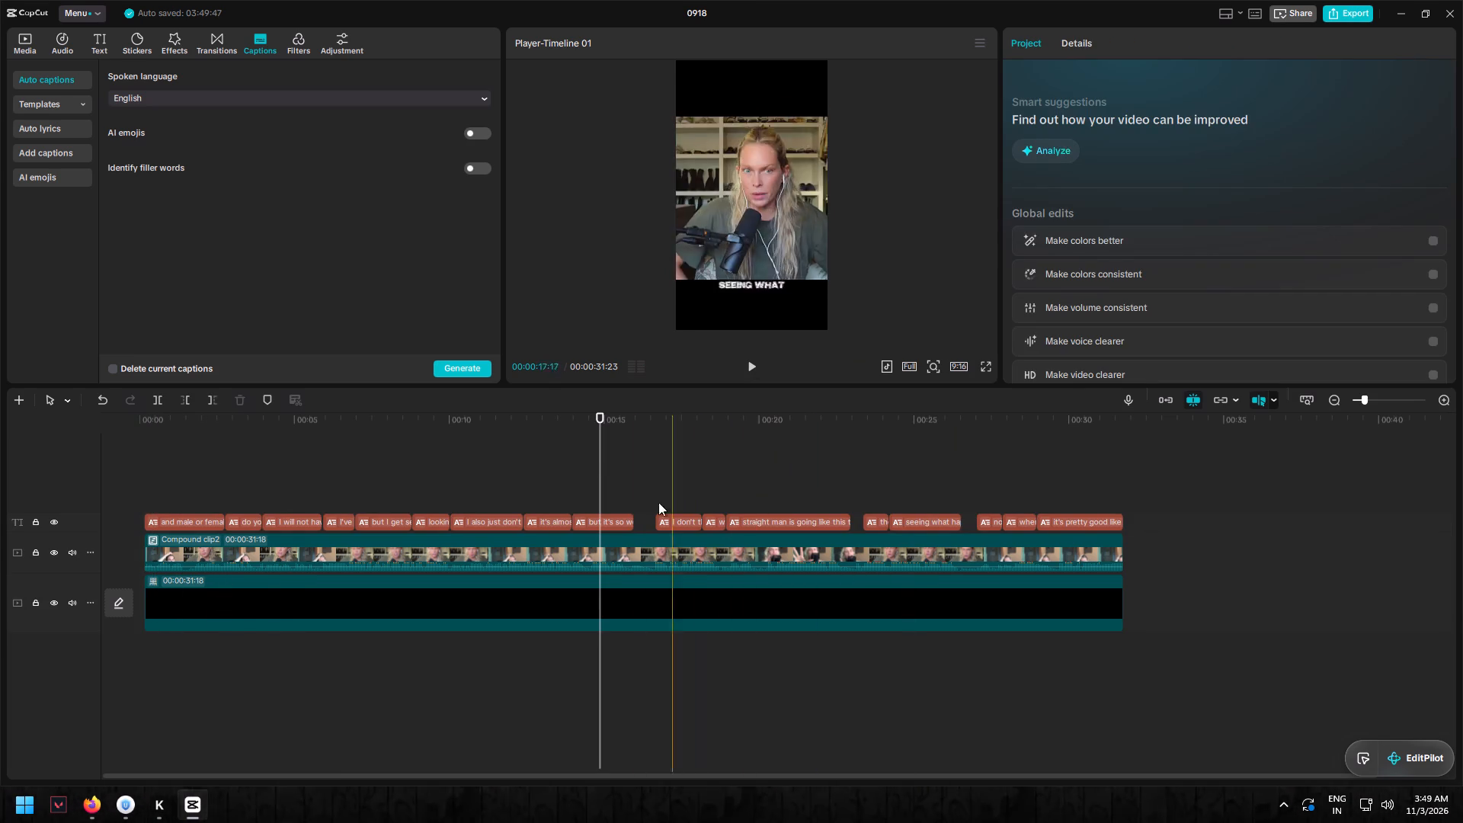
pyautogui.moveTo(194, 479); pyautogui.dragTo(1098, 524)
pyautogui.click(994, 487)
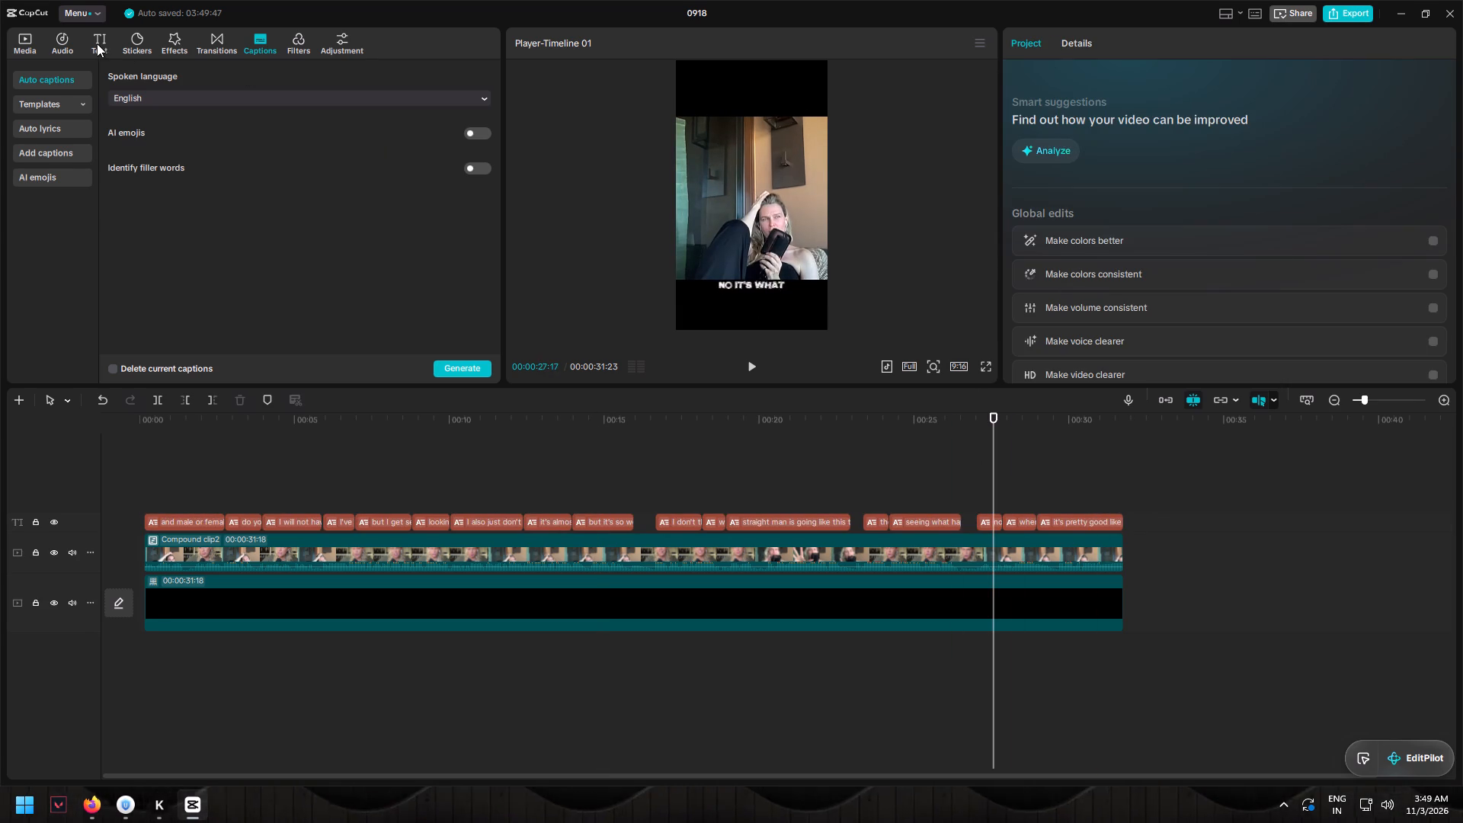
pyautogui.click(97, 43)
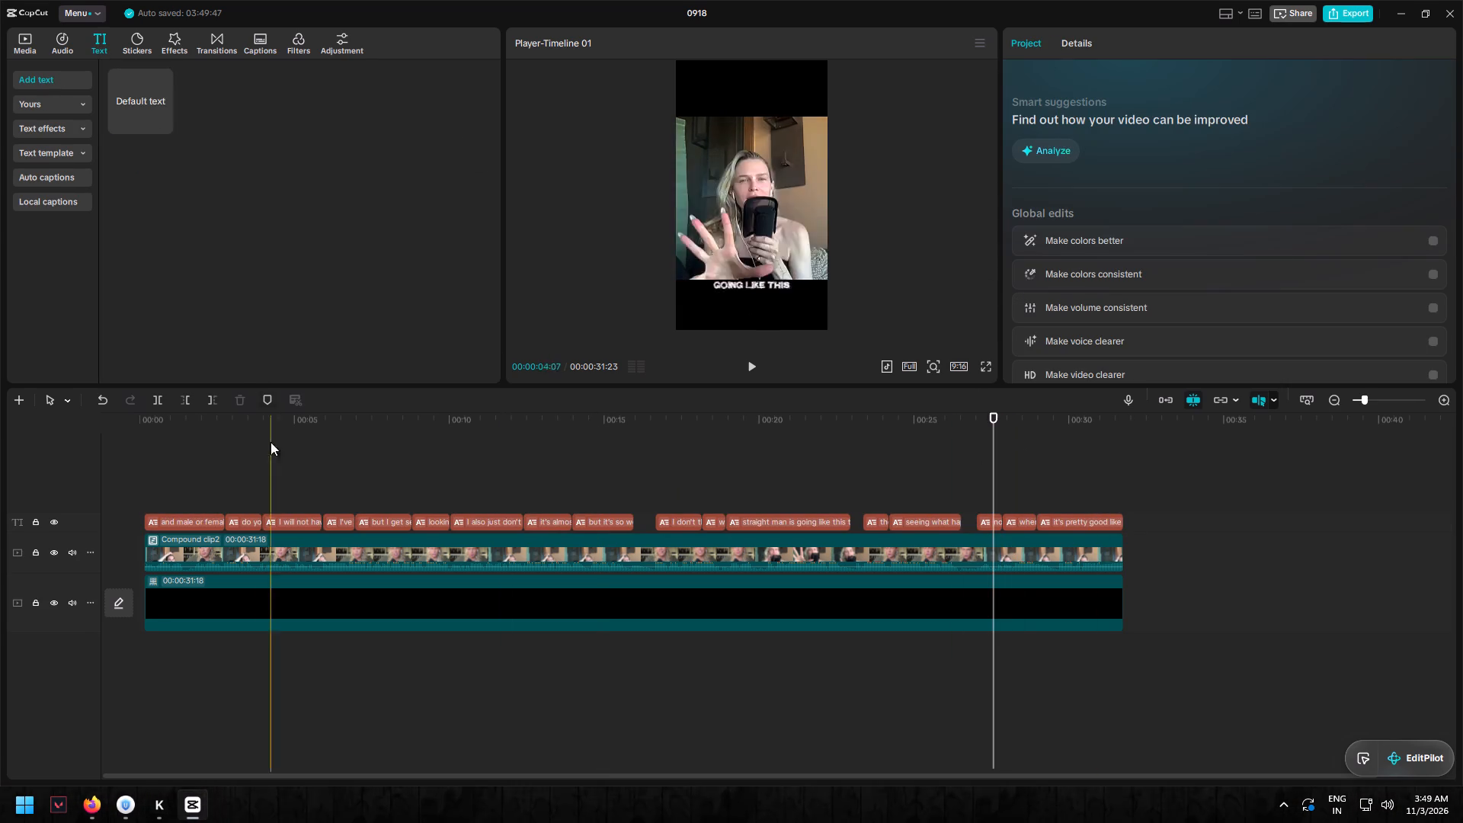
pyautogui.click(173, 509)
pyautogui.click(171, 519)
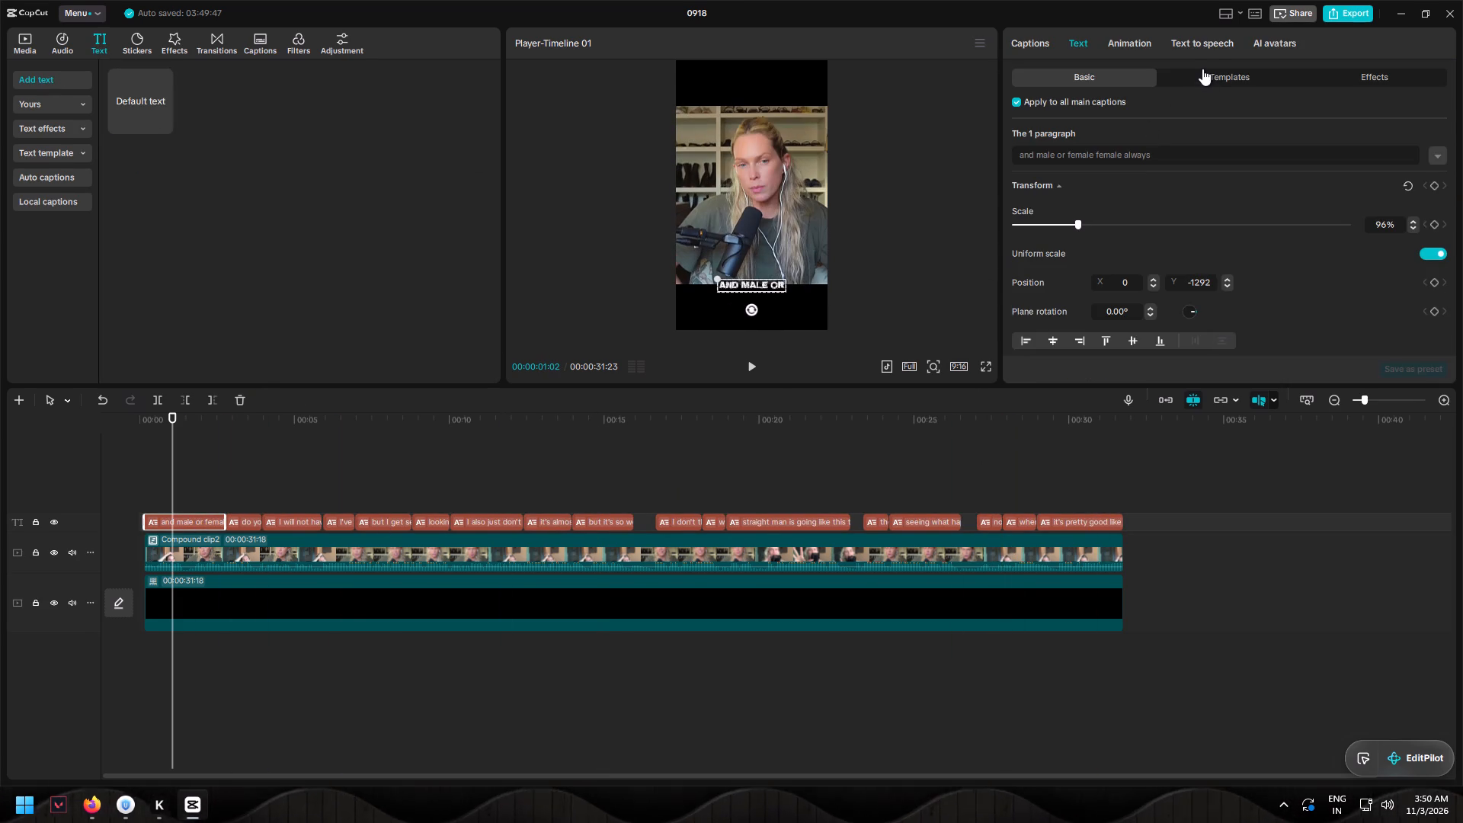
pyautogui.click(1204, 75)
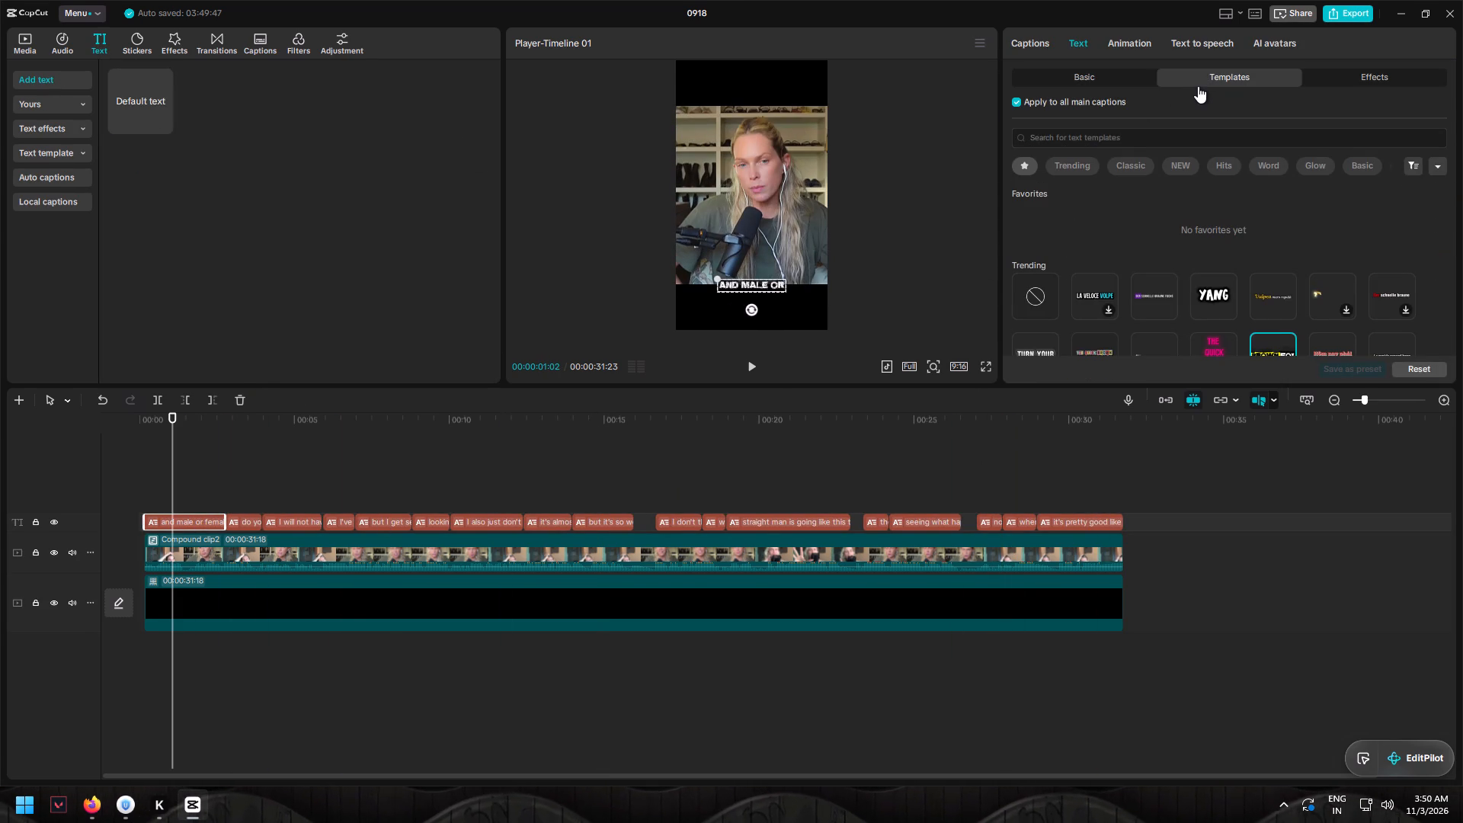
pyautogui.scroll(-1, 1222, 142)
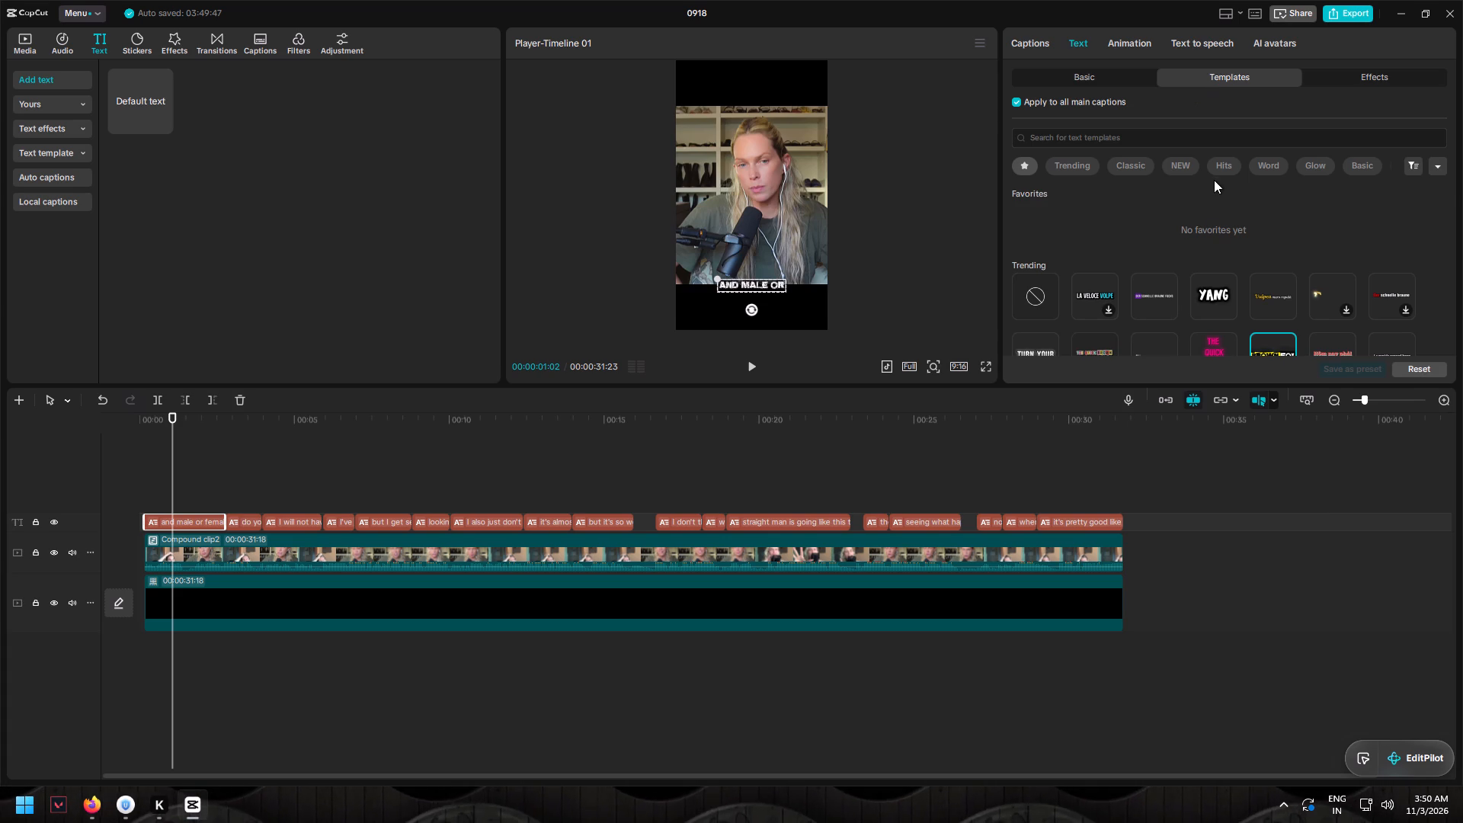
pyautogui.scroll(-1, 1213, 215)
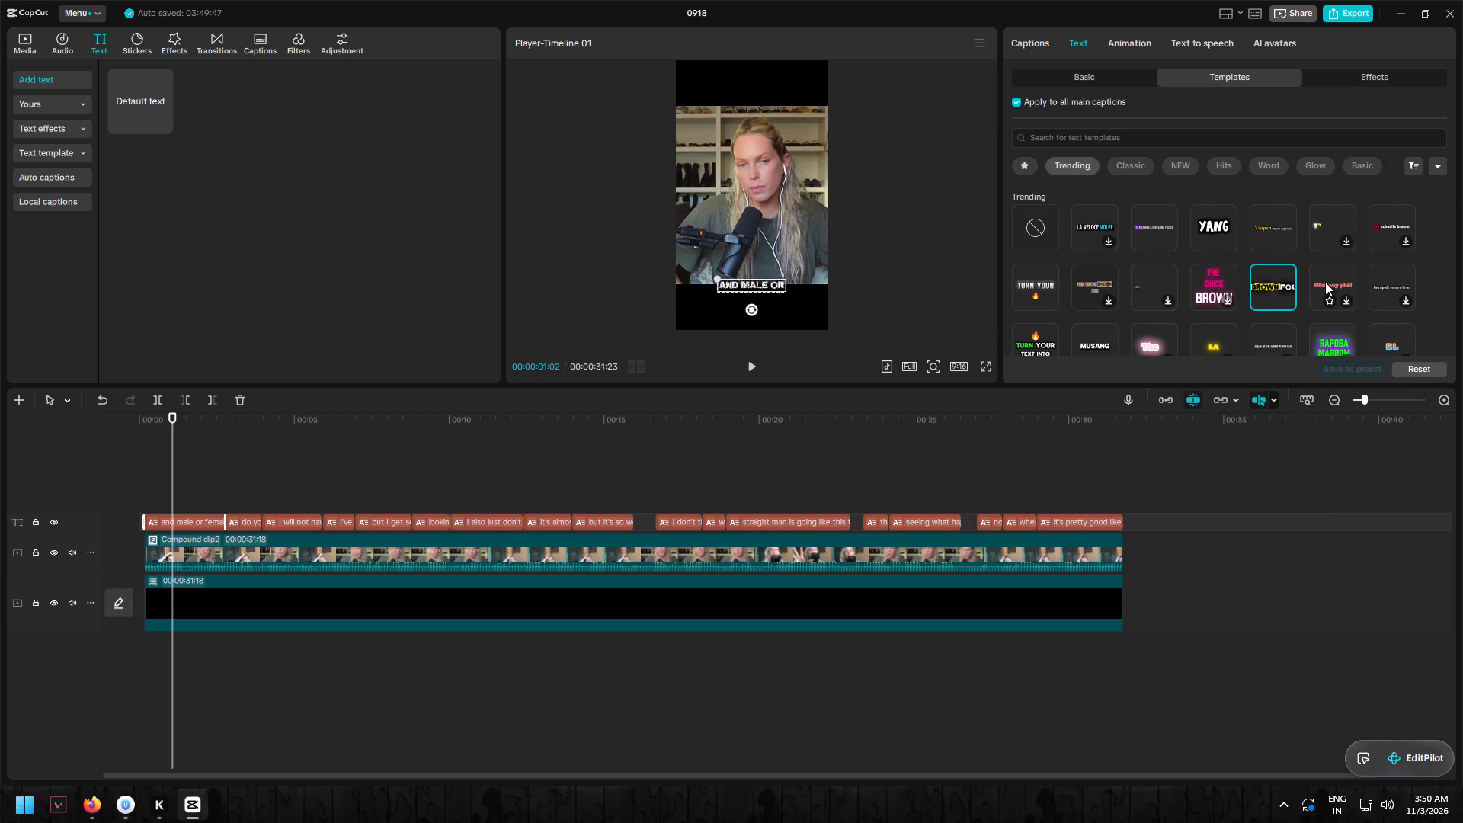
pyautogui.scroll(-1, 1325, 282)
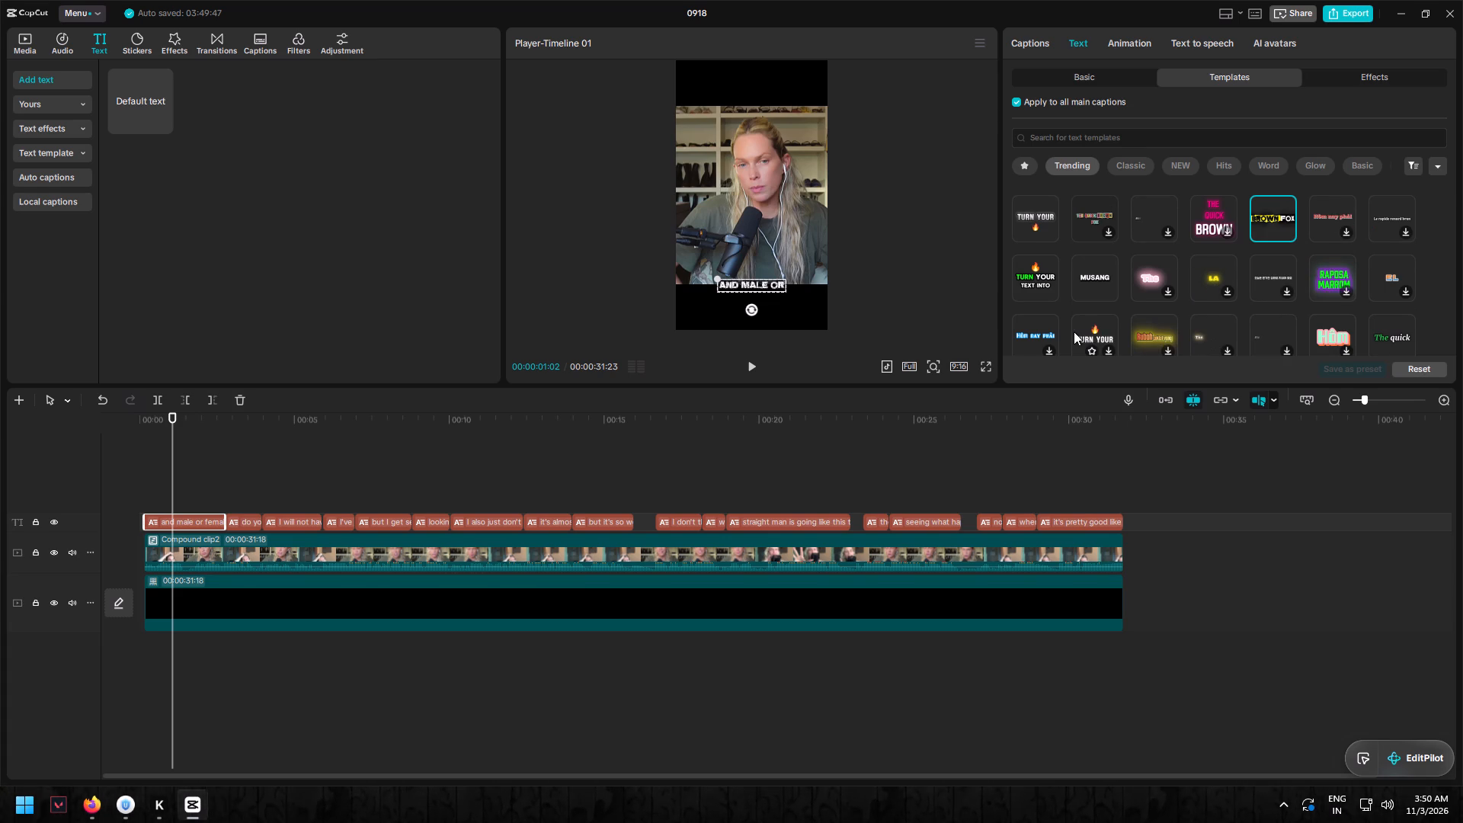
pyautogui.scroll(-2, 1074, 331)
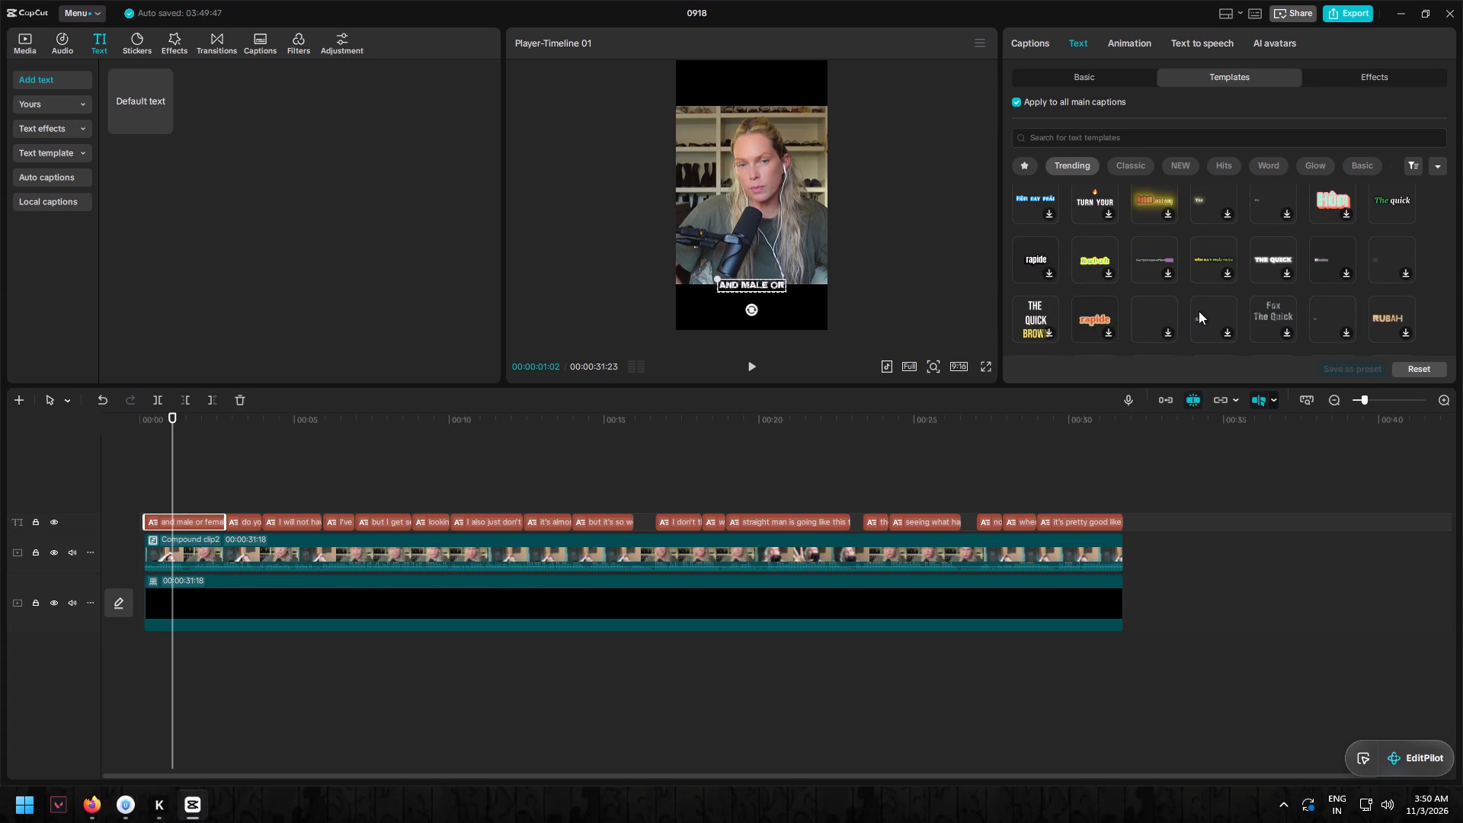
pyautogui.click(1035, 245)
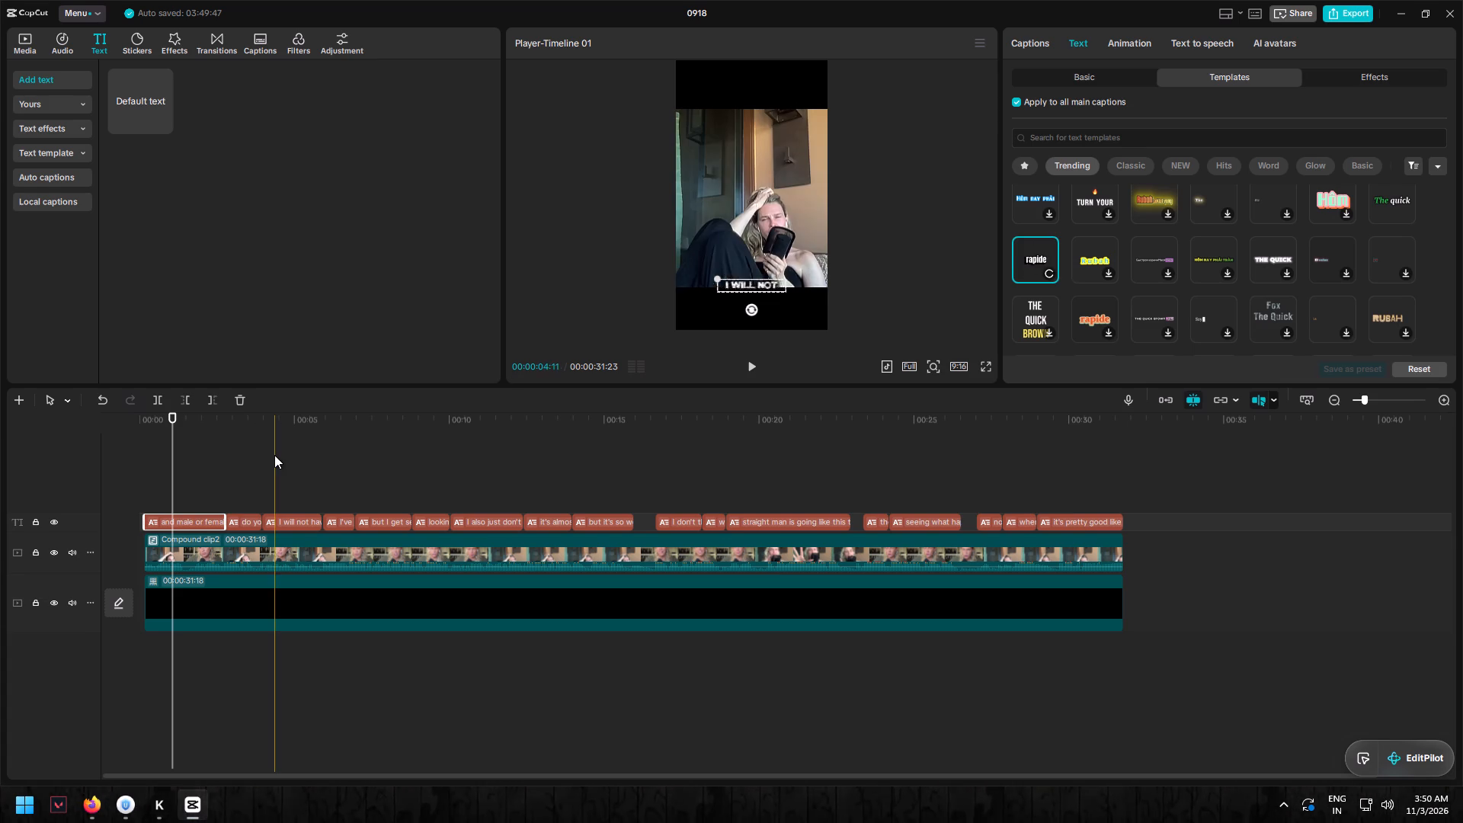
# Play the video in full screen to check the new caption style.
pyautogui.doubleClick(757, 363)
pyautogui.click(757, 363)
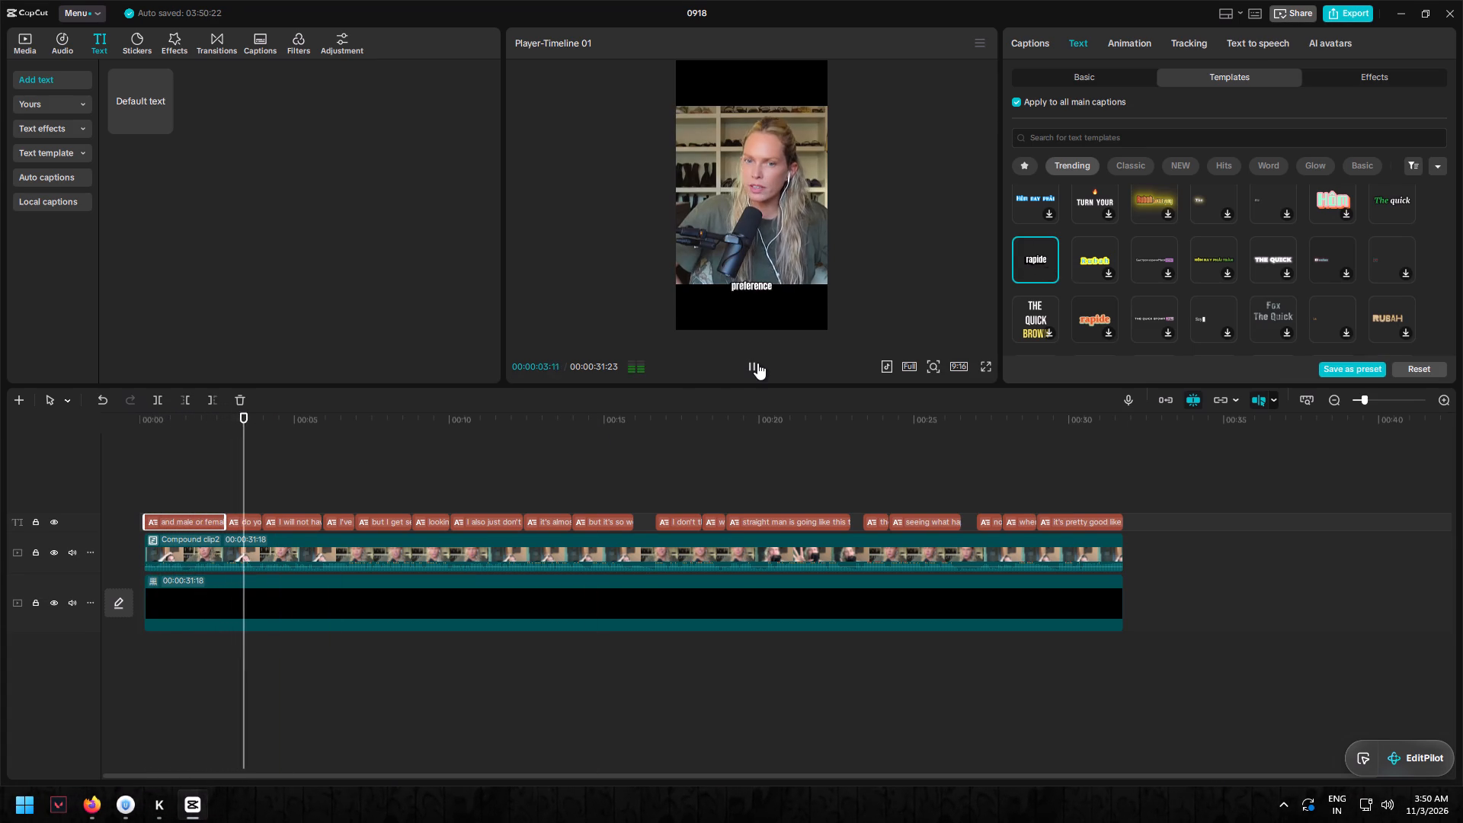
pyautogui.click(990, 368)
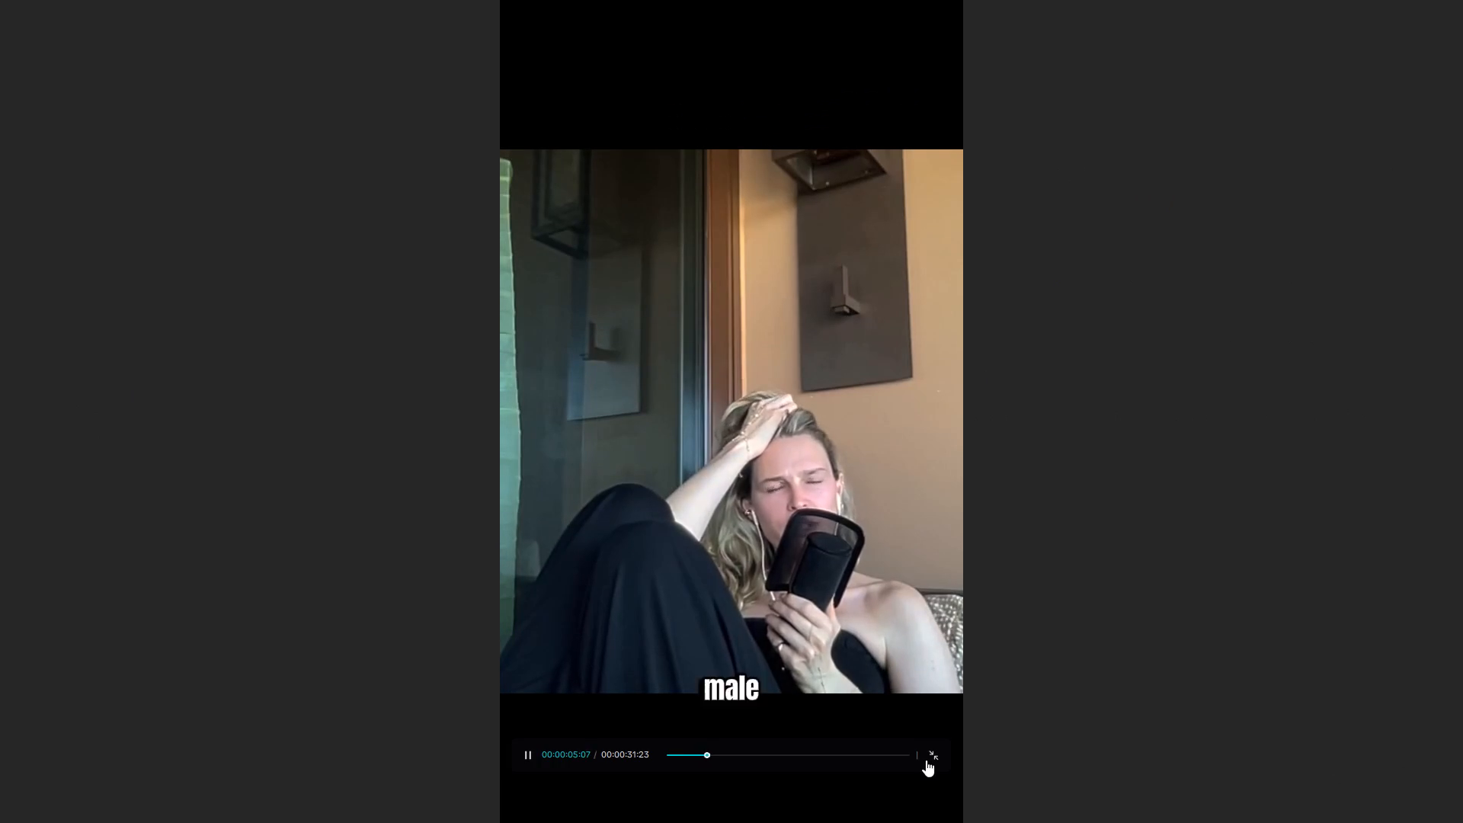
pyautogui.click(933, 757)
# Widen and enlarge the caption in the preview, and move it up over the picture's lower edge, centred horizontally.
pyautogui.click(757, 290)
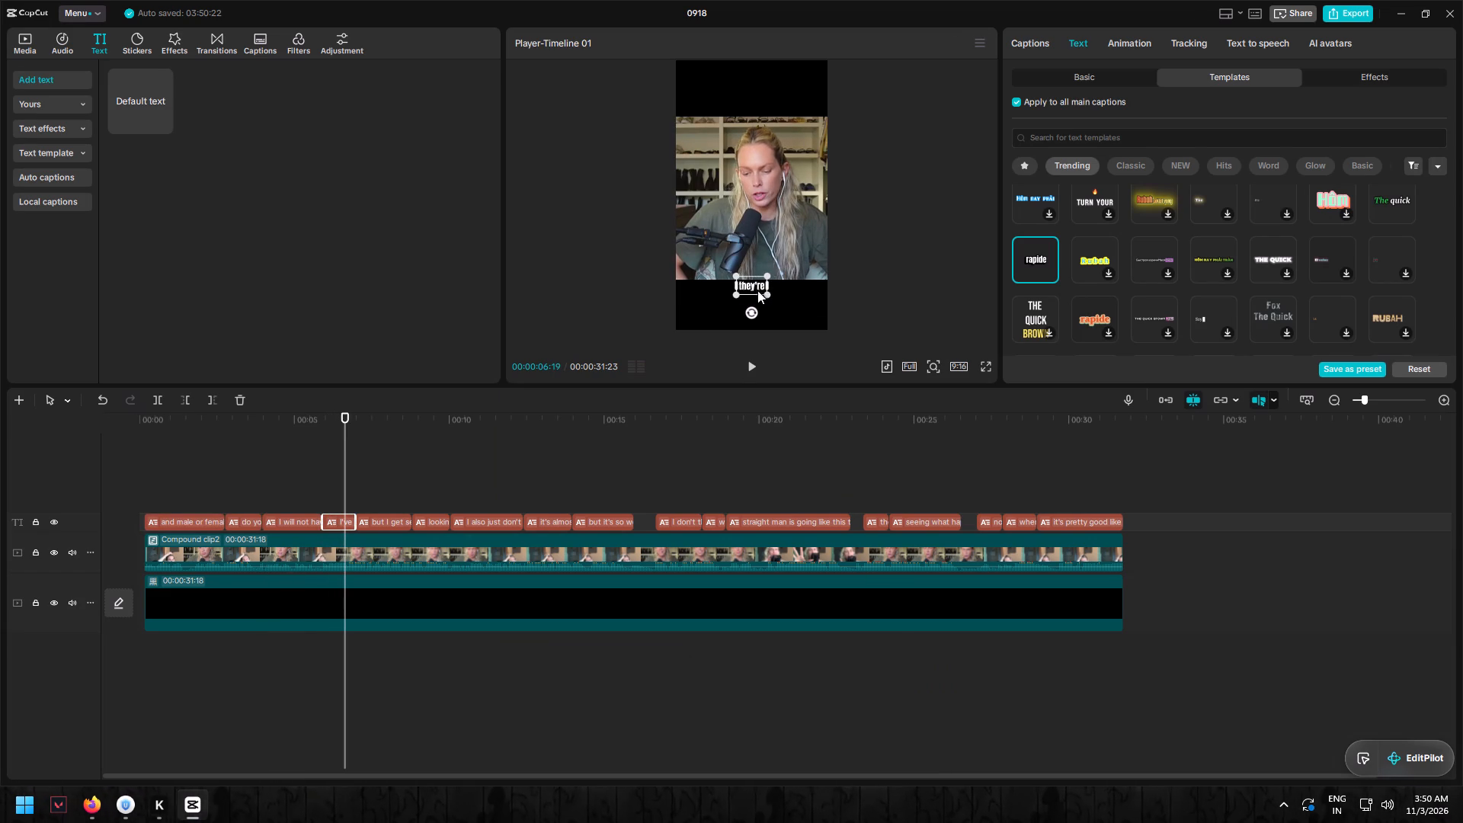
pyautogui.moveTo(767, 285); pyautogui.dragTo(792, 287)
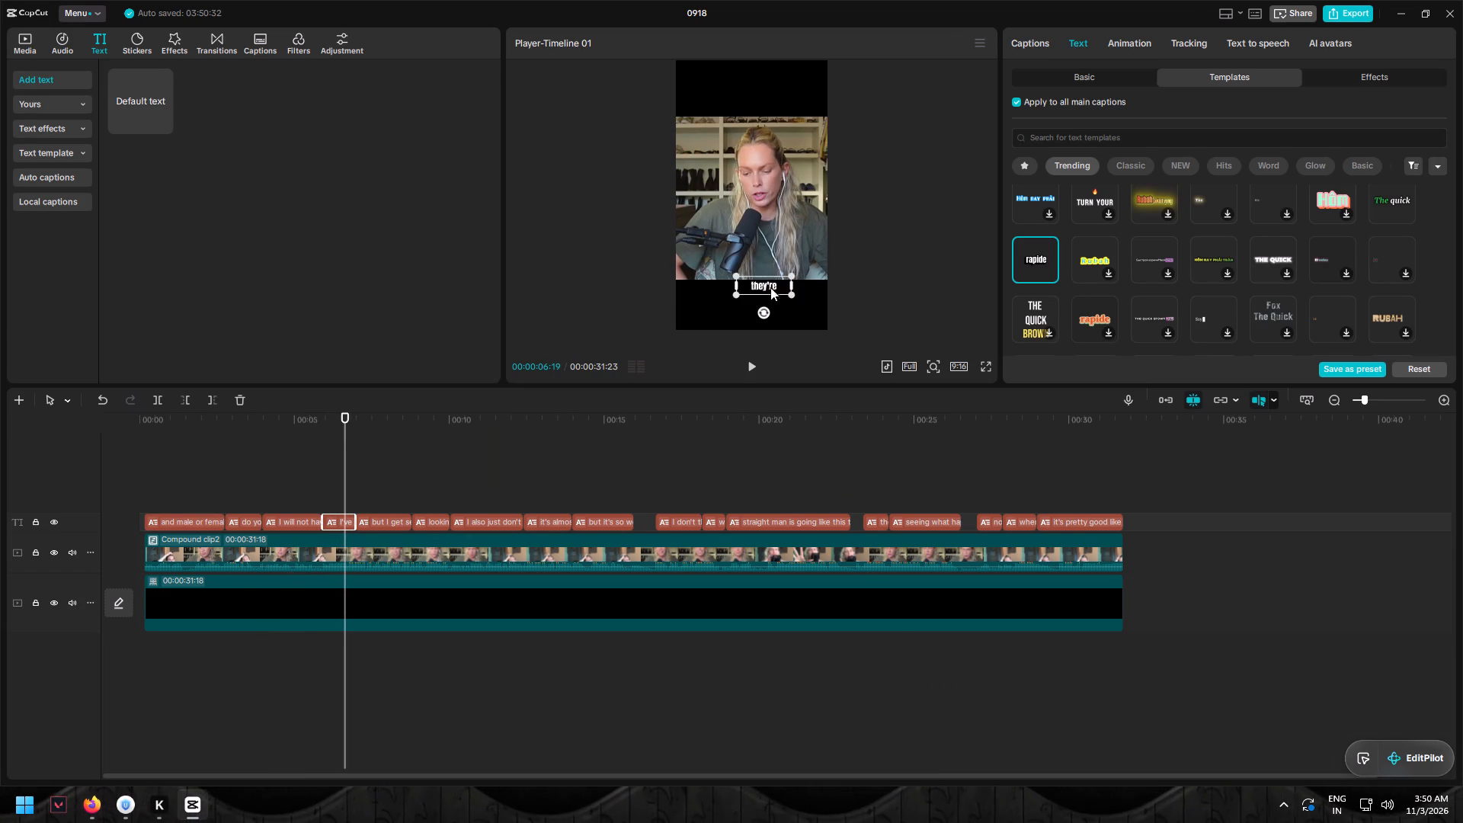
pyautogui.moveTo(762, 287); pyautogui.dragTo(750, 279)
pyautogui.moveTo(780, 286); pyautogui.dragTo(813, 316)
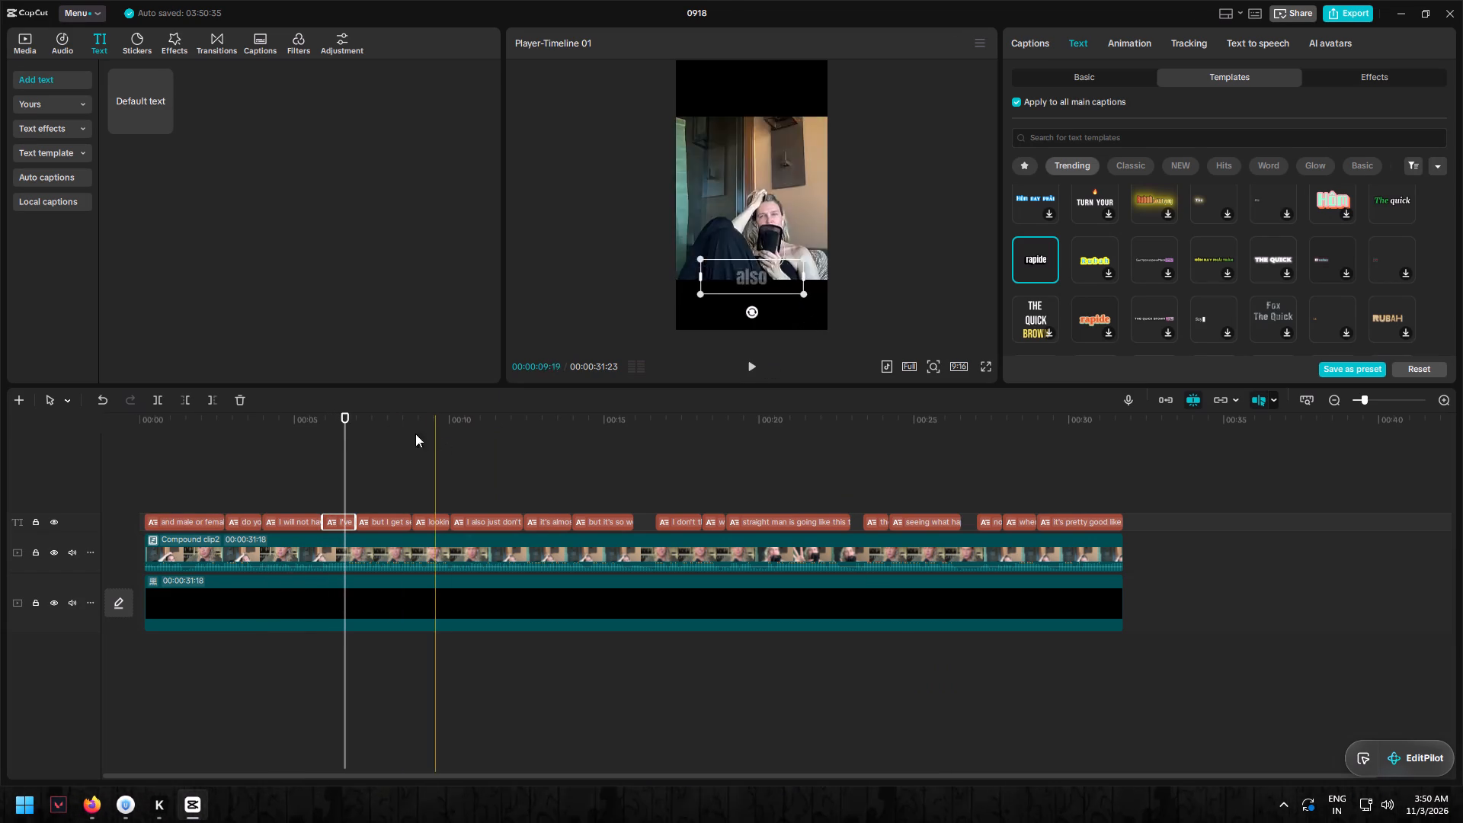
# Play the video from the beginning in full screen to check the enlarged captions.
pyautogui.moveTo(347, 420); pyautogui.dragTo(82, 427)
pyautogui.doubleClick(748, 368)
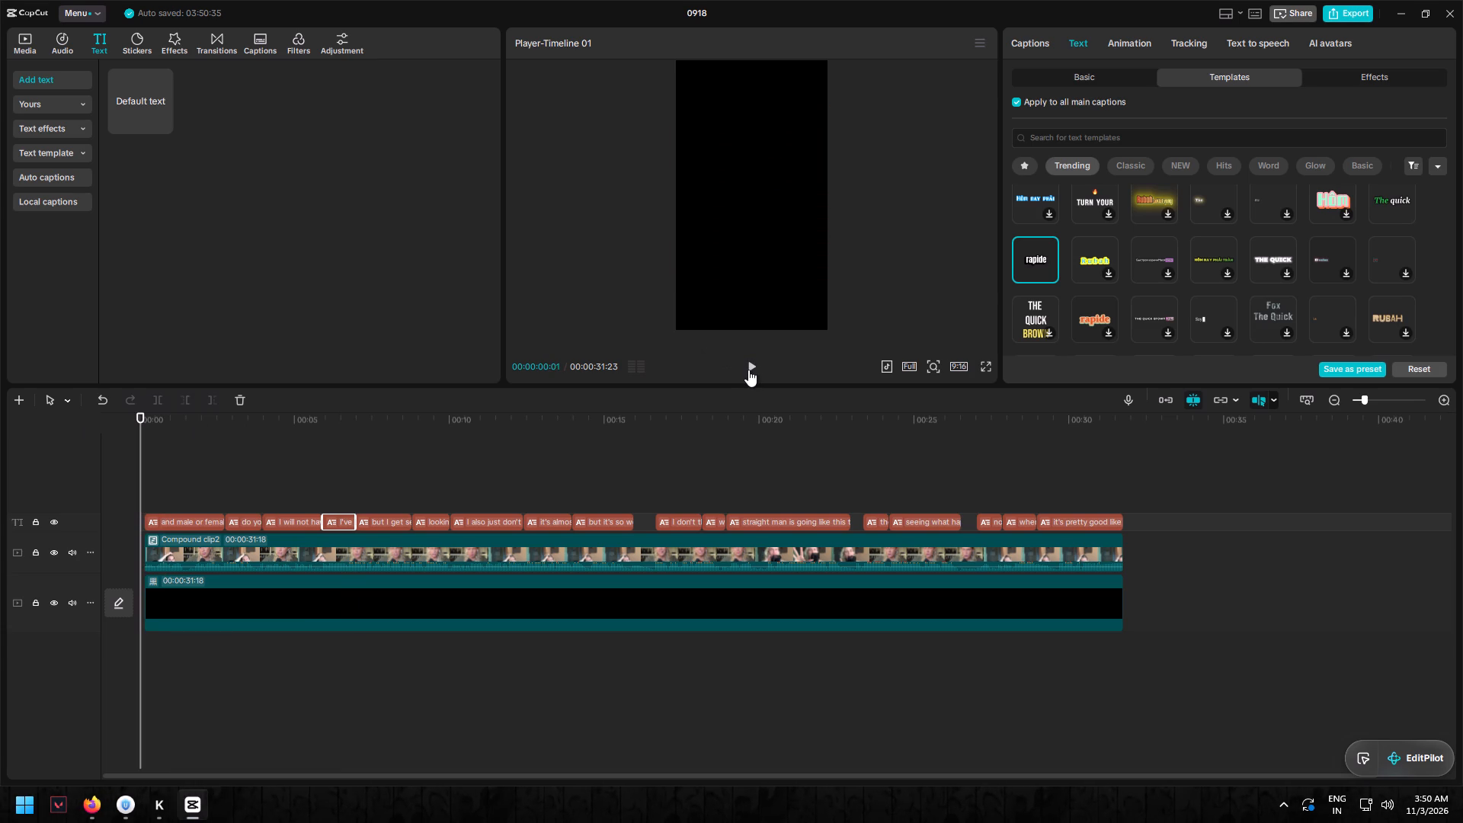
pyautogui.click(754, 371)
pyautogui.click(989, 370)
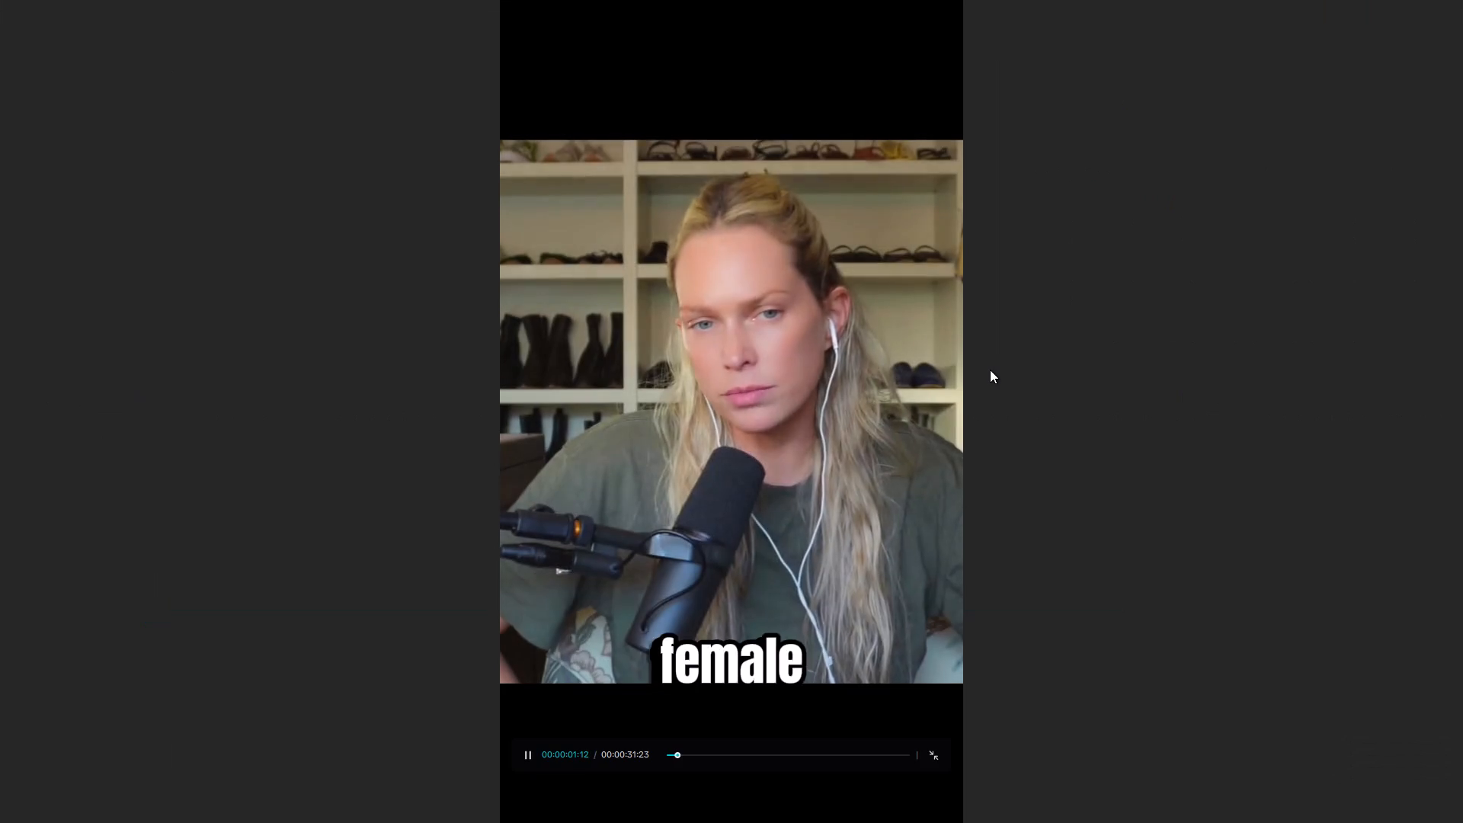
pyautogui.click(930, 762)
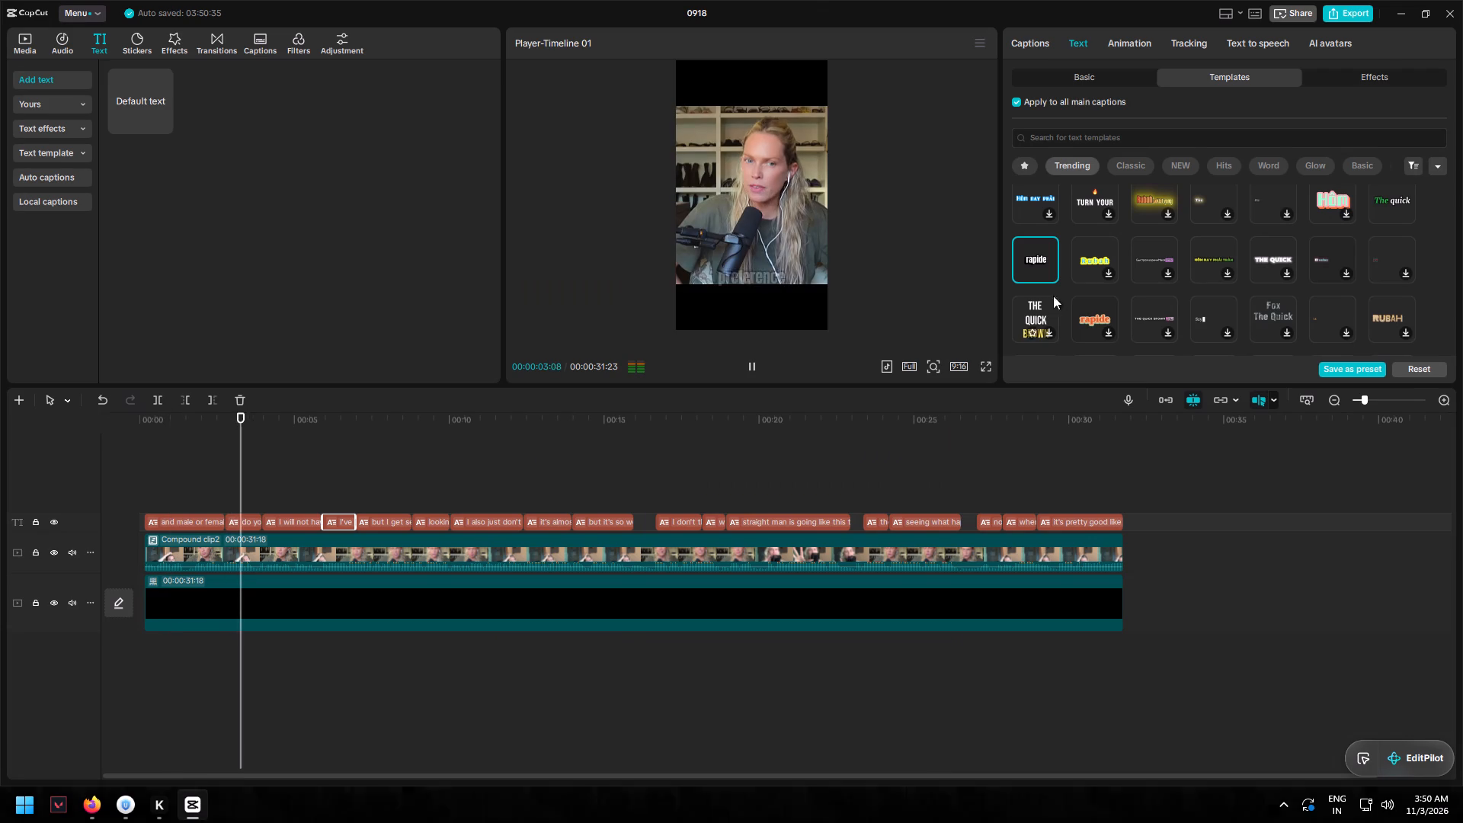
# Apply the "YANG" text template from Trending to all main captions.
pyautogui.scroll(1, 1084, 335)
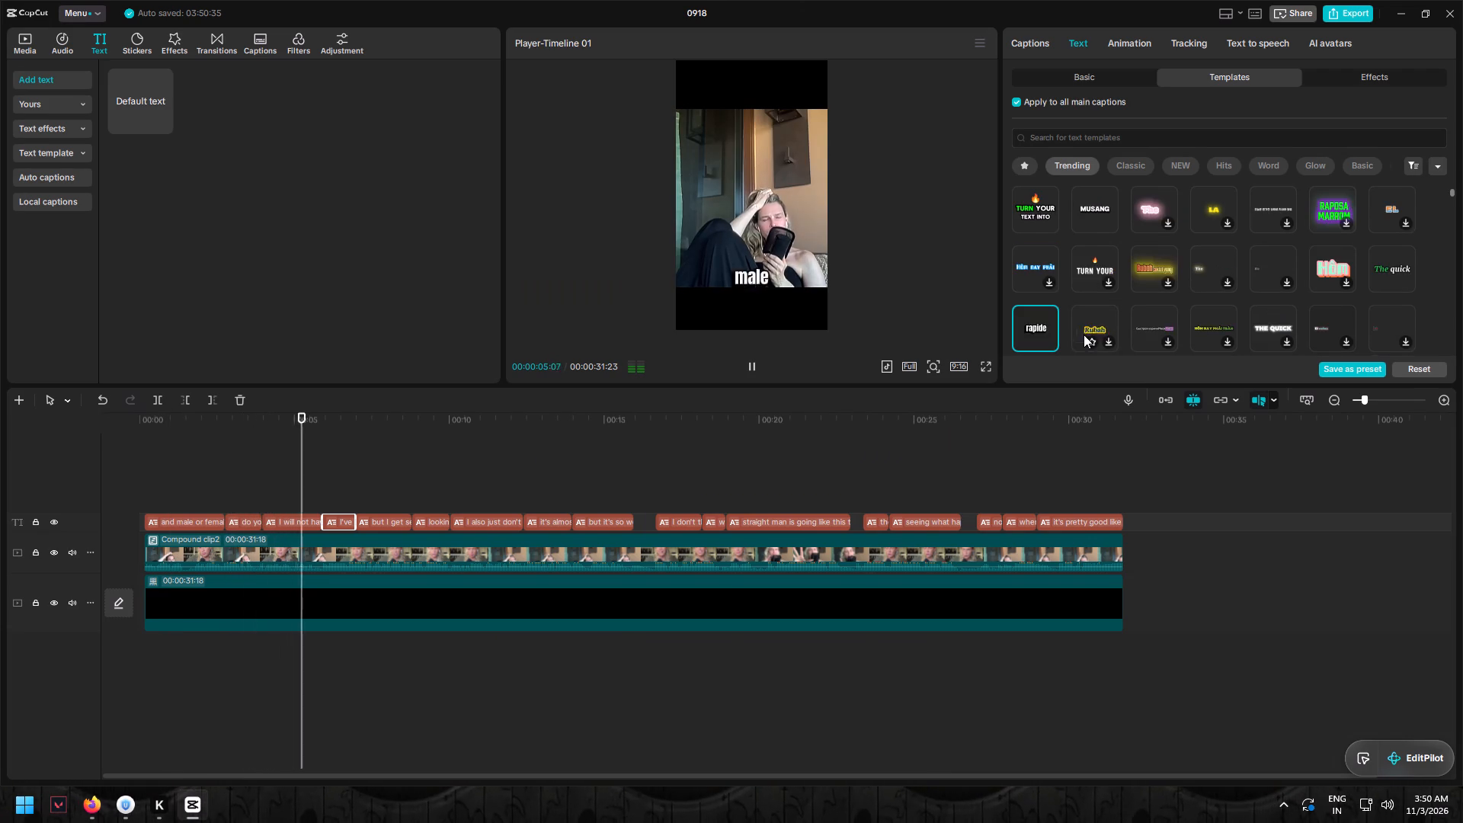
pyautogui.scroll(1, 1100, 312)
pyautogui.scroll(4, 1152, 280)
pyautogui.click(1215, 293)
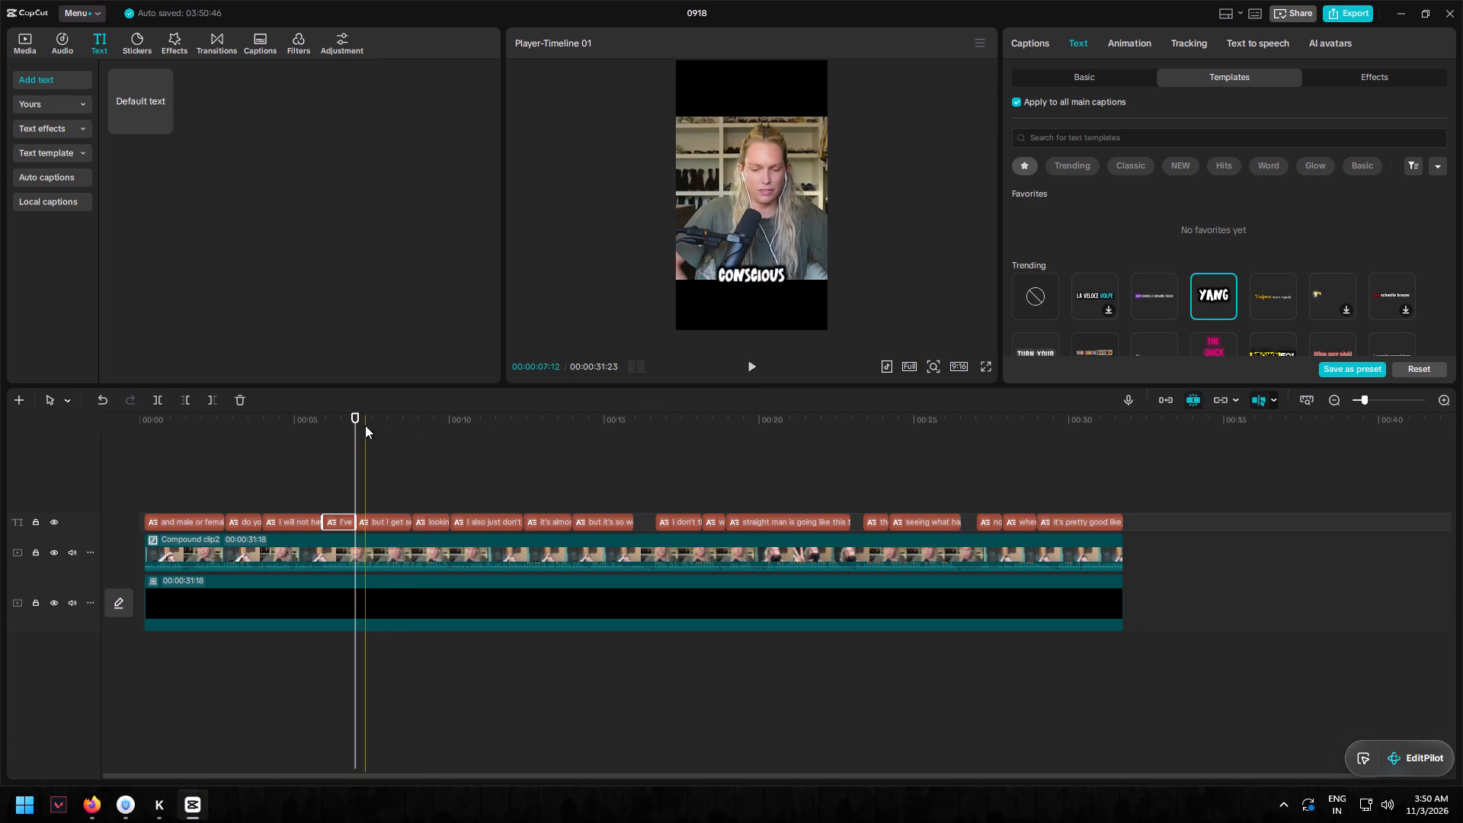
# Play the video from the beginning to review the captions in the new template.
pyautogui.moveTo(357, 425); pyautogui.dragTo(104, 440)
pyautogui.click(104, 440)
pyautogui.click(747, 366)
pyautogui.click(754, 364)
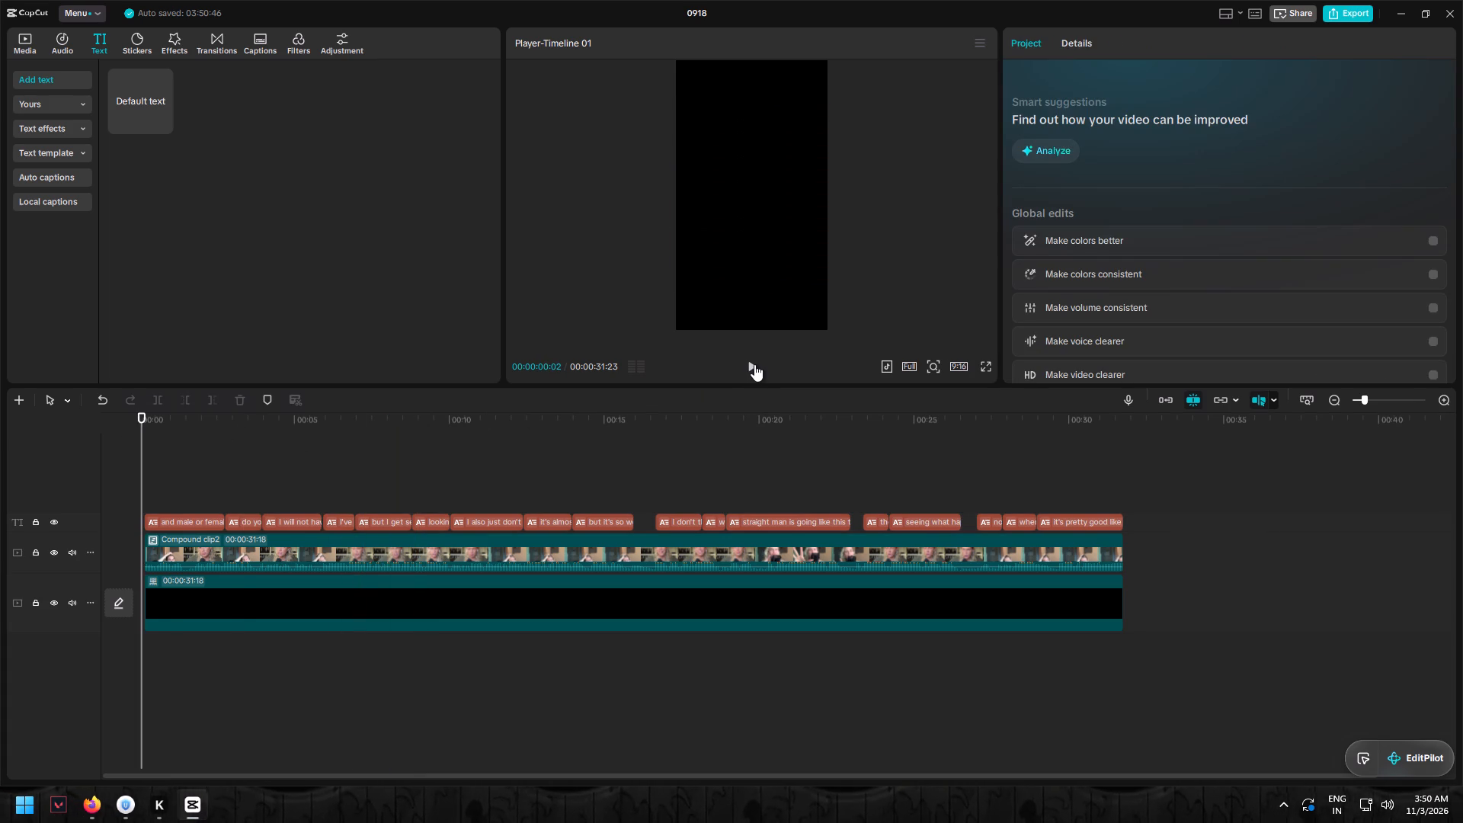
pyautogui.click(754, 364)
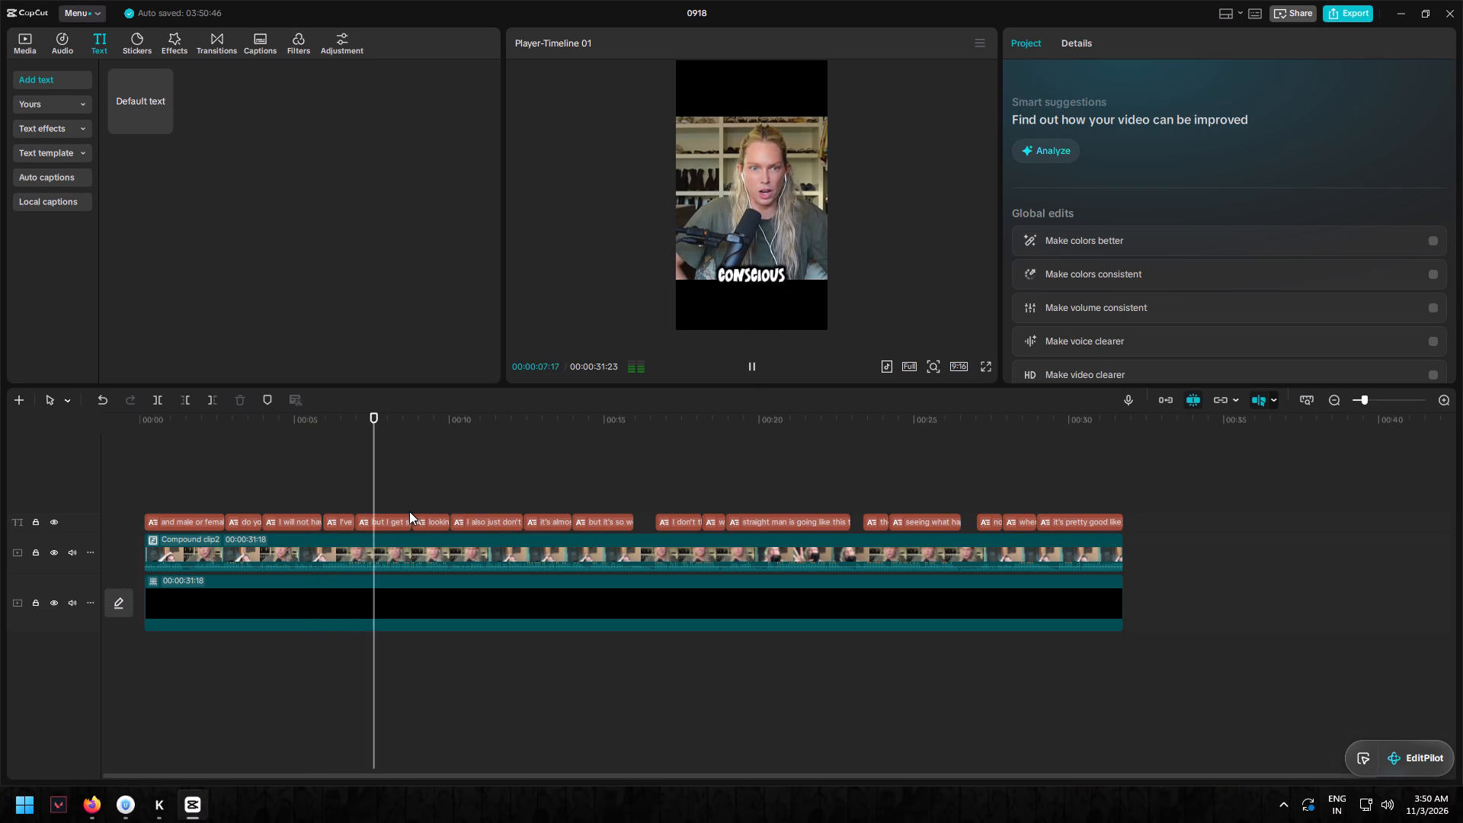
pyautogui.click(85, 805)
pyautogui.click(788, 0)
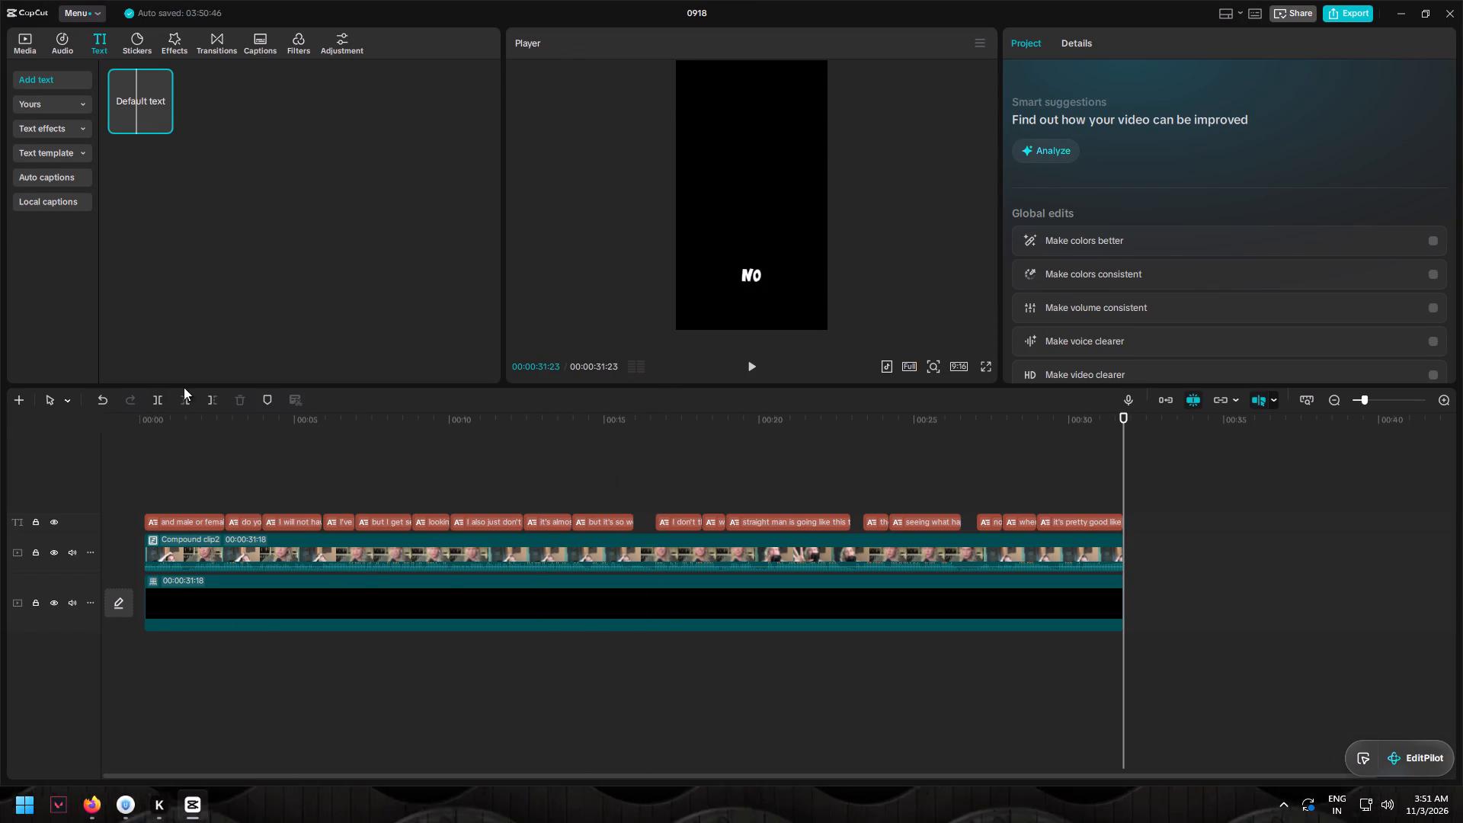
pyautogui.moveTo(137, 101); pyautogui.dragTo(143, 504)
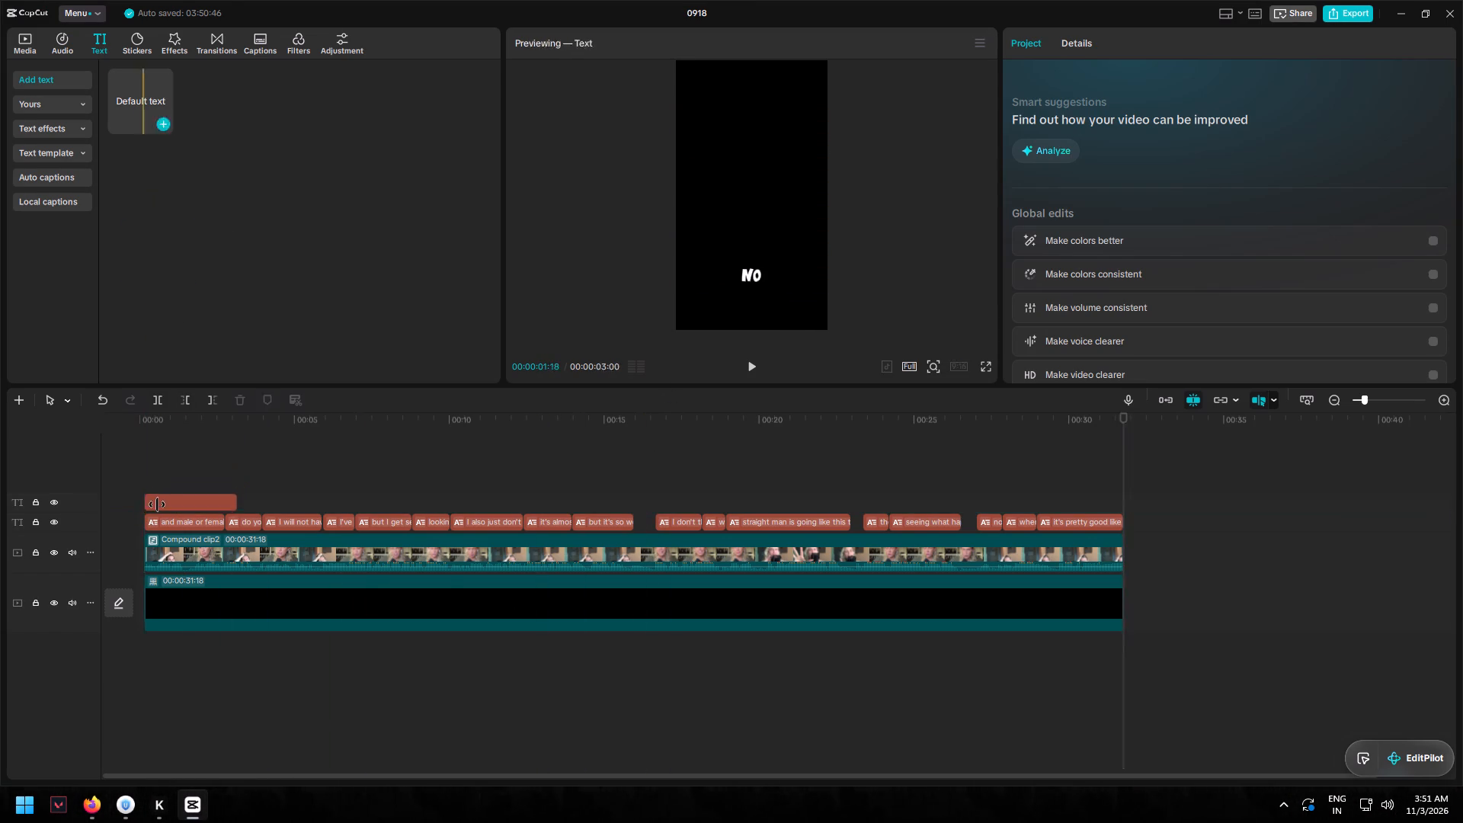
pyautogui.moveTo(235, 501); pyautogui.dragTo(1118, 529)
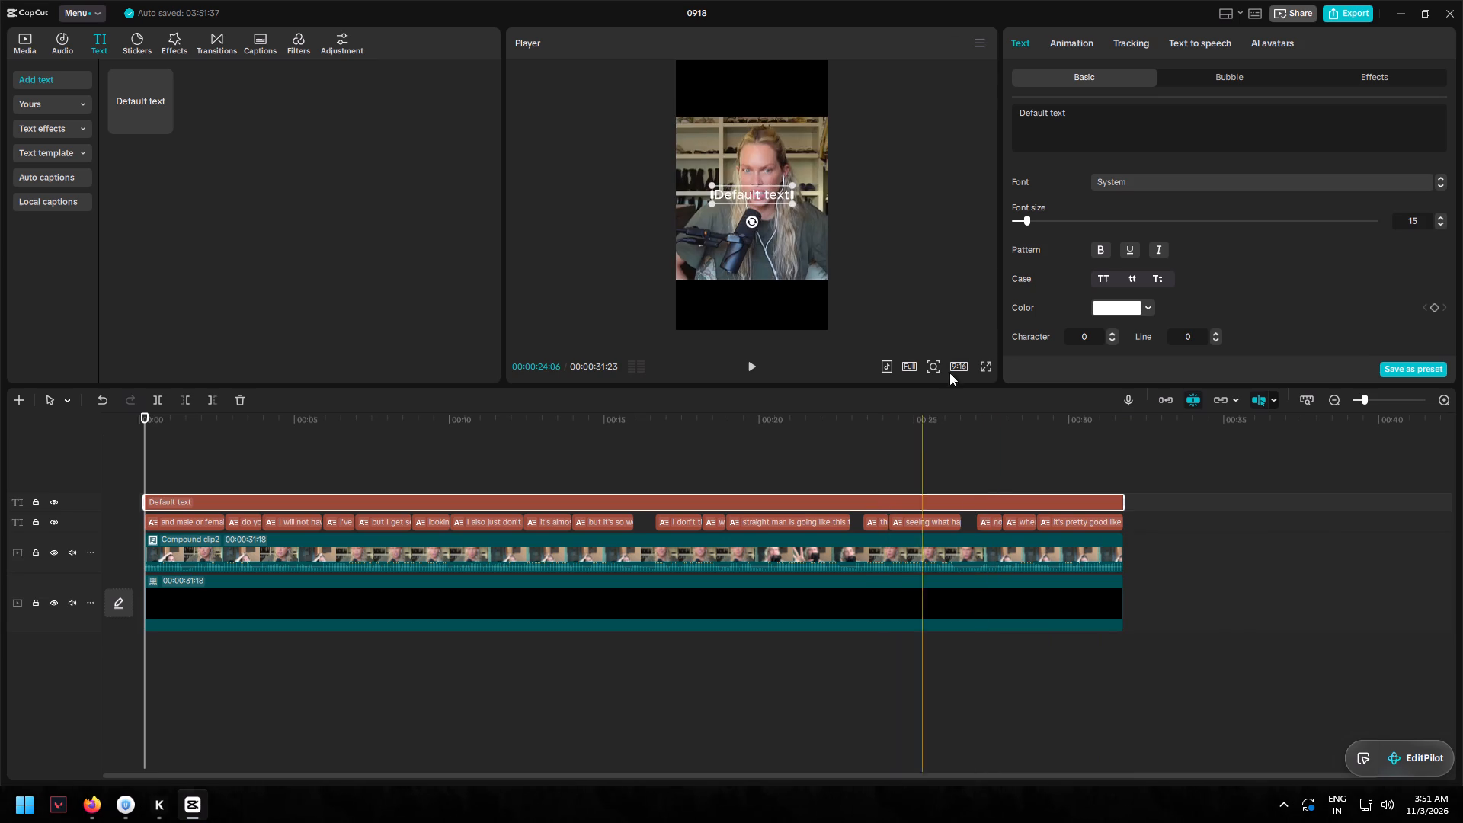
# Replace the default text with the copied "This conversation went somewhere unexpected 💀".
pyautogui.moveTo(1085, 119); pyautogui.dragTo(1007, 117)
pyautogui.rightClick(1023, 115)
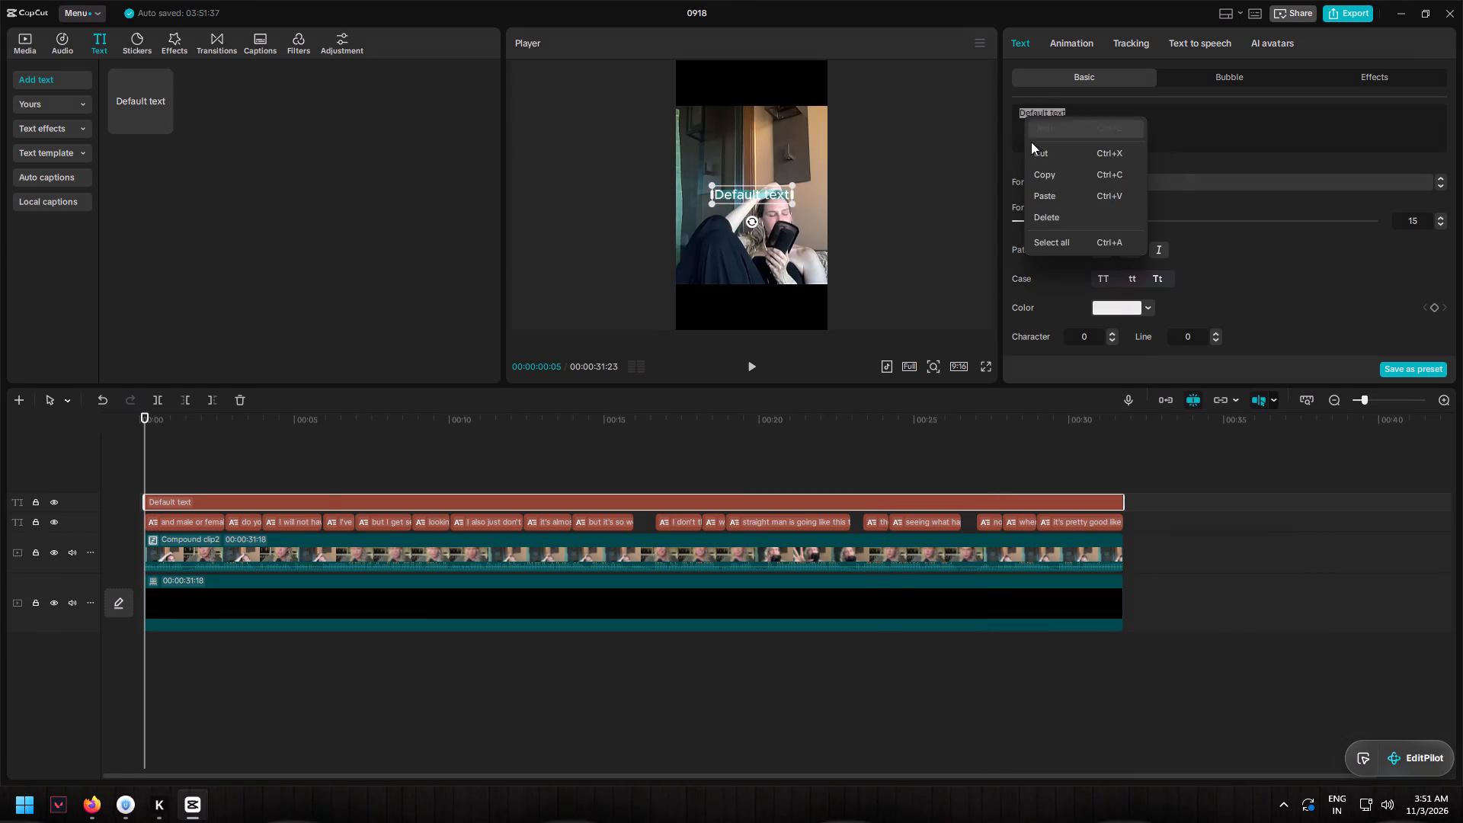
pyautogui.click(1048, 197)
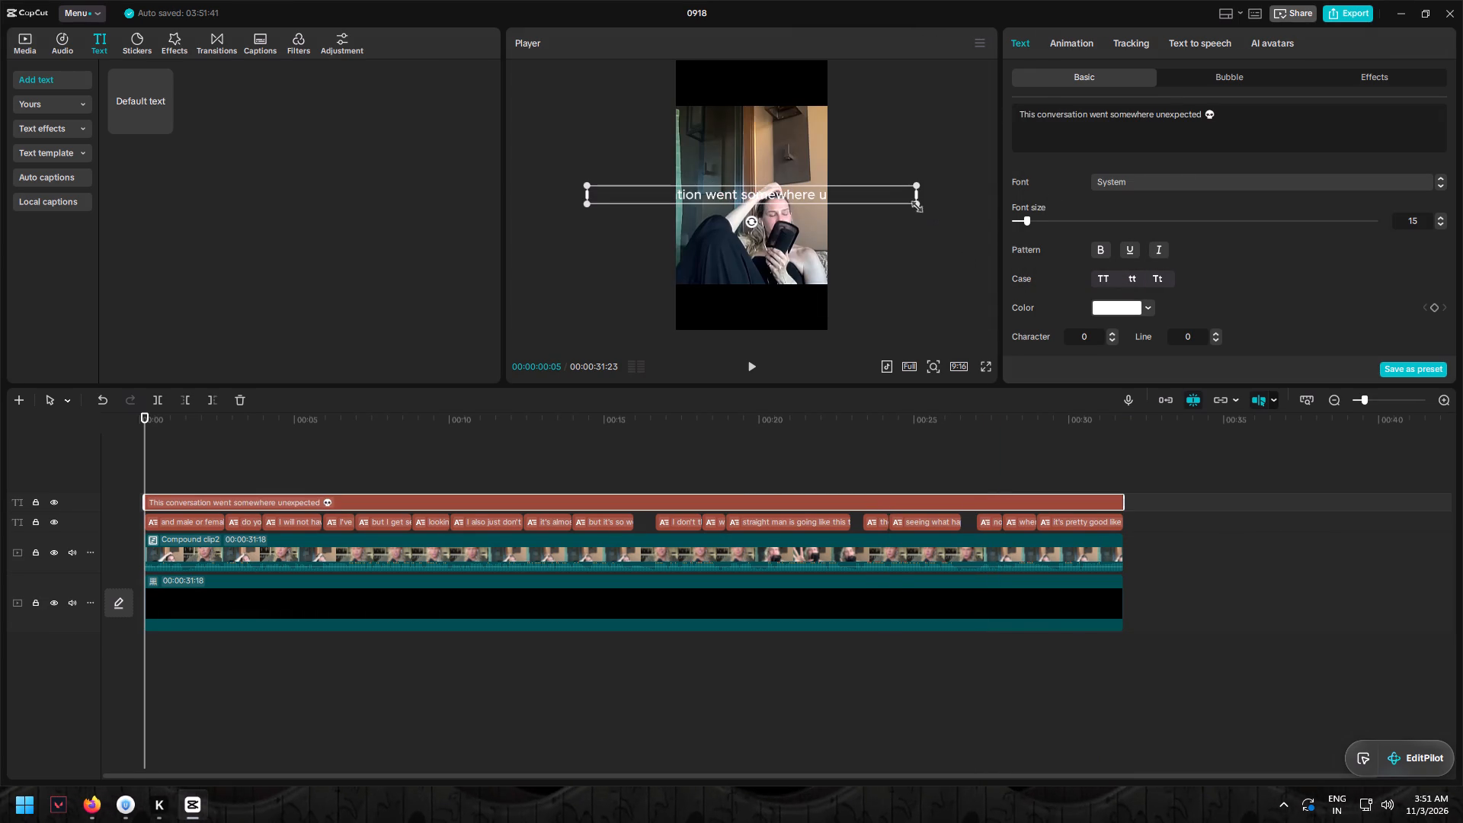
# Shrink the title to fit the frame width and centre it in the black band just above the footage.
pyautogui.moveTo(914, 204); pyautogui.dragTo(771, 168)
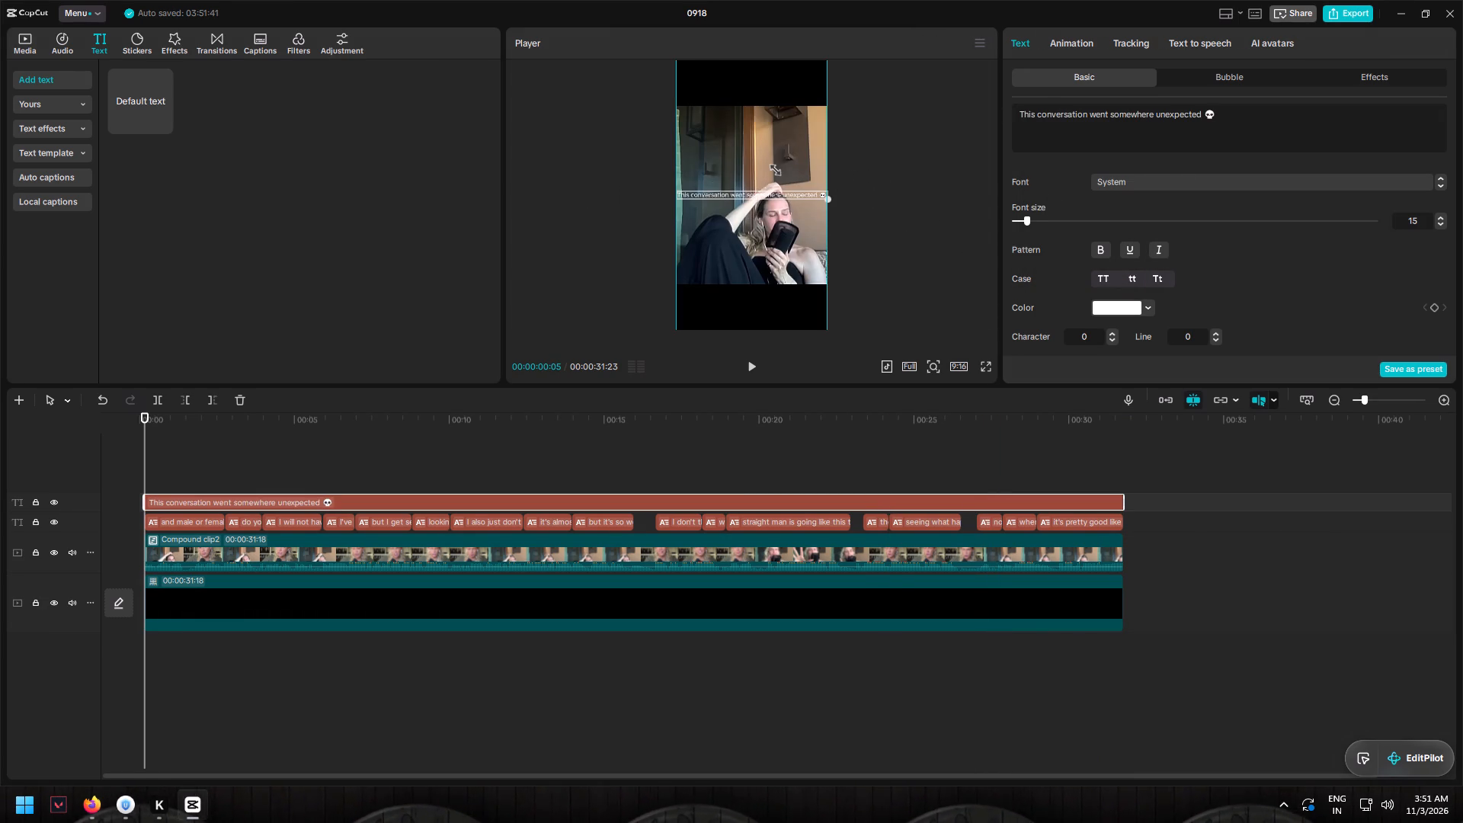
pyautogui.moveTo(771, 168); pyautogui.dragTo(758, 166)
pyautogui.moveTo(770, 194); pyautogui.dragTo(768, 80)
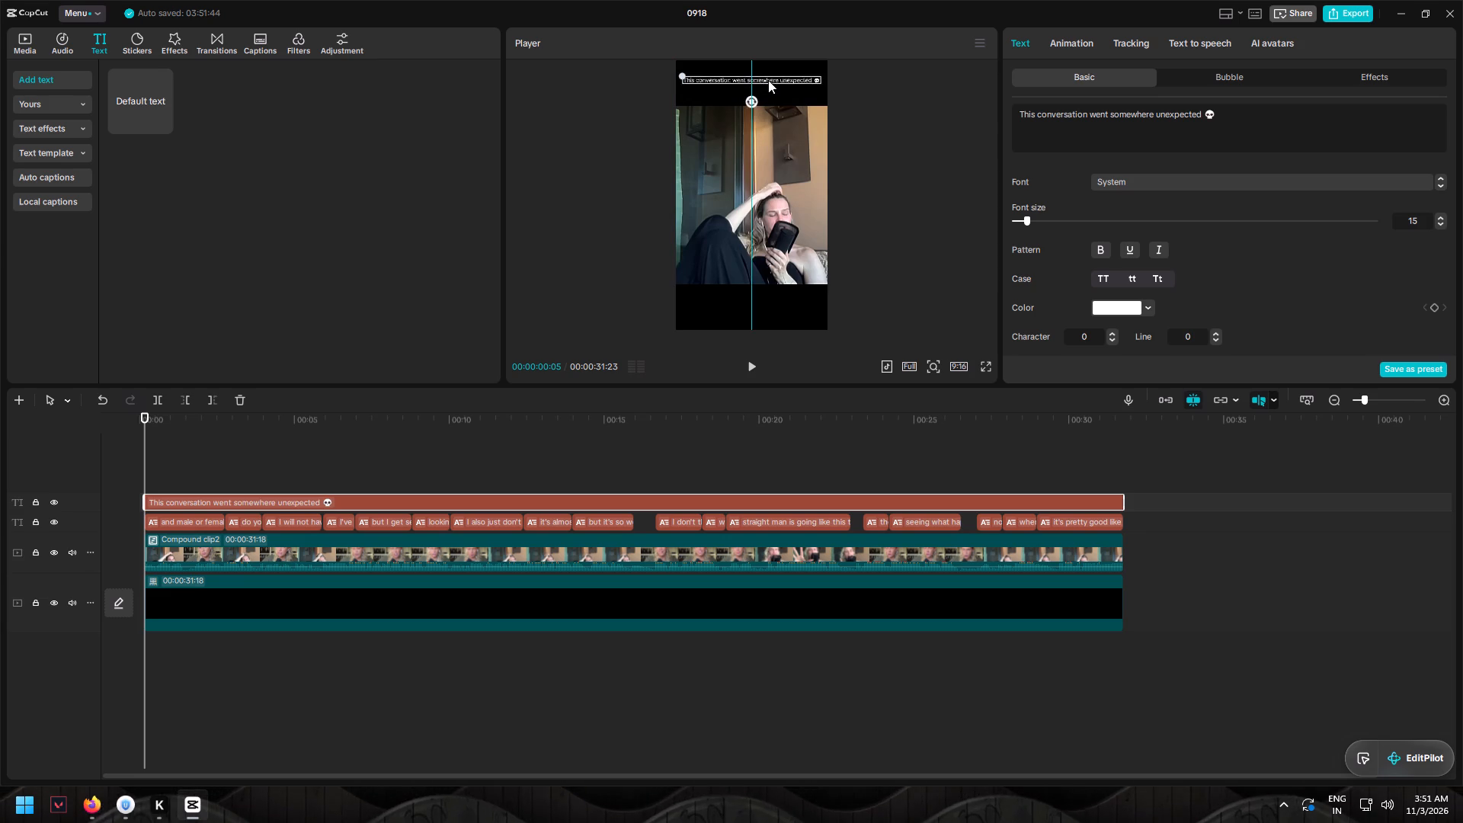
pyautogui.moveTo(768, 80); pyautogui.dragTo(767, 94)
pyautogui.click(767, 94)
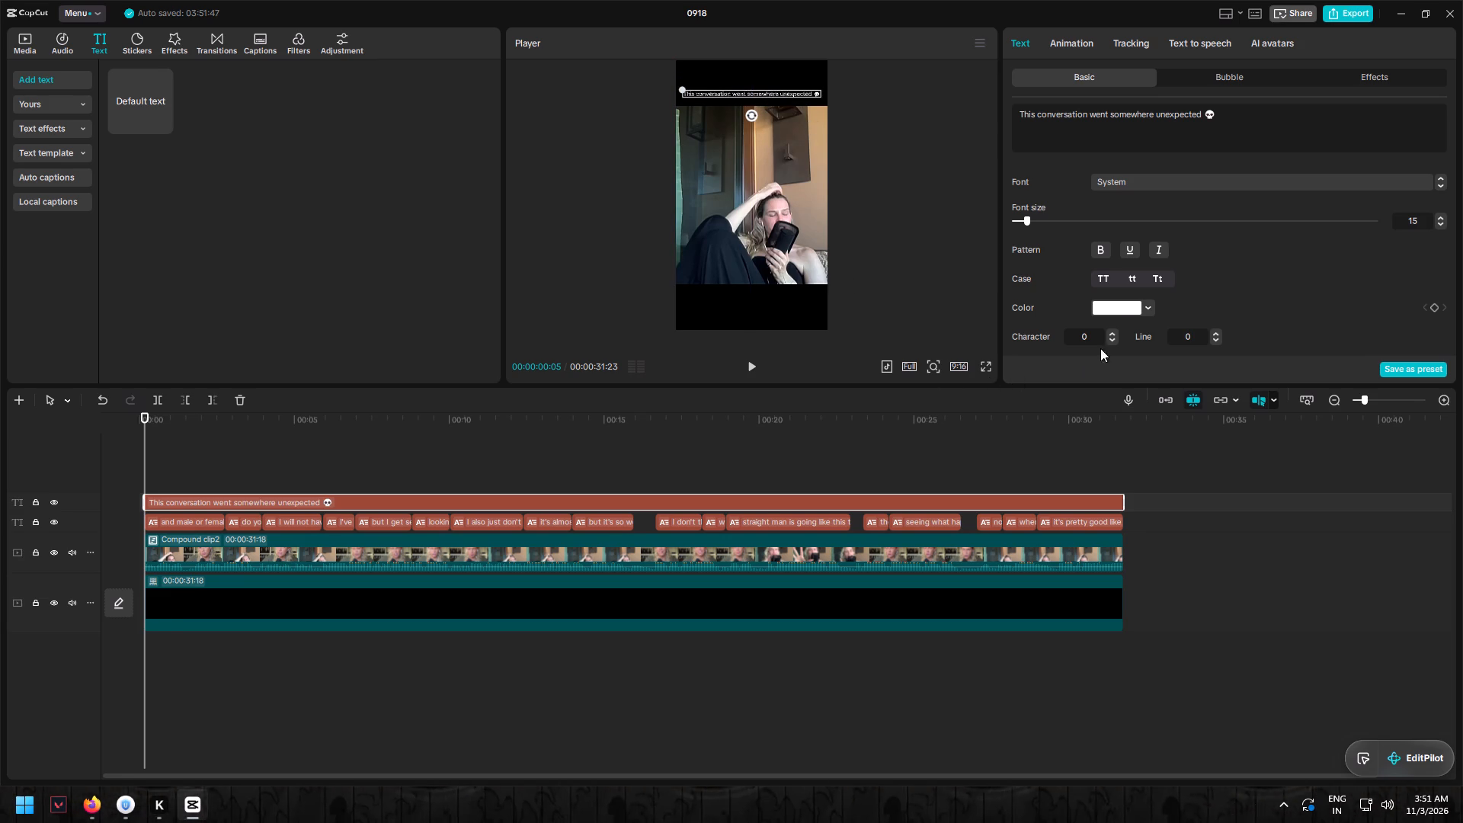
# Make the title bold and set its font to SinkinSans.
pyautogui.click(1100, 248)
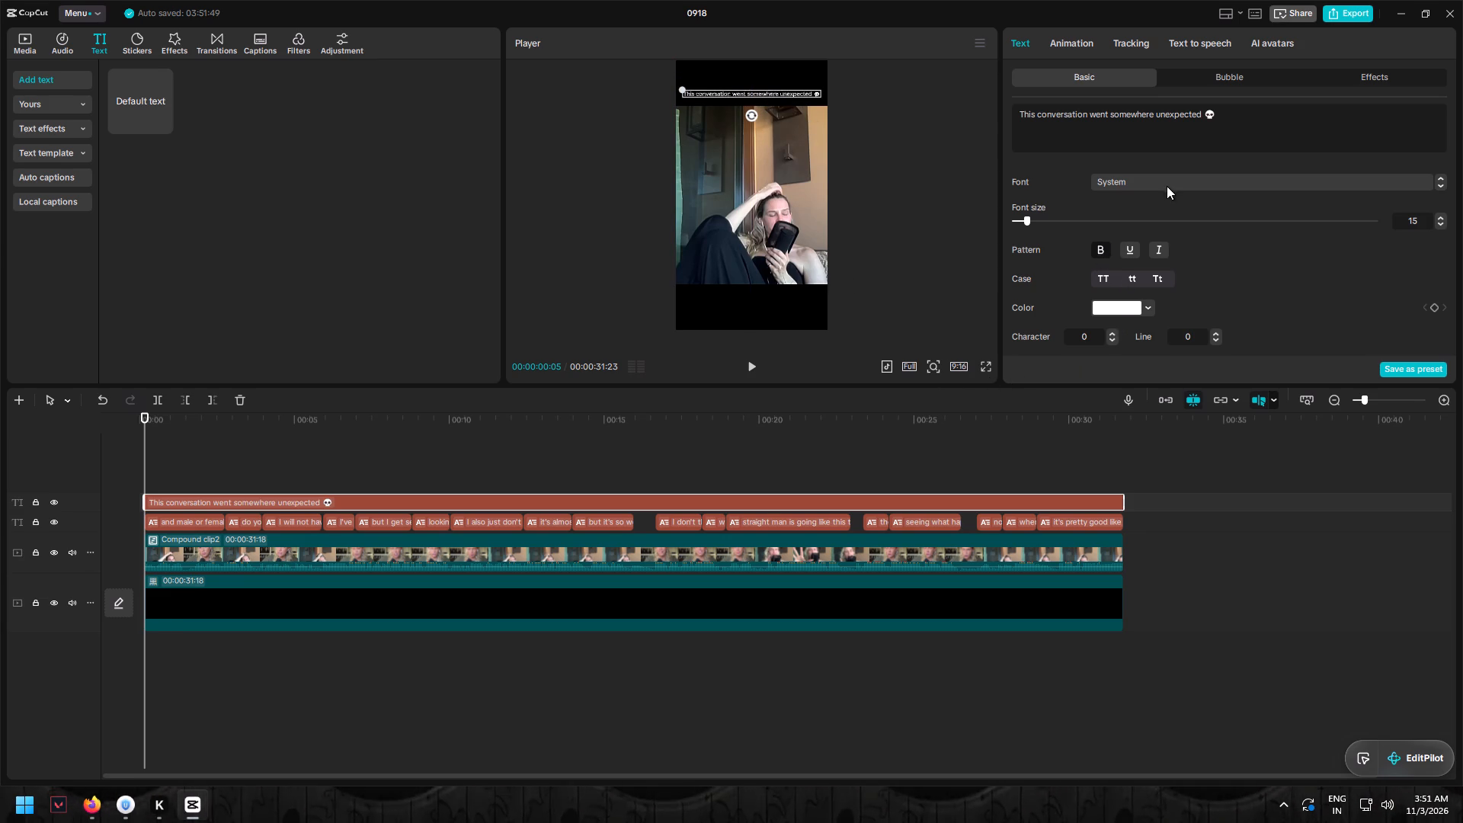
pyautogui.click(1167, 184)
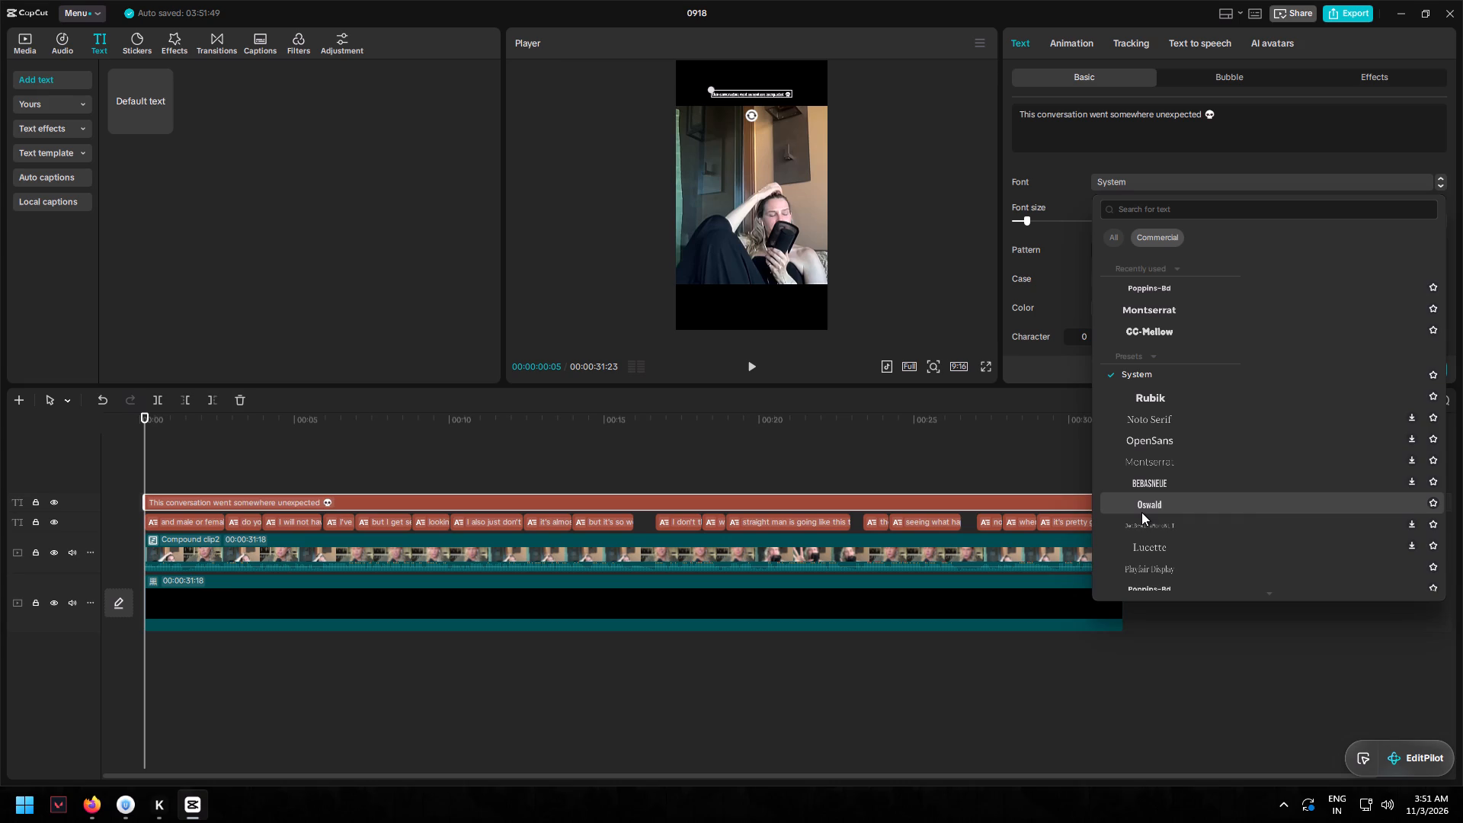
pyautogui.scroll(-1, 1141, 512)
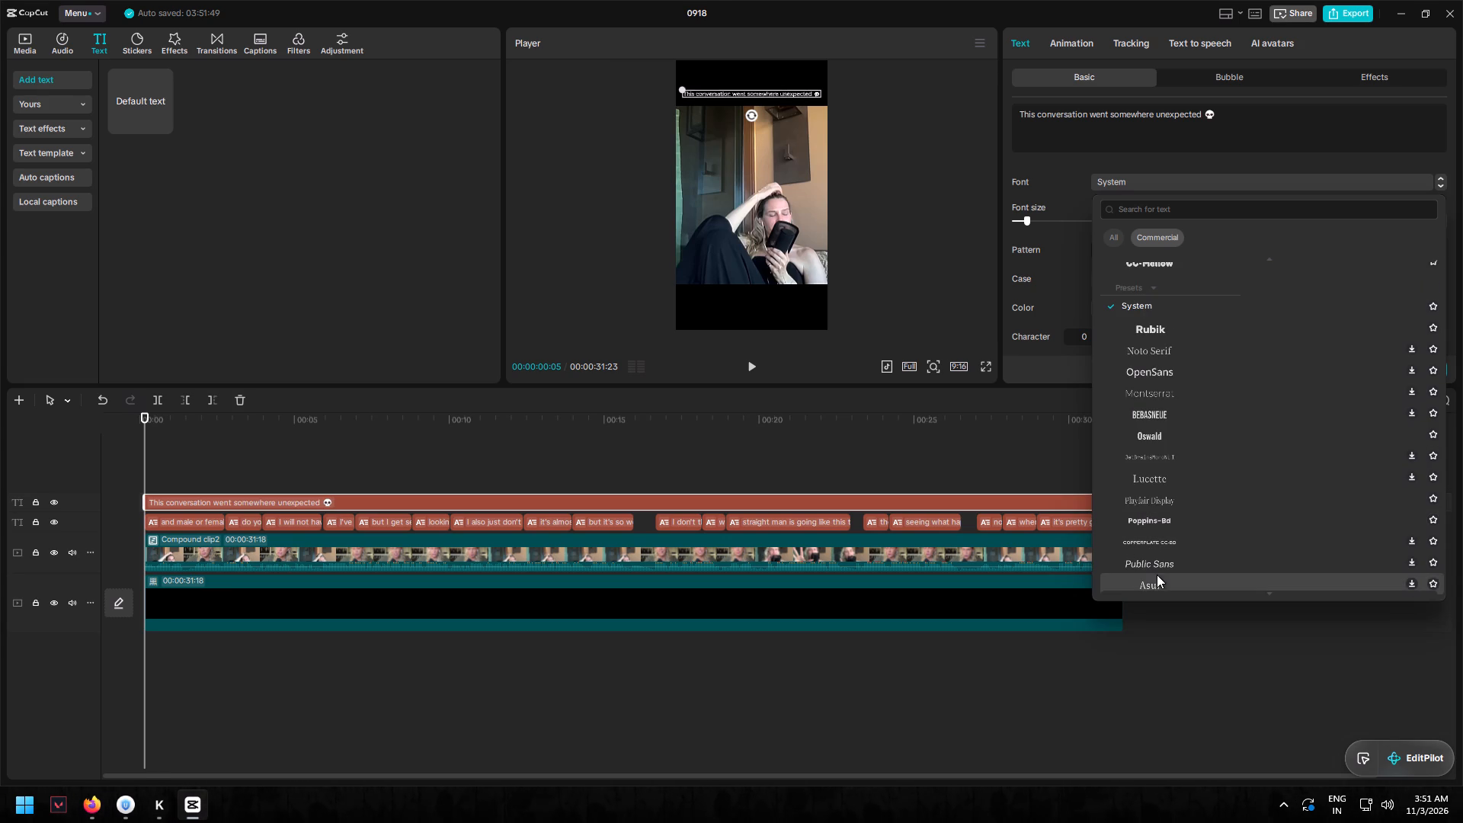
pyautogui.scroll(-1, 1154, 568)
pyautogui.click(1154, 559)
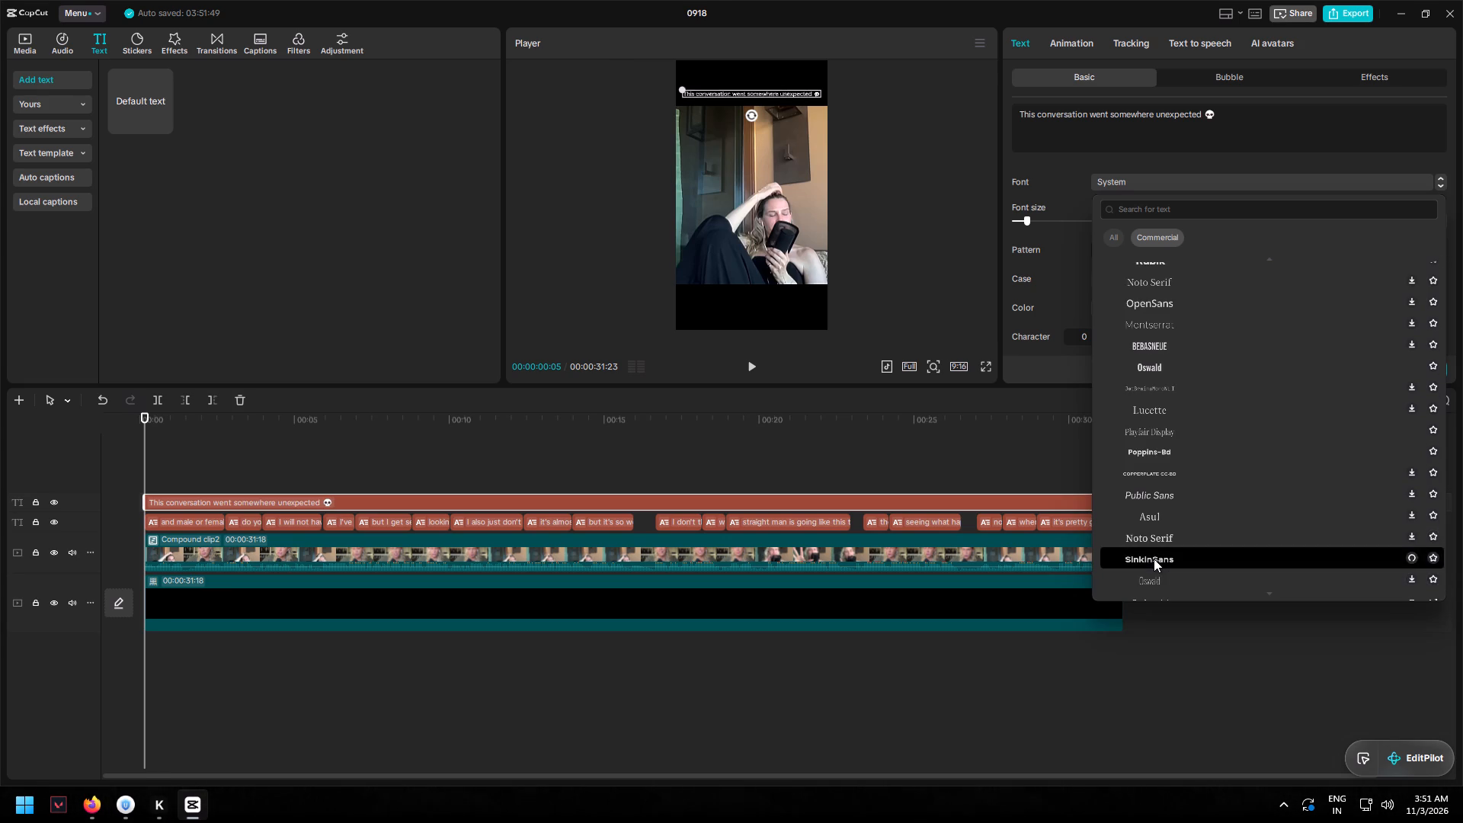
# Check the restyled title in full screen.
pyautogui.click(985, 366)
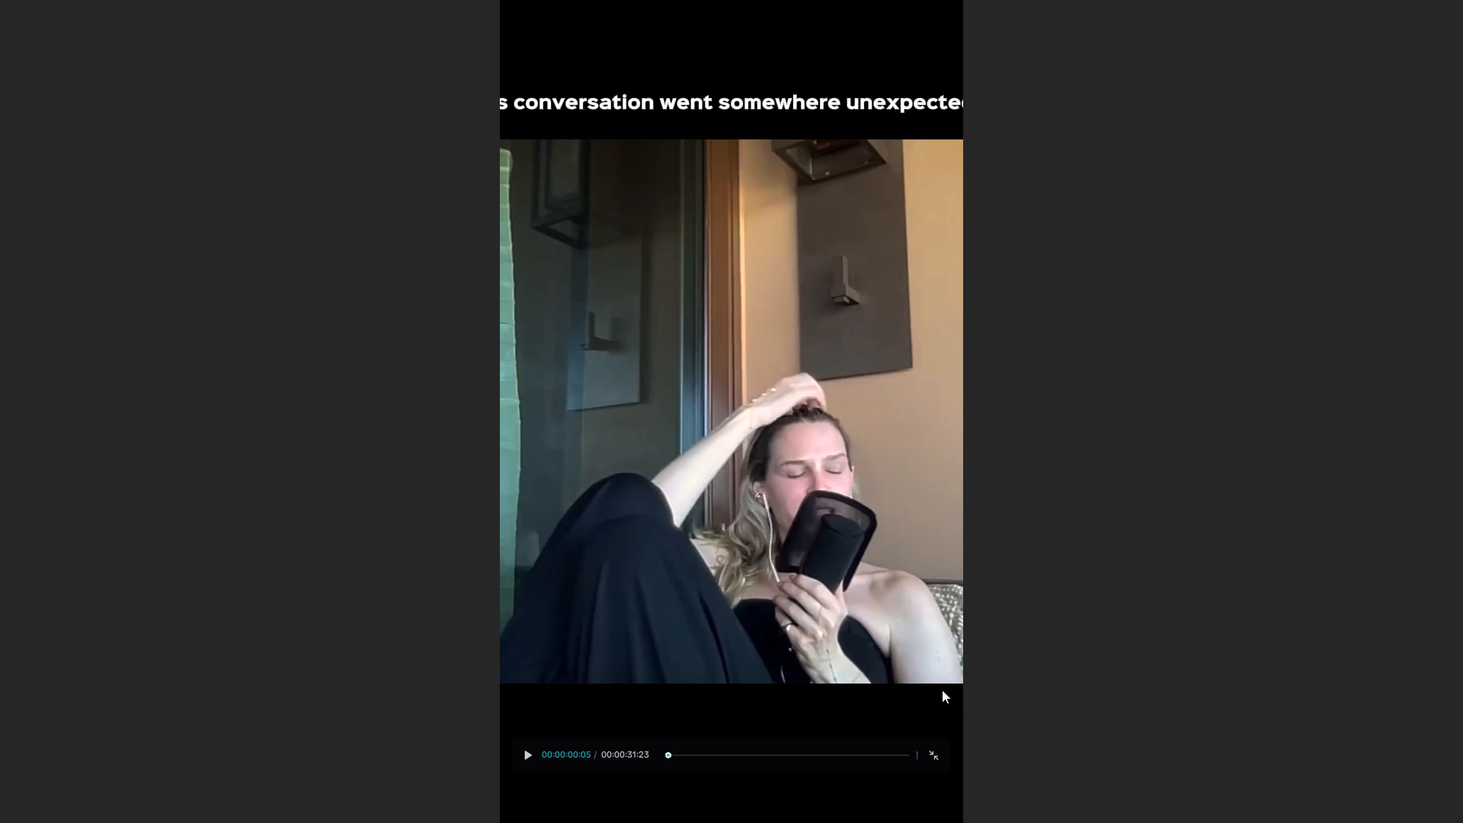
pyautogui.click(934, 768)
pyautogui.click(934, 756)
# Scale the title down slightly so less of it overflows the sides of the frame.
pyautogui.moveTo(842, 97); pyautogui.dragTo(828, 92)
pyautogui.click(819, 92)
pyautogui.doubleClick(810, 91)
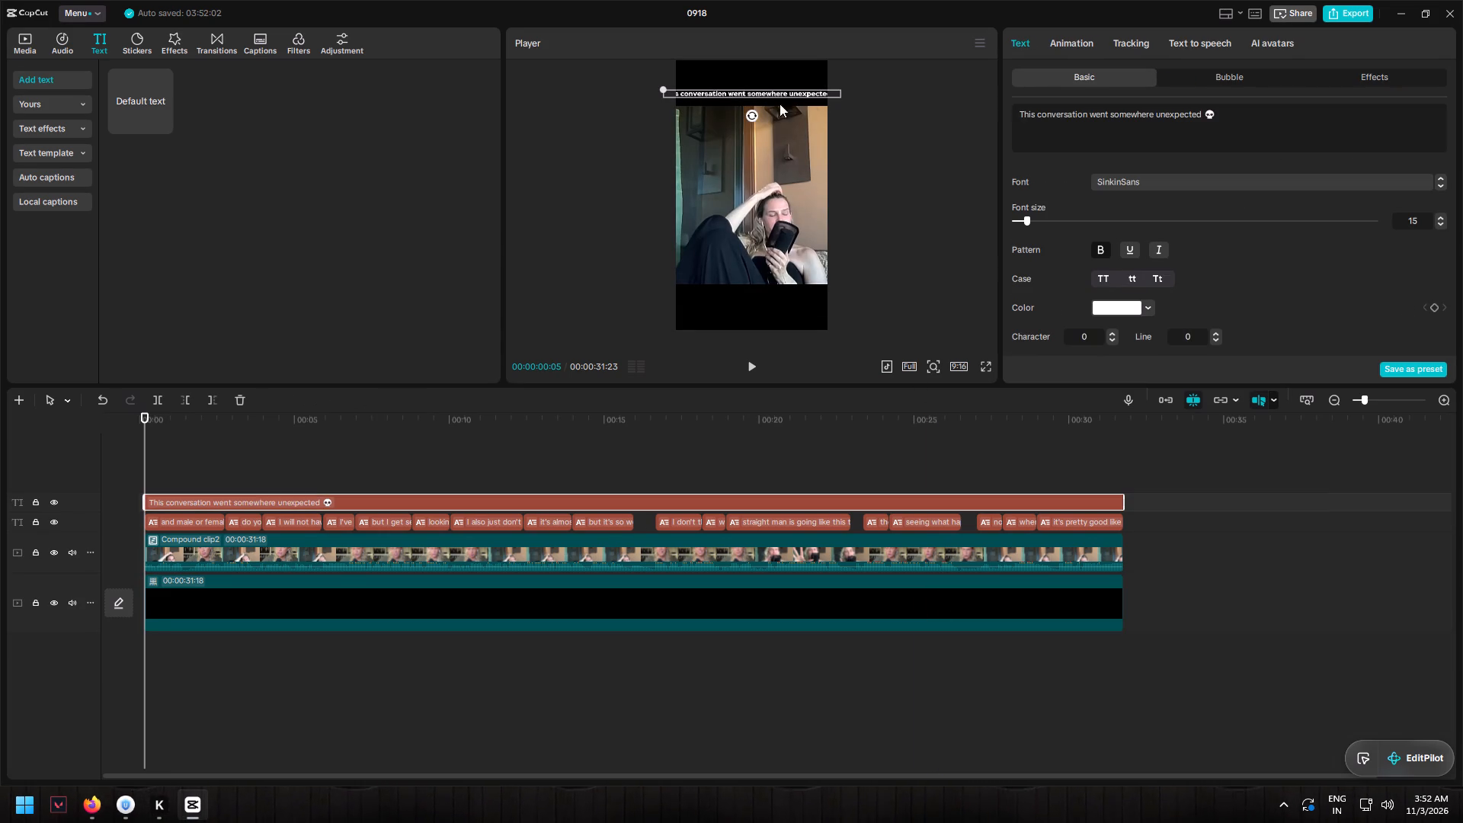
pyautogui.moveTo(663, 88); pyautogui.dragTo(757, 115)
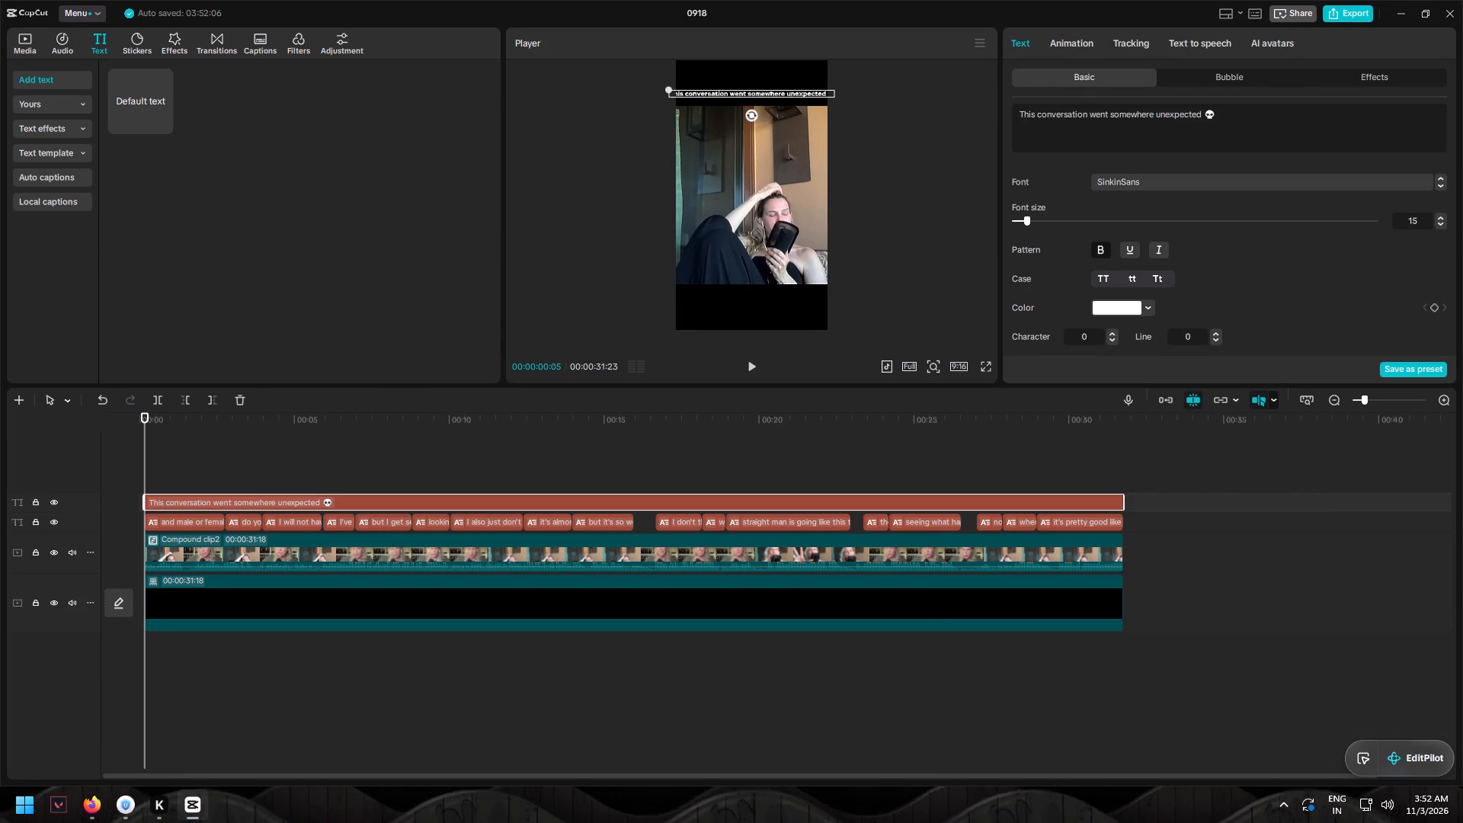
pyautogui.moveTo(670, 86); pyautogui.dragTo(712, 95)
pyautogui.click(712, 95)
pyautogui.moveTo(751, 91); pyautogui.dragTo(733, 89)
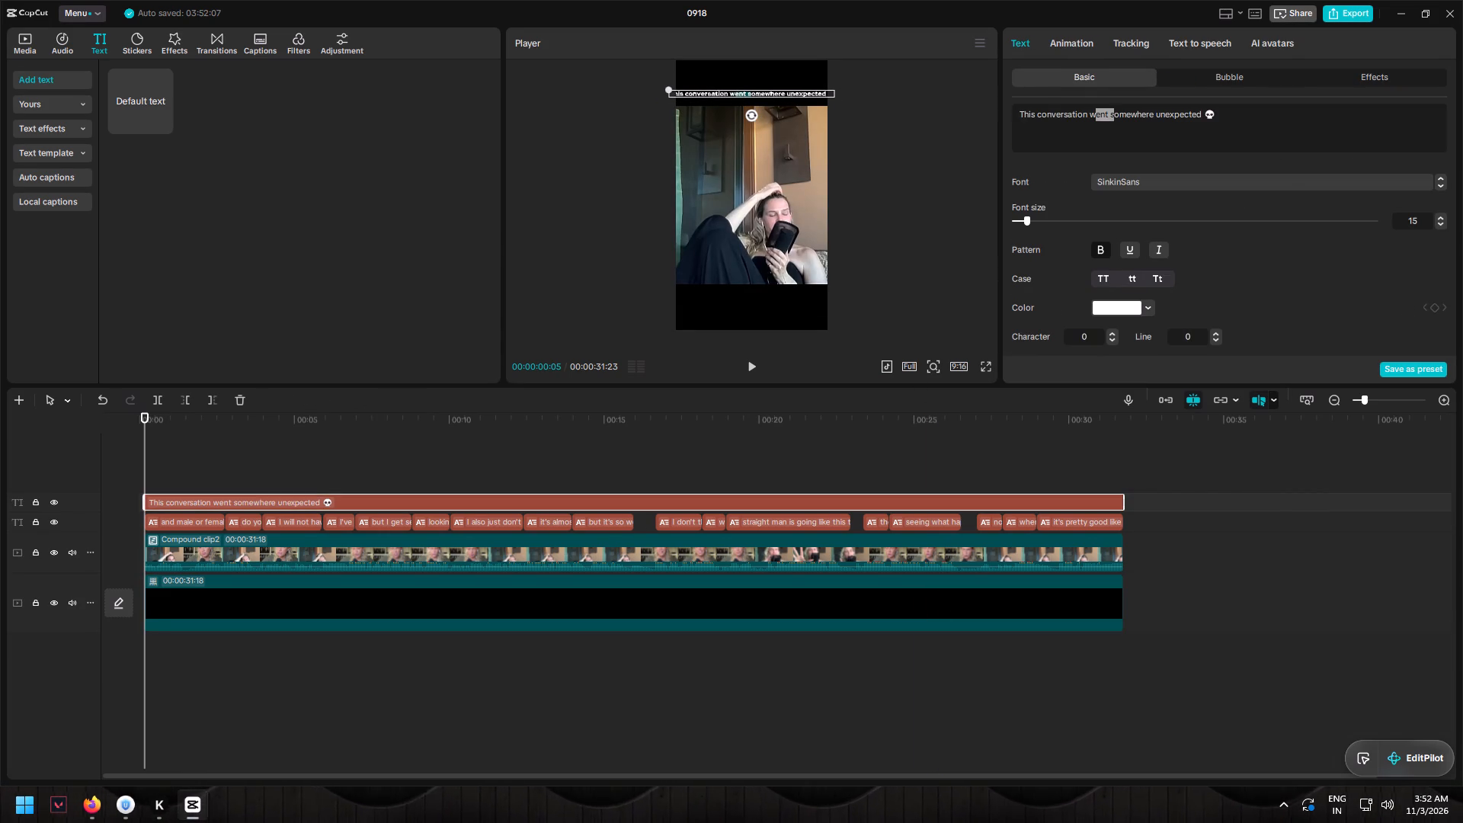
pyautogui.click(960, 173)
pyautogui.doubleClick(792, 89)
pyautogui.doubleClick(780, 96)
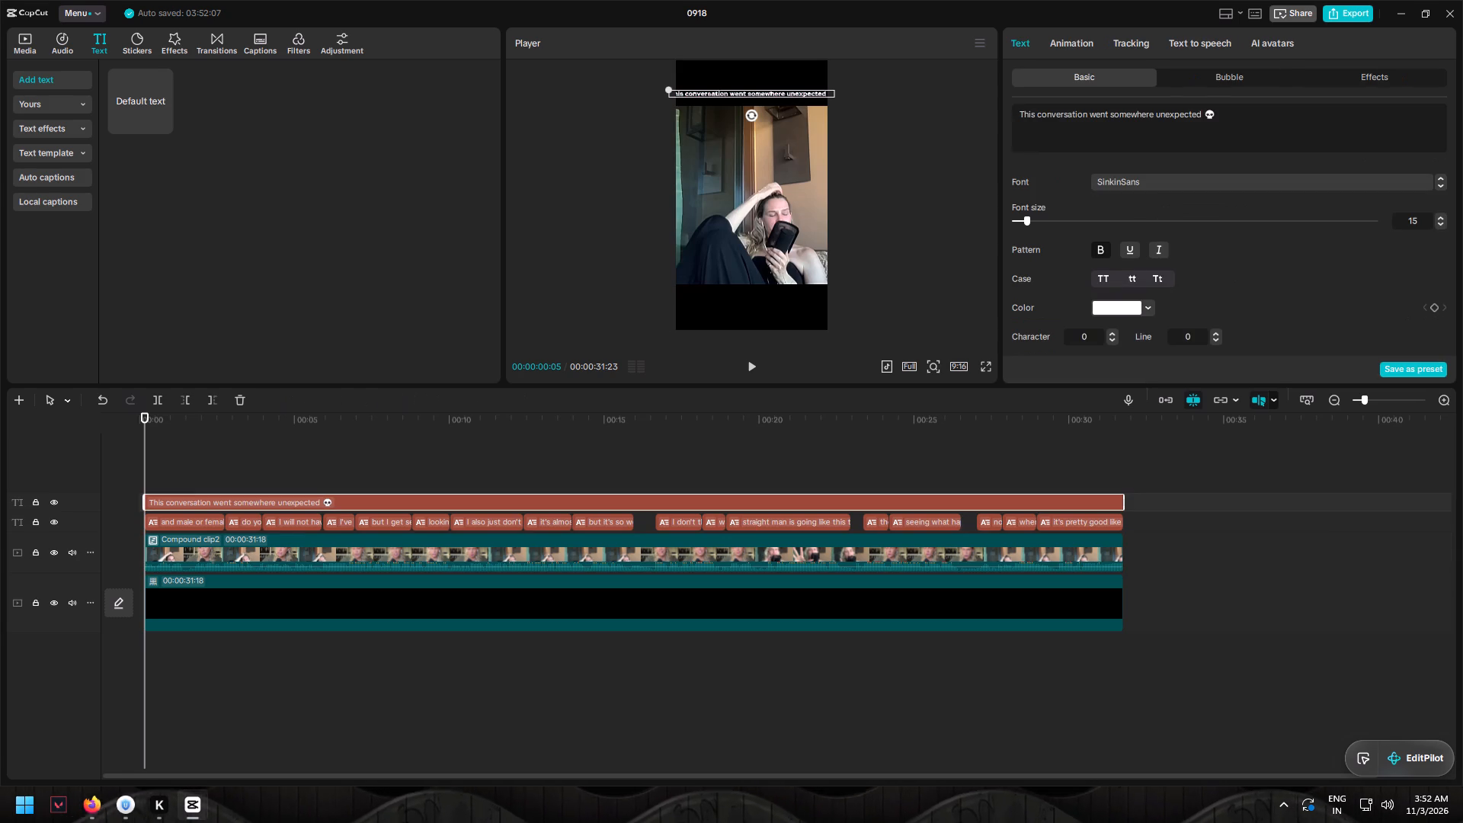
pyautogui.click(946, 198)
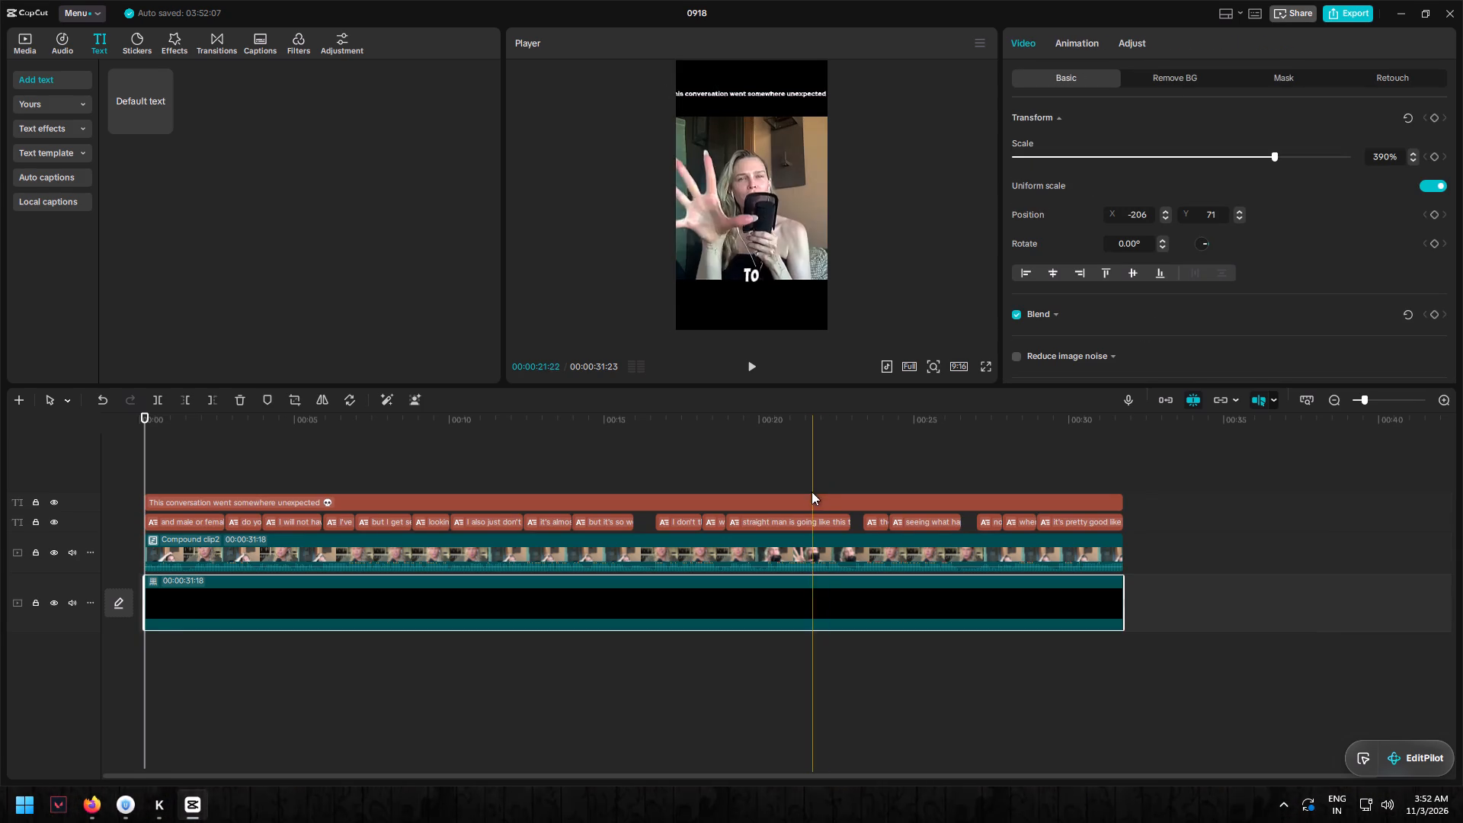
# Reposition the title, trying the lower black band before placing it in the upper black band above the footage.
pyautogui.click(808, 502)
pyautogui.moveTo(796, 92); pyautogui.dragTo(828, 98)
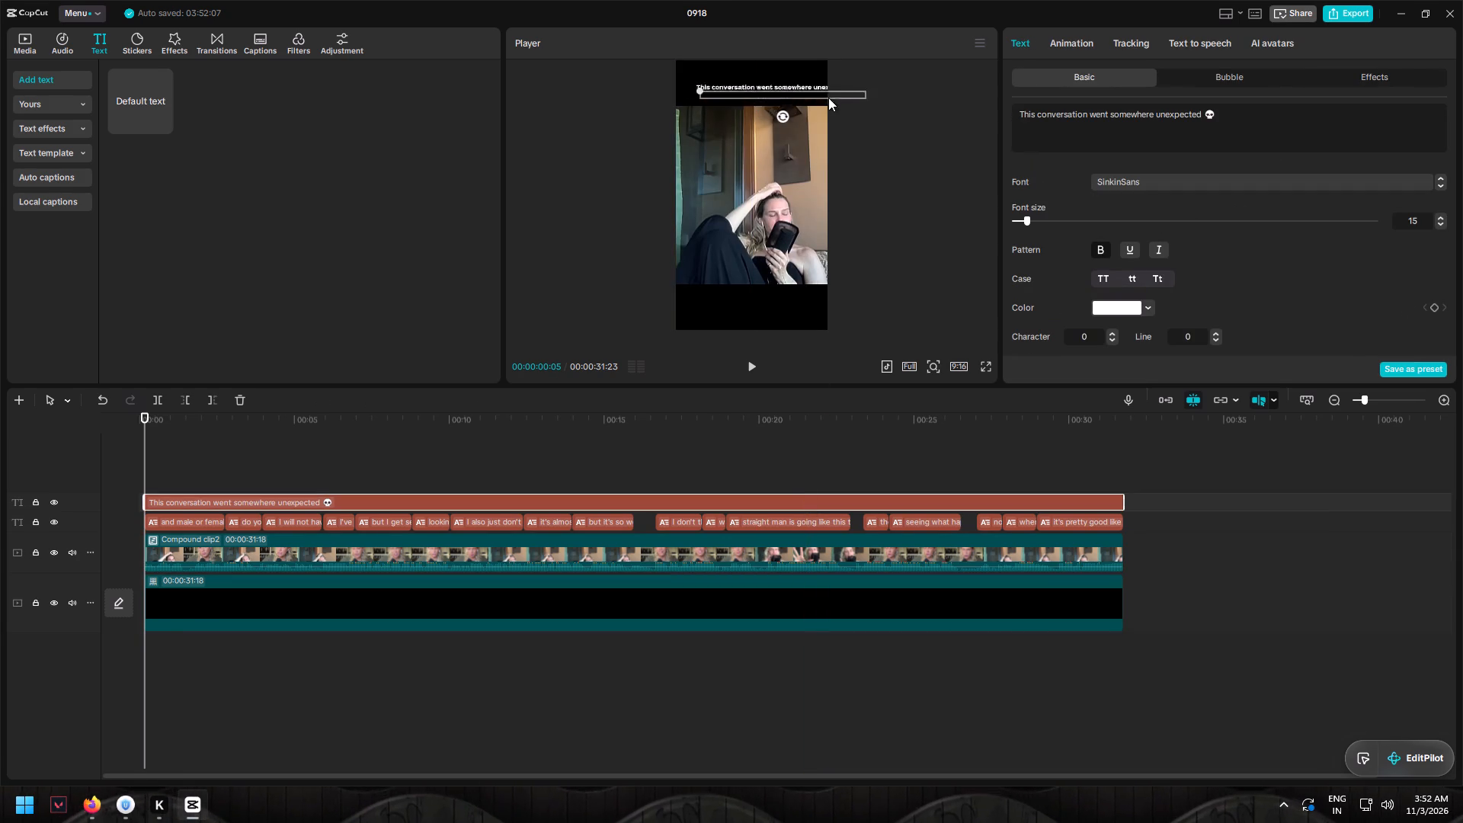
pyautogui.moveTo(828, 98); pyautogui.dragTo(796, 312)
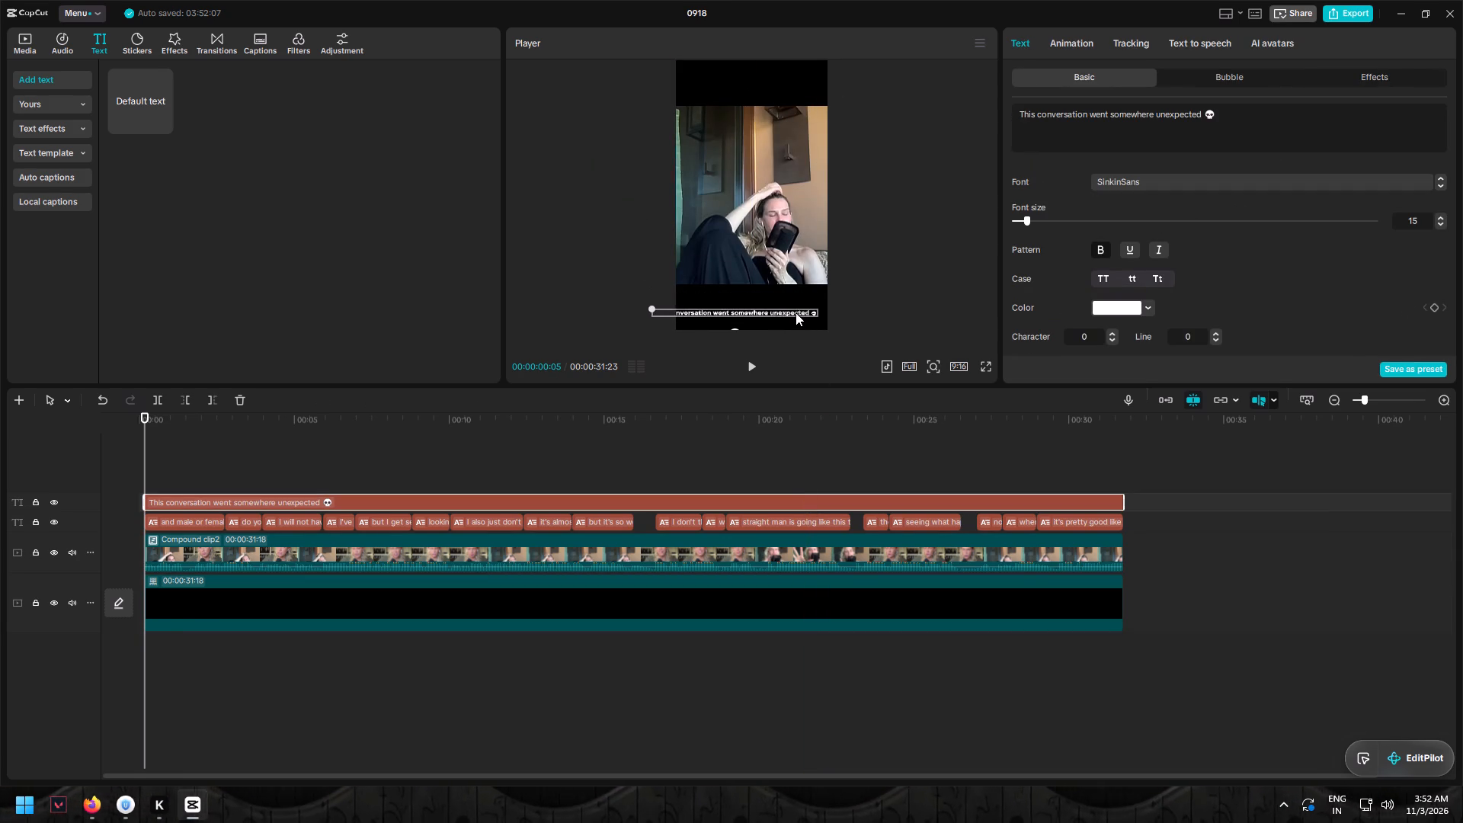
pyautogui.moveTo(796, 312); pyautogui.dragTo(798, 316)
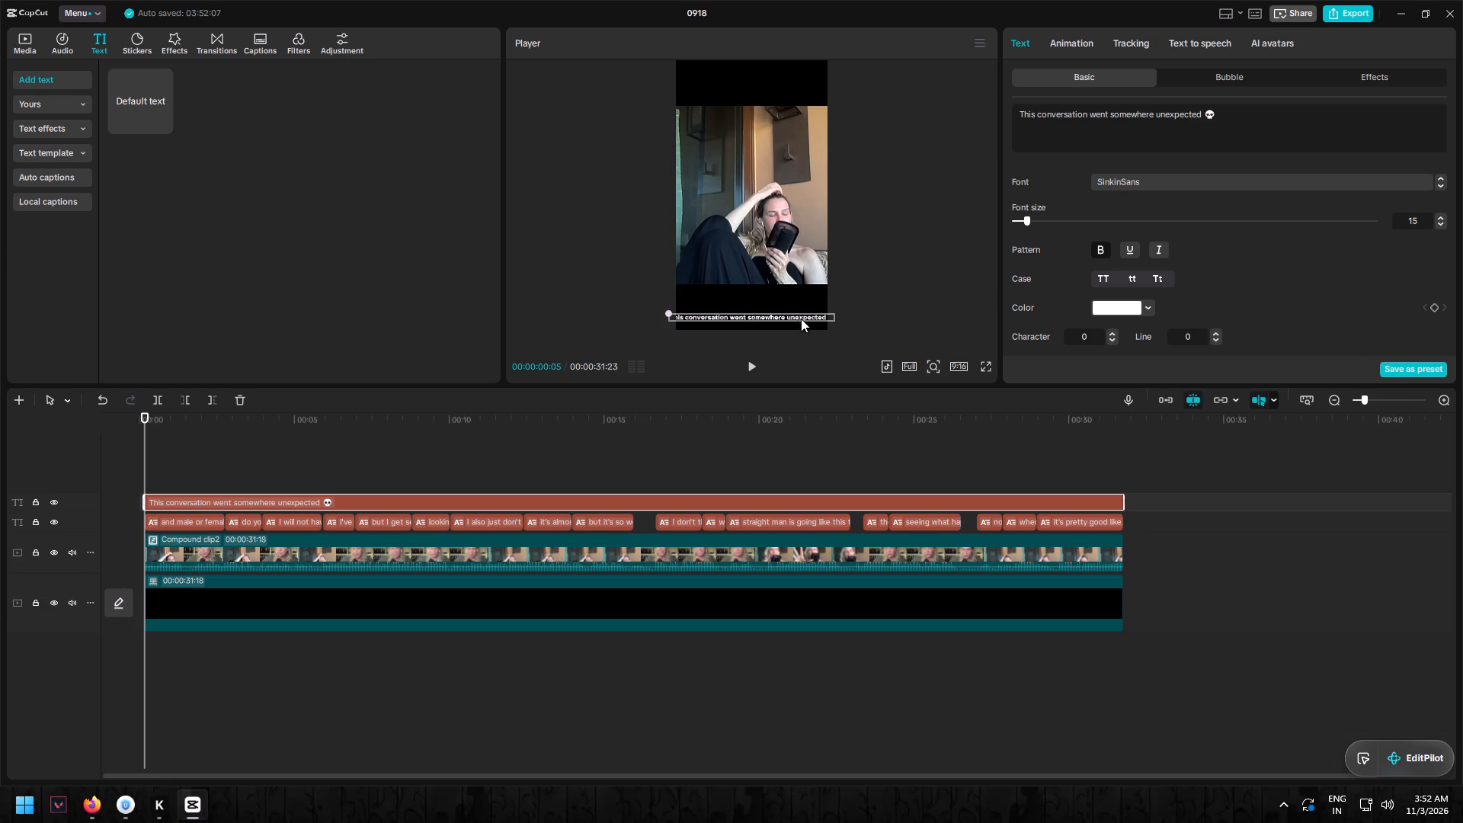
pyautogui.moveTo(816, 317); pyautogui.dragTo(806, 86)
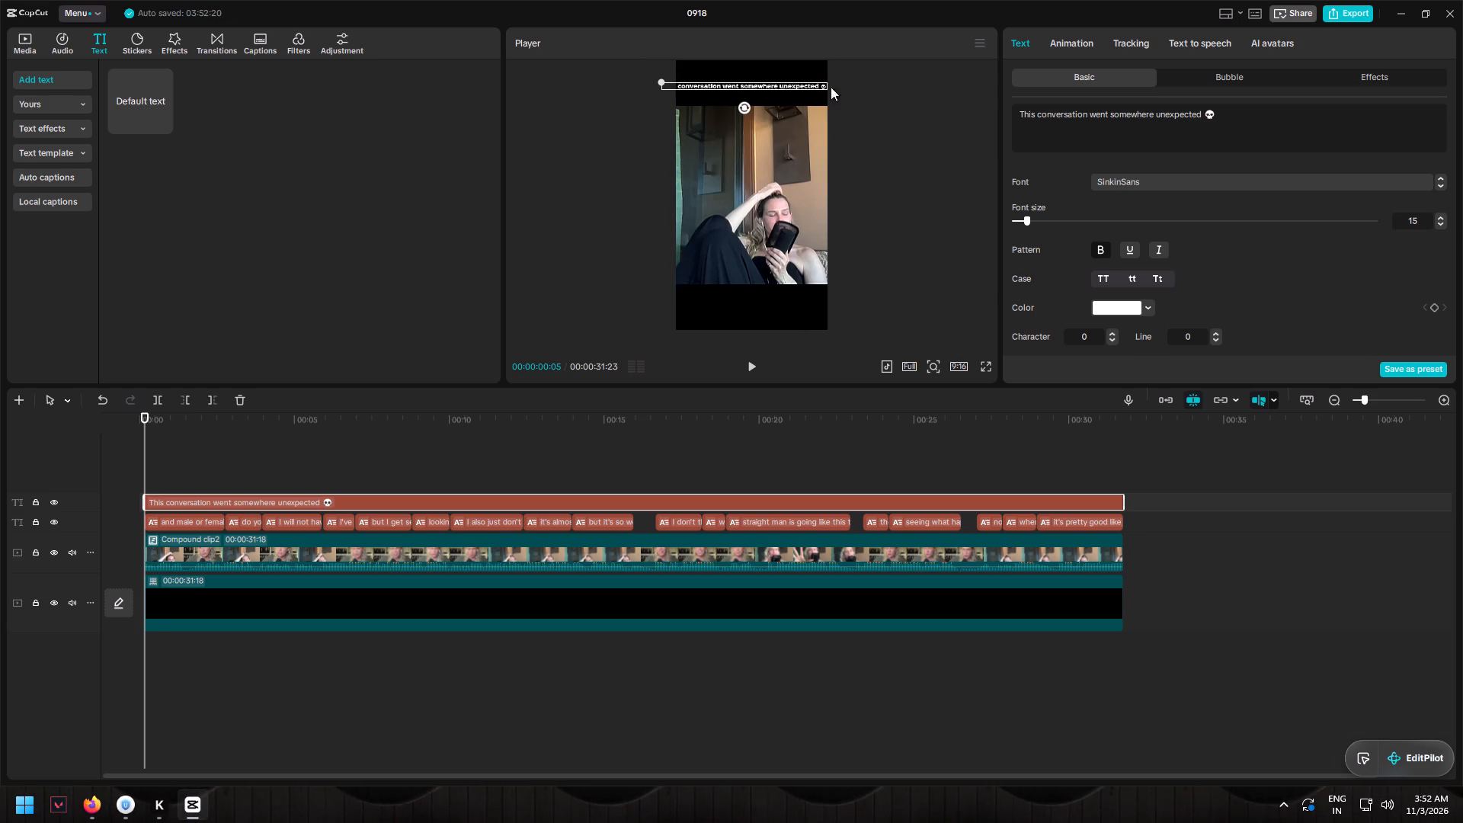
# Cut "somewhere unexpected 💀" from the title, leaving "This conversation went".
pyautogui.moveTo(1220, 115); pyautogui.dragTo(1171, 115)
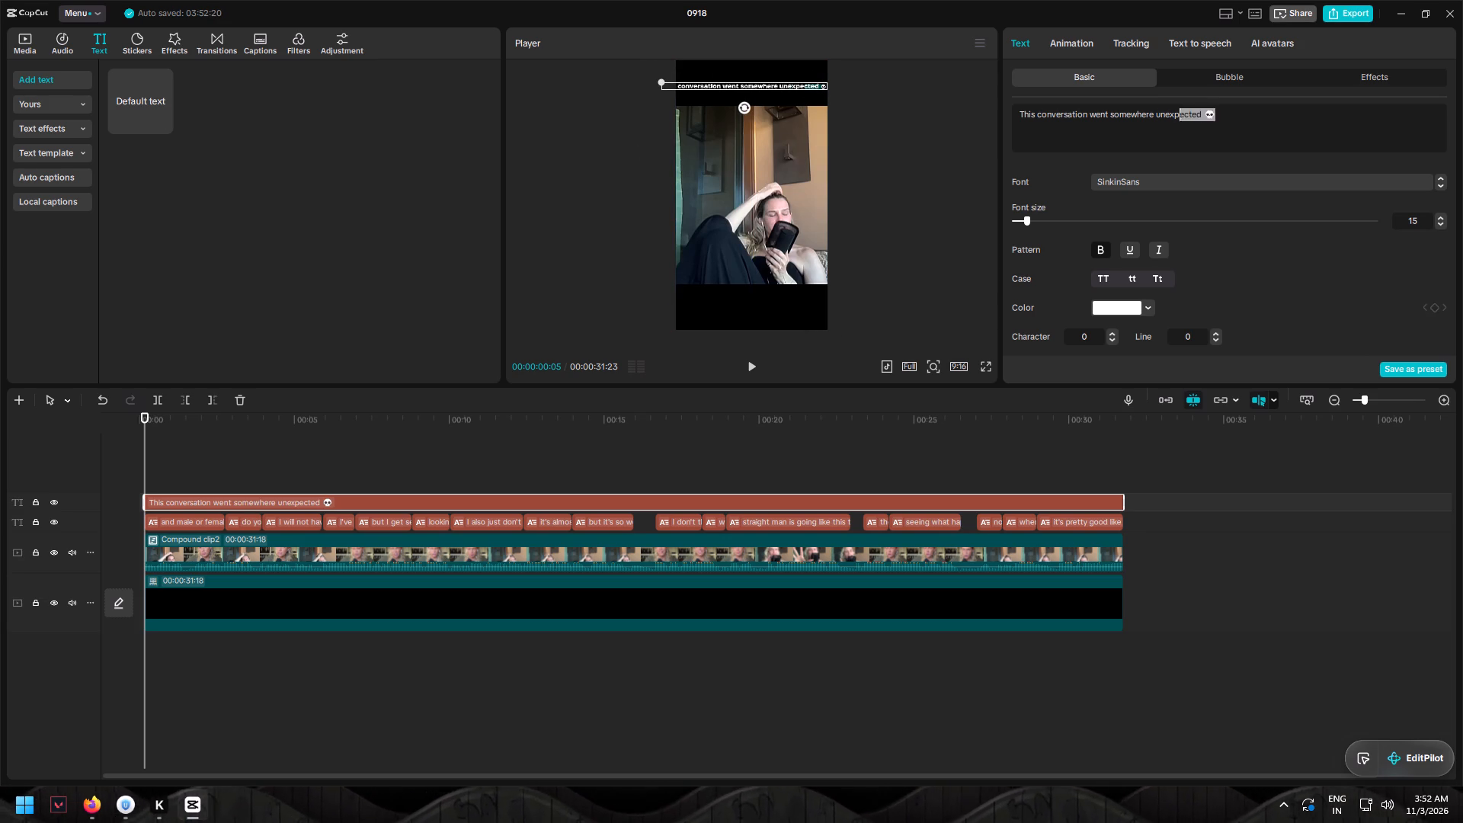
pyautogui.moveTo(1171, 115); pyautogui.dragTo(1116, 117)
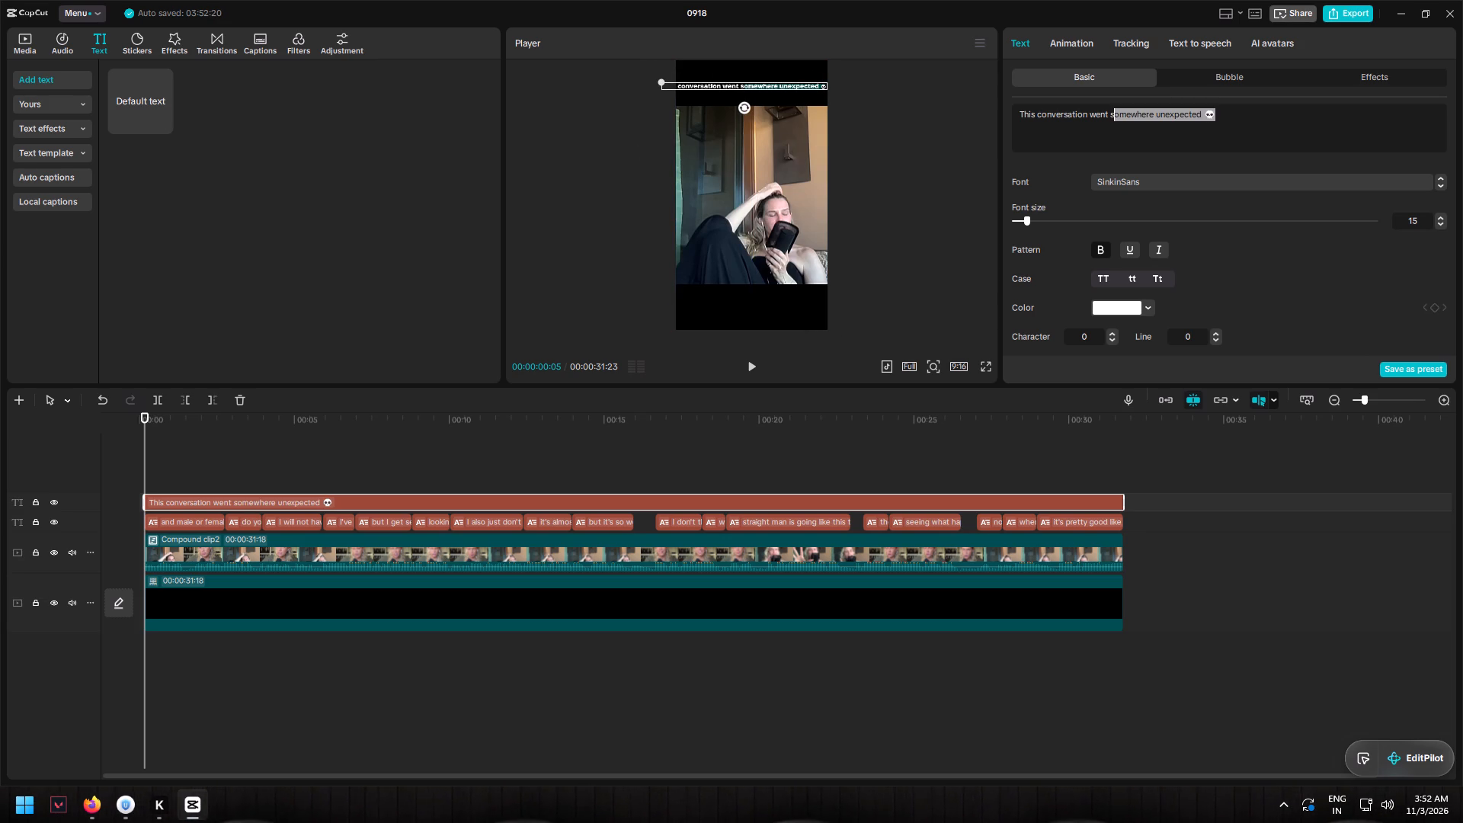
pyautogui.moveTo(1116, 117); pyautogui.dragTo(1110, 117)
pyautogui.rightClick(1140, 117)
pyautogui.click(1149, 149)
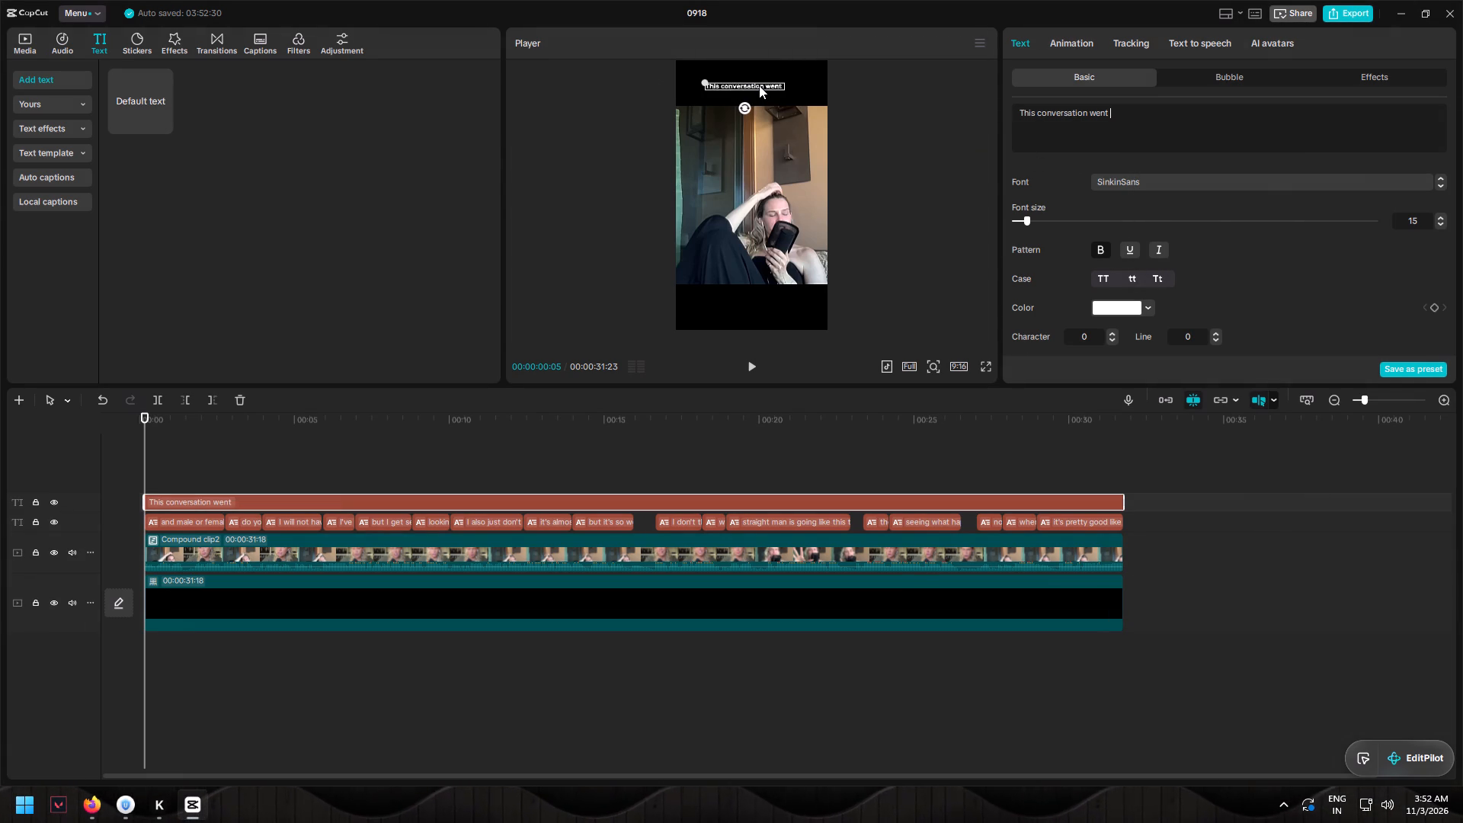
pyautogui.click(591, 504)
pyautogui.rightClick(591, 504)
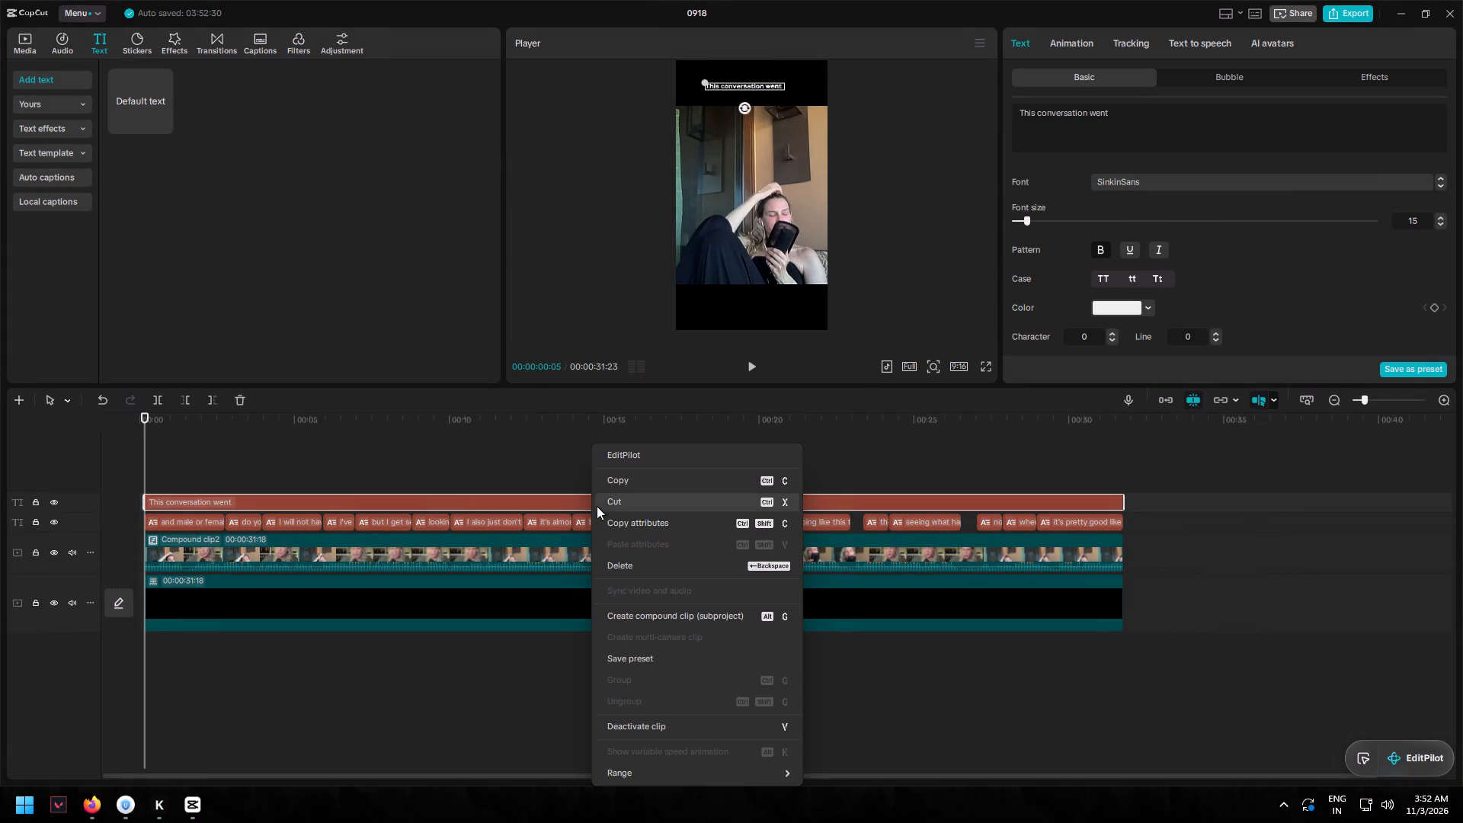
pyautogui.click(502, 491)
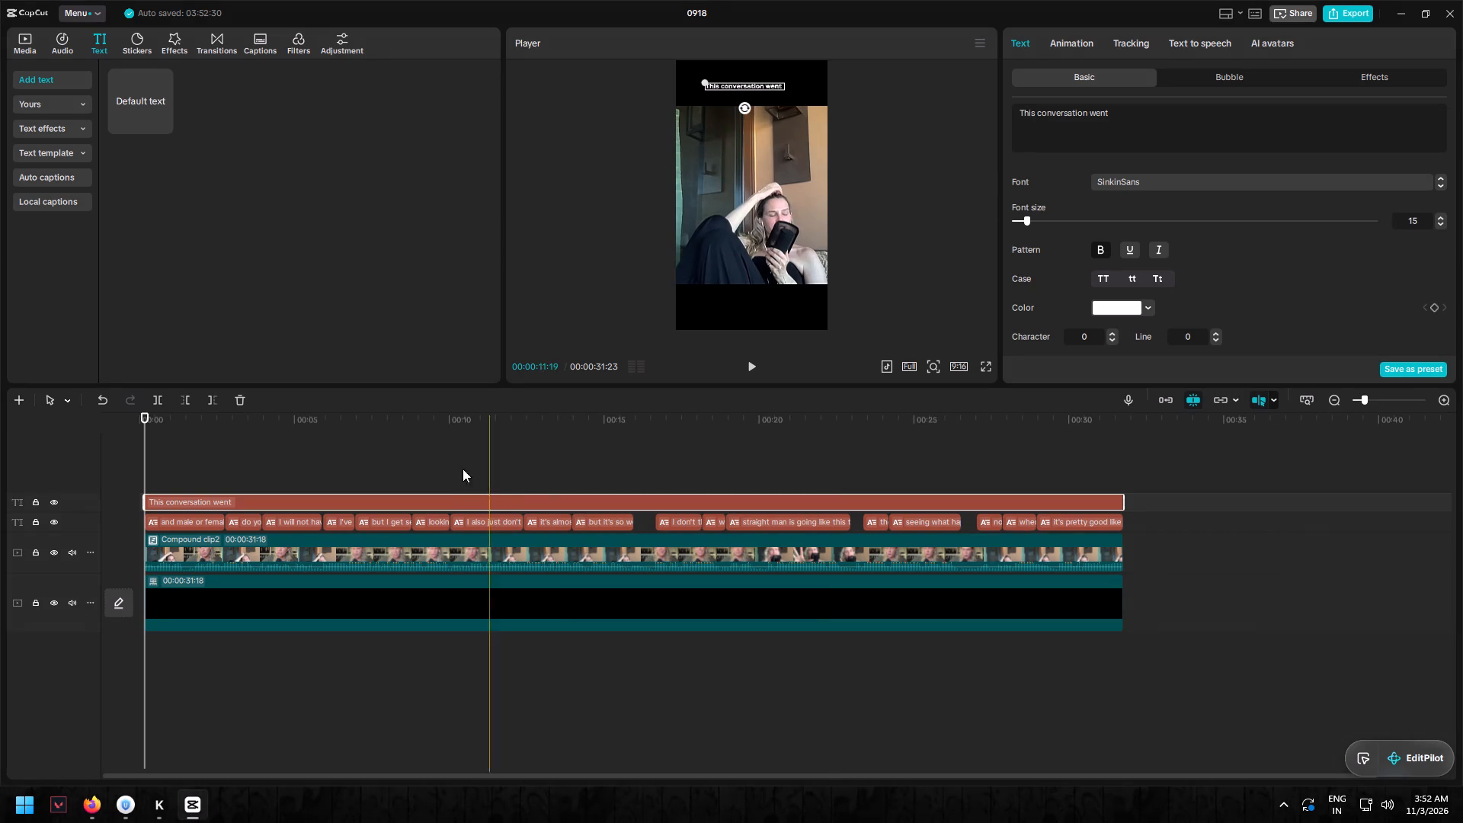
# Add a second default text clip above the "This conversation went" clip and extend it over the whole video.
pyautogui.moveTo(147, 110); pyautogui.dragTo(144, 488)
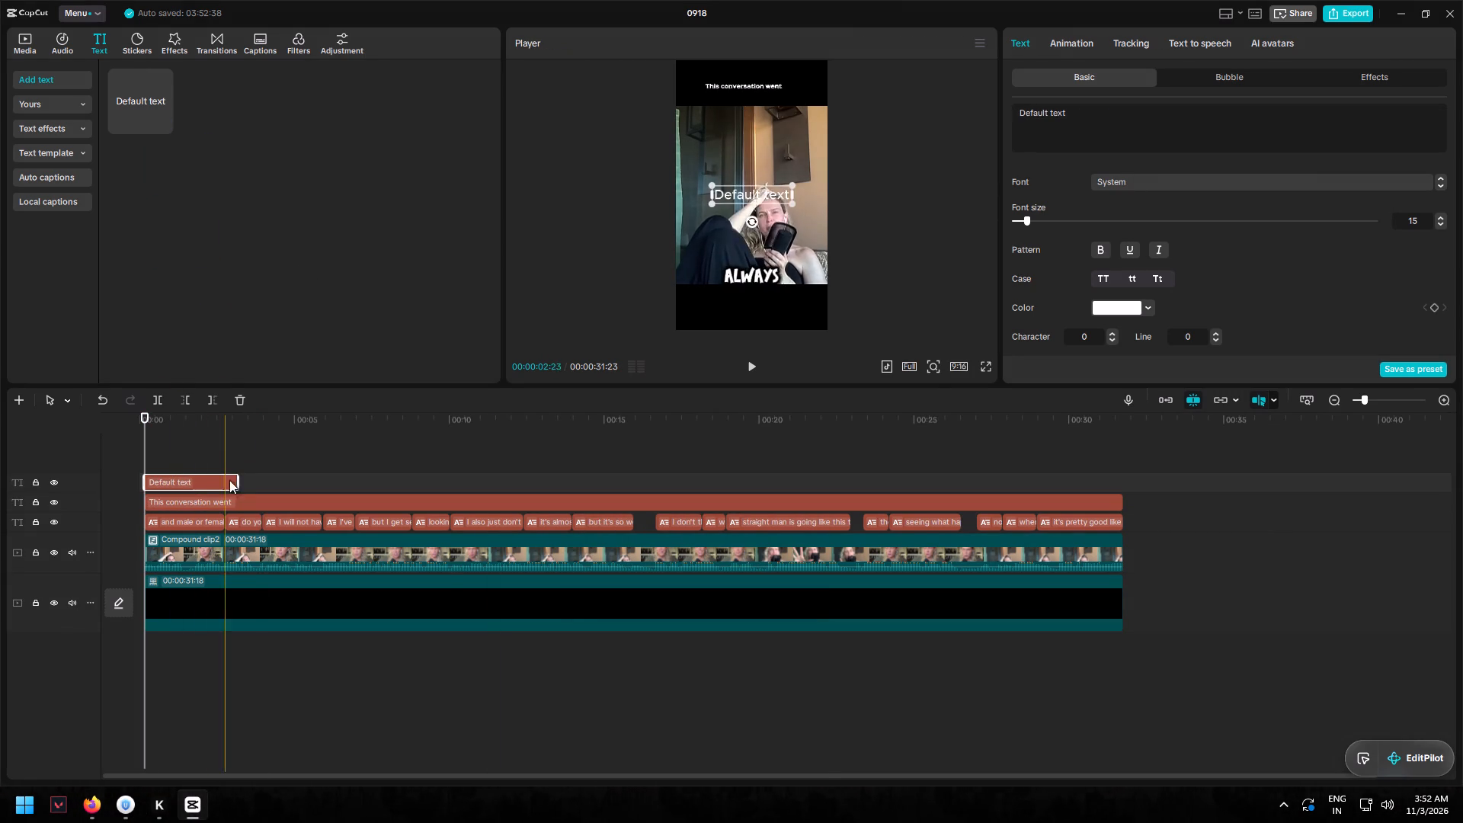
pyautogui.moveTo(238, 476); pyautogui.dragTo(1116, 527)
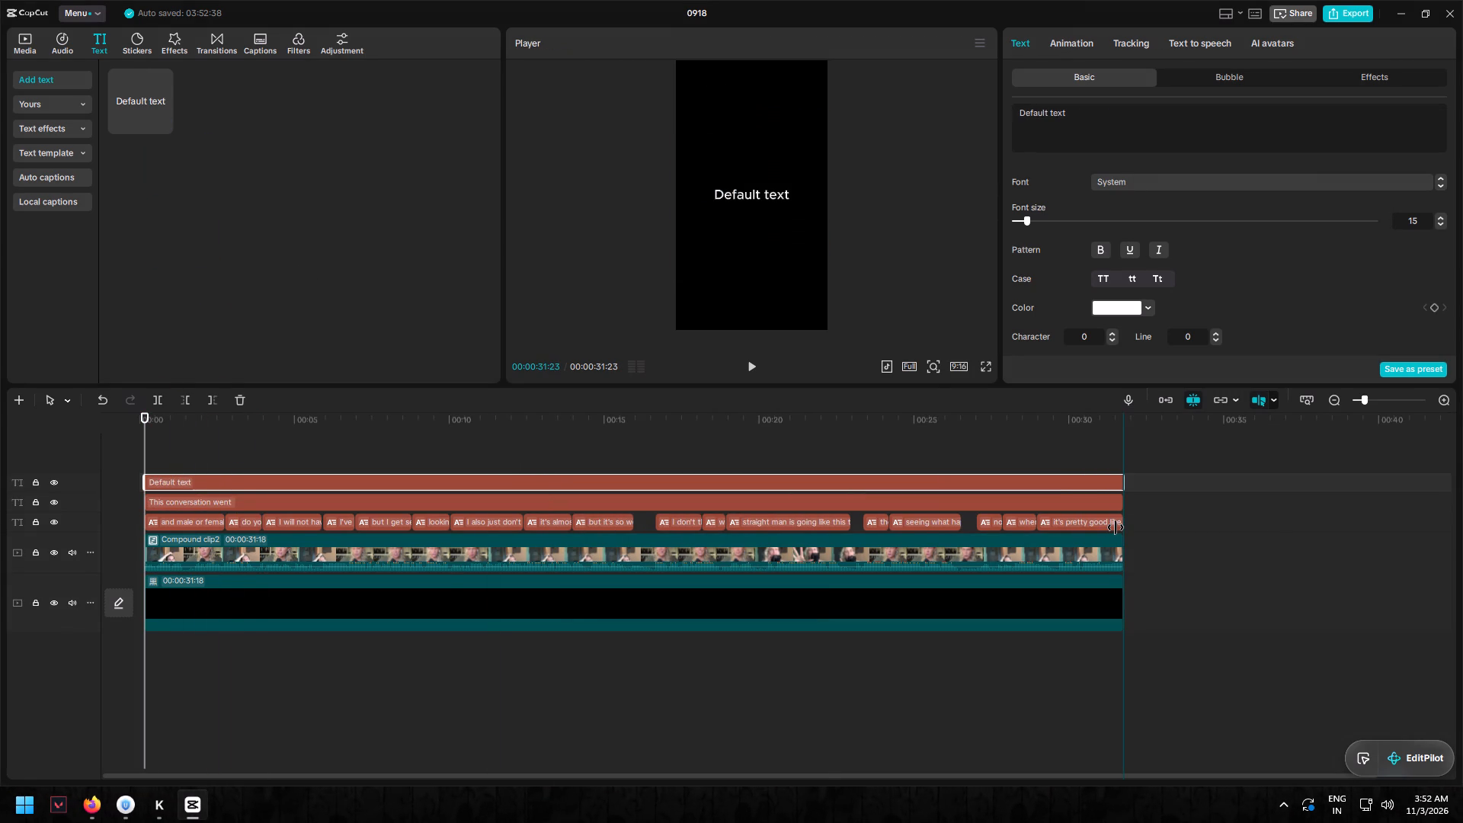
pyautogui.moveTo(1116, 527); pyautogui.dragTo(1115, 528)
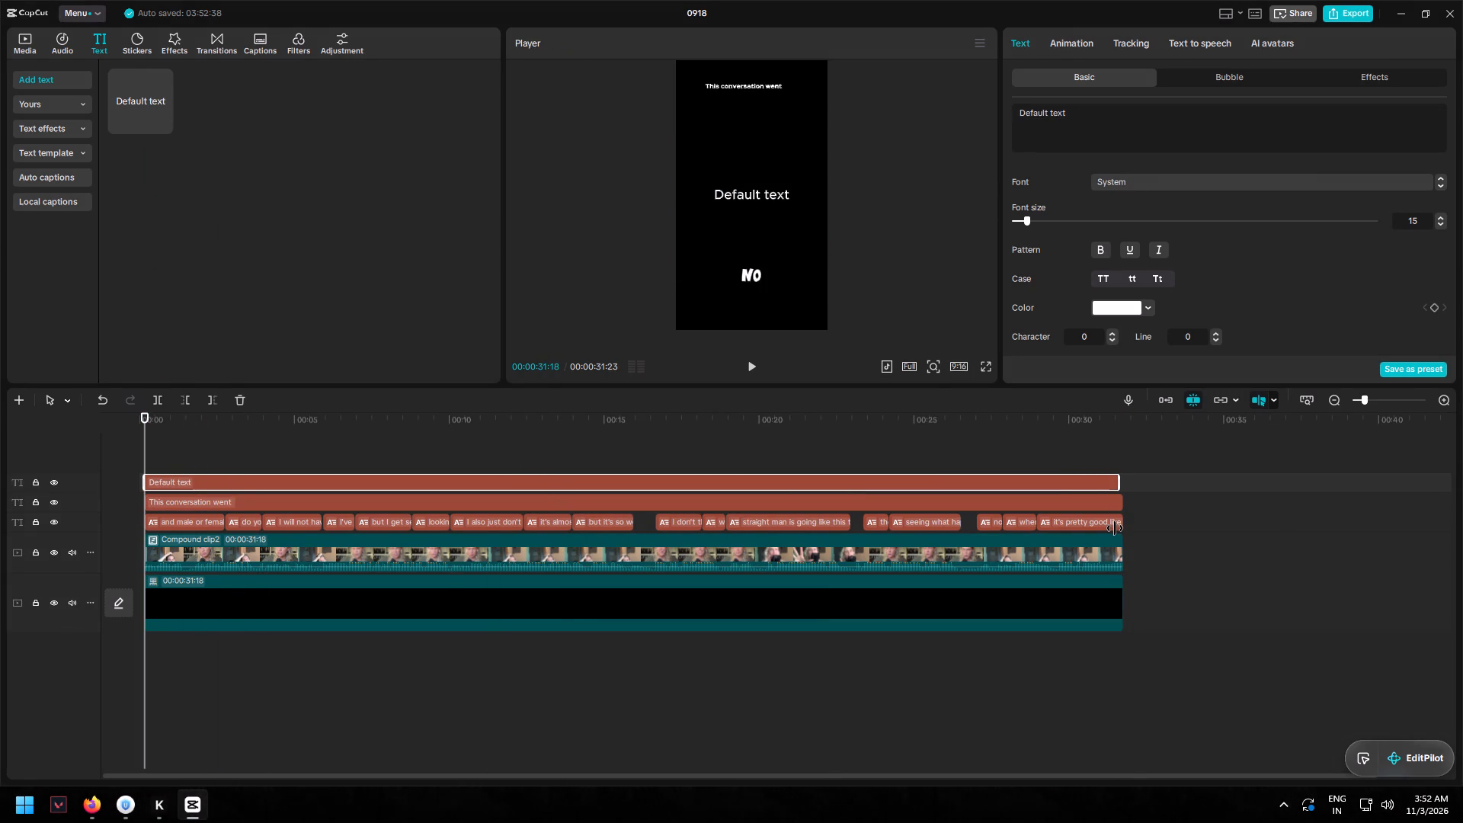
pyautogui.moveTo(1115, 528); pyautogui.dragTo(1116, 528)
# Replace the second title clip's default text with "somewhere unexpected 💀".
pyautogui.moveTo(1084, 115); pyautogui.dragTo(1013, 118)
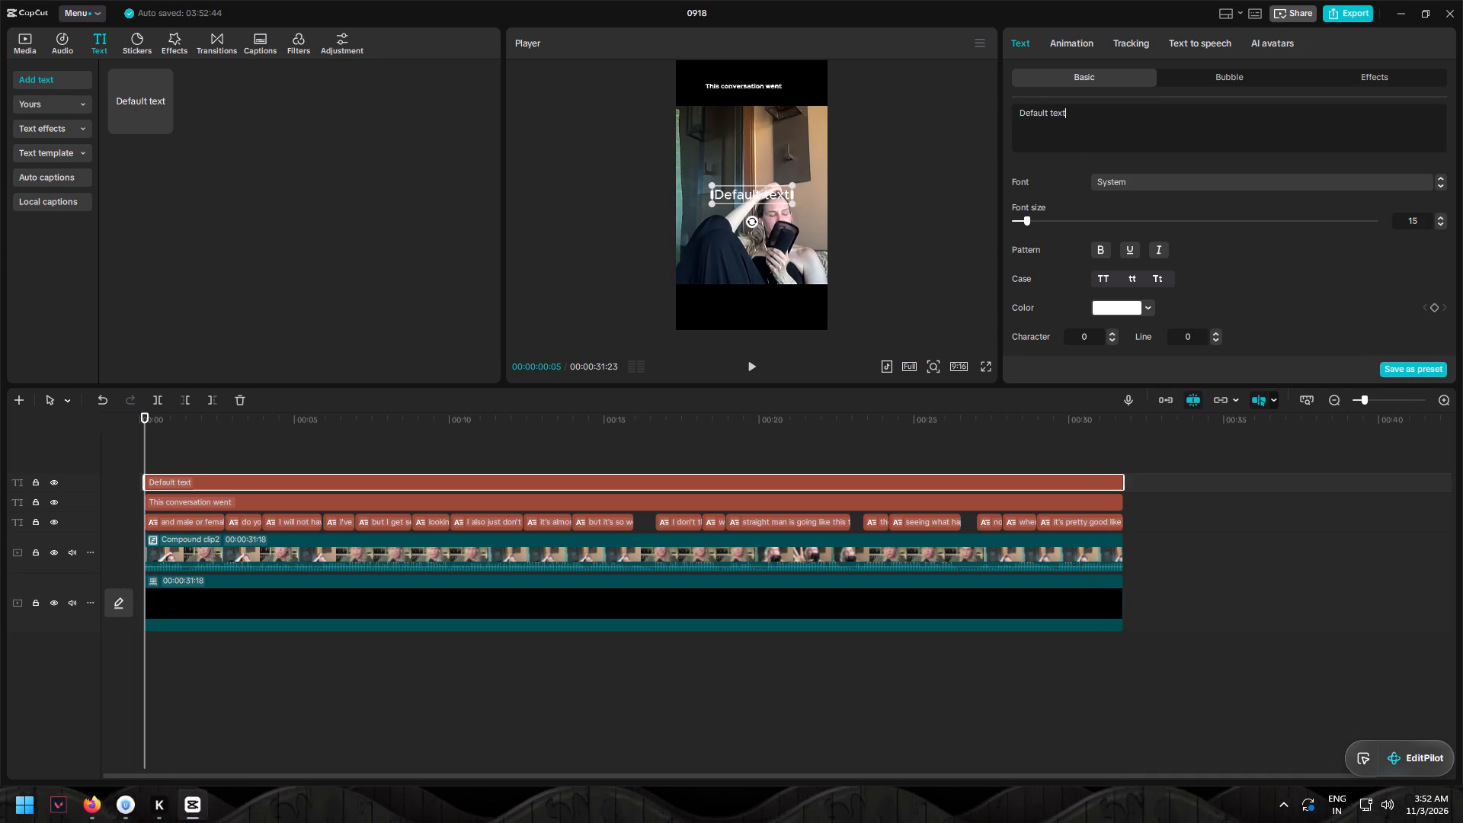
pyautogui.moveTo(1071, 111); pyautogui.dragTo(1019, 117)
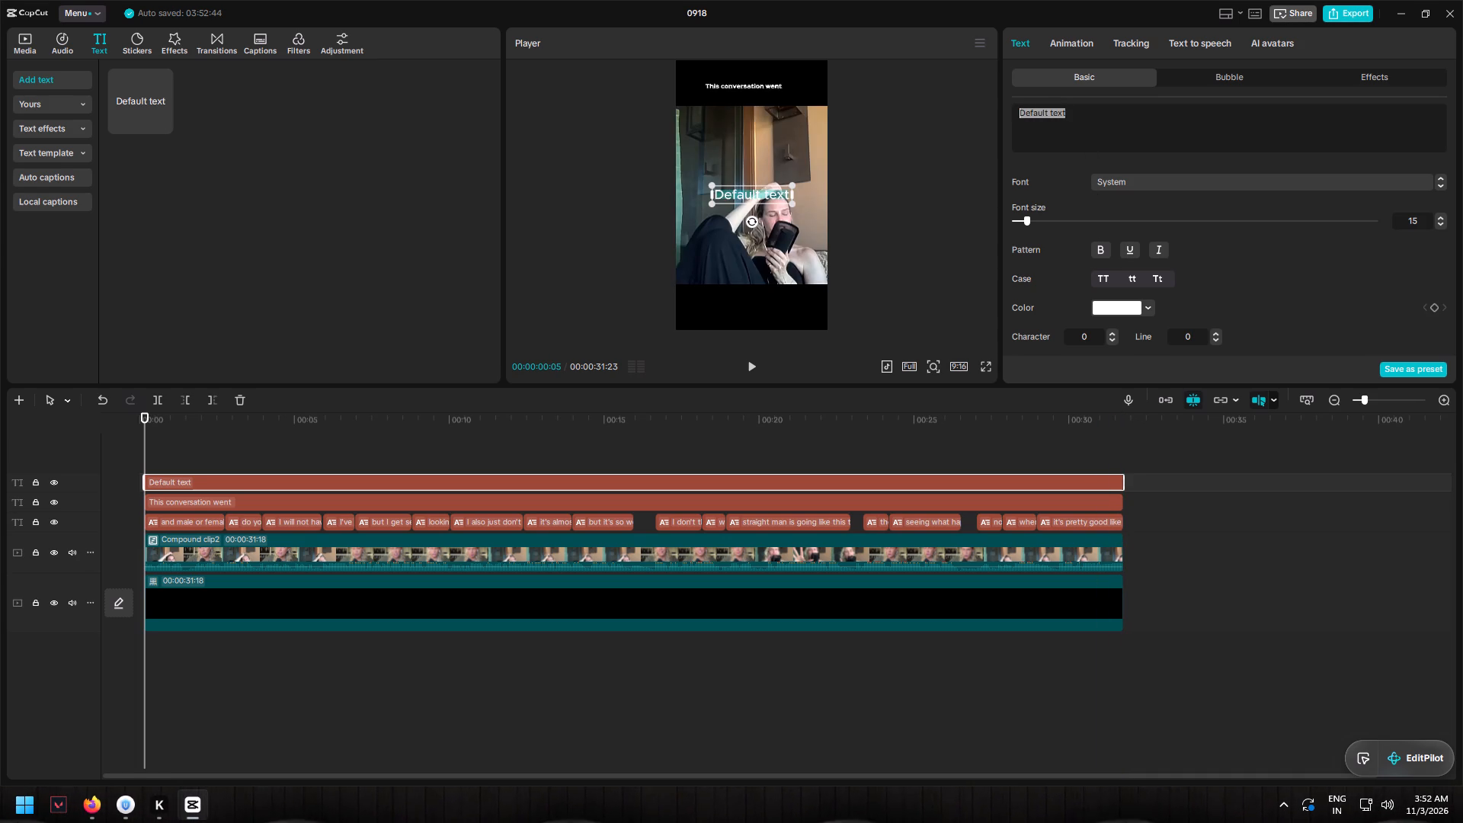
pyautogui.rightClick(1026, 119)
pyautogui.click(1049, 197)
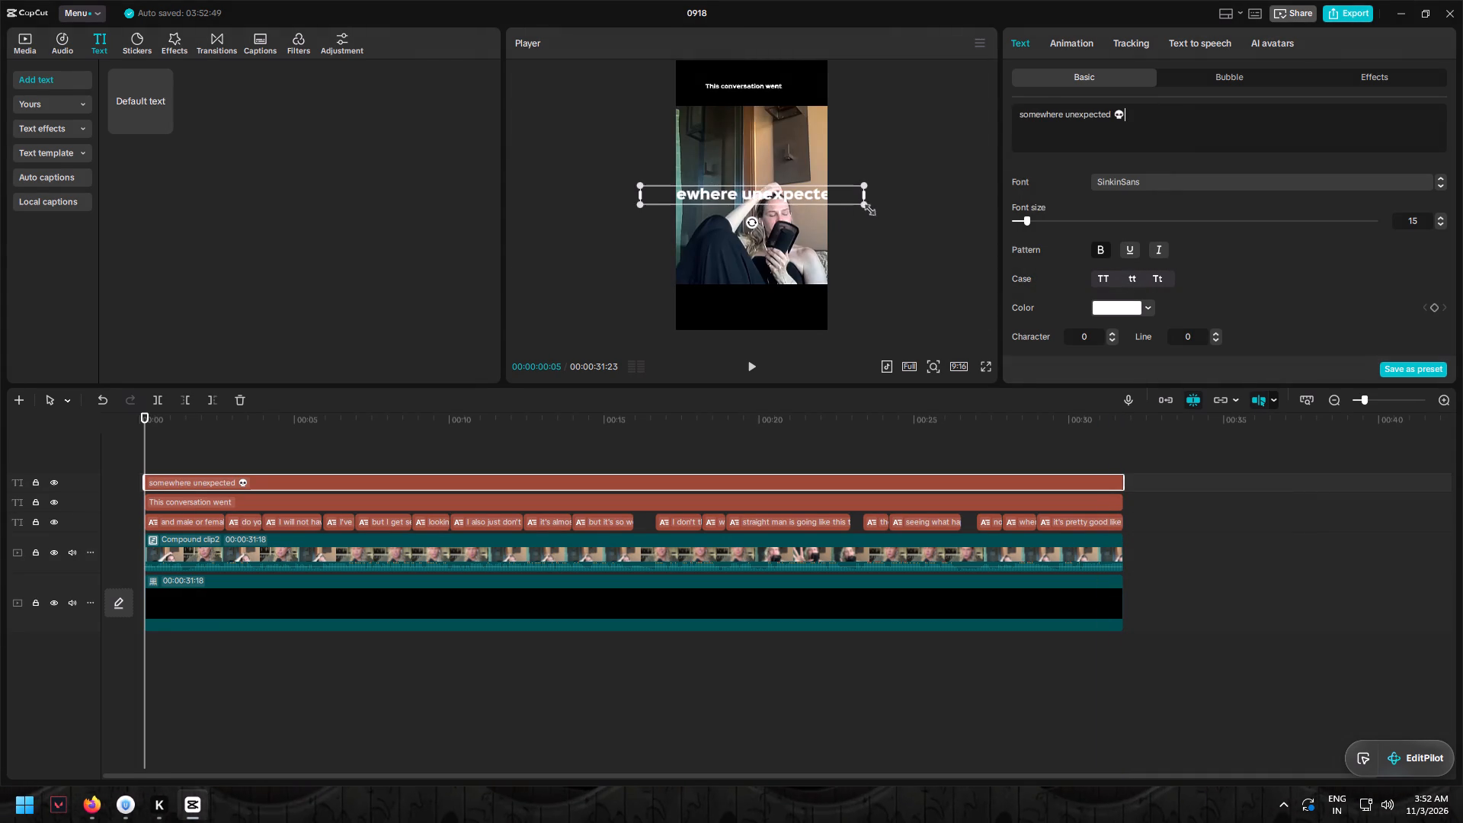
# Scale down the "somewhere unexpected 💀" title and place it on one line beneath "This conversation went" in the upper black band.
pyautogui.moveTo(864, 208); pyautogui.dragTo(804, 187)
pyautogui.moveTo(794, 194); pyautogui.dragTo(783, 99)
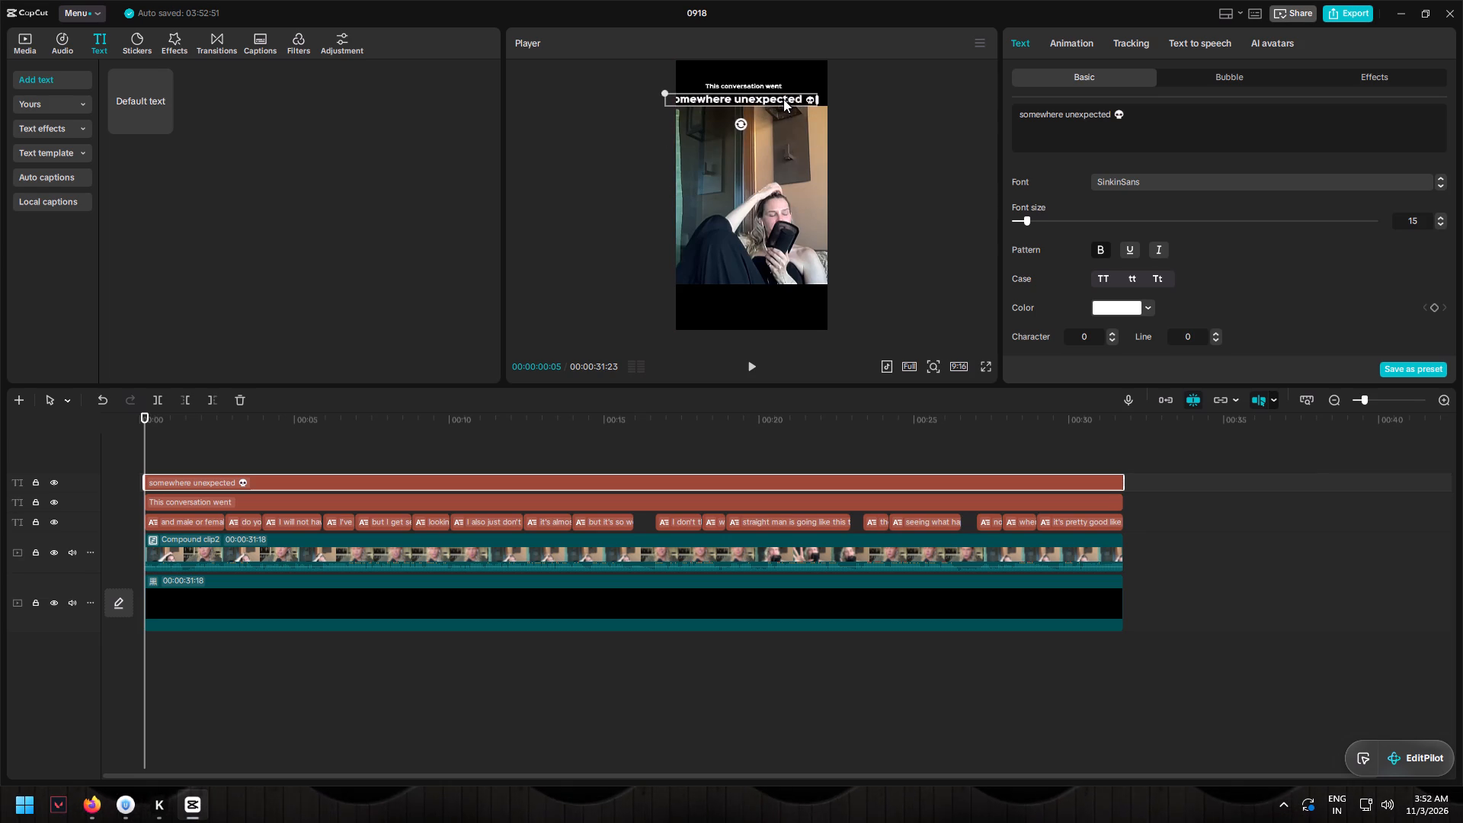
pyautogui.moveTo(783, 99); pyautogui.dragTo(793, 94)
pyautogui.moveTo(829, 93); pyautogui.dragTo(805, 94)
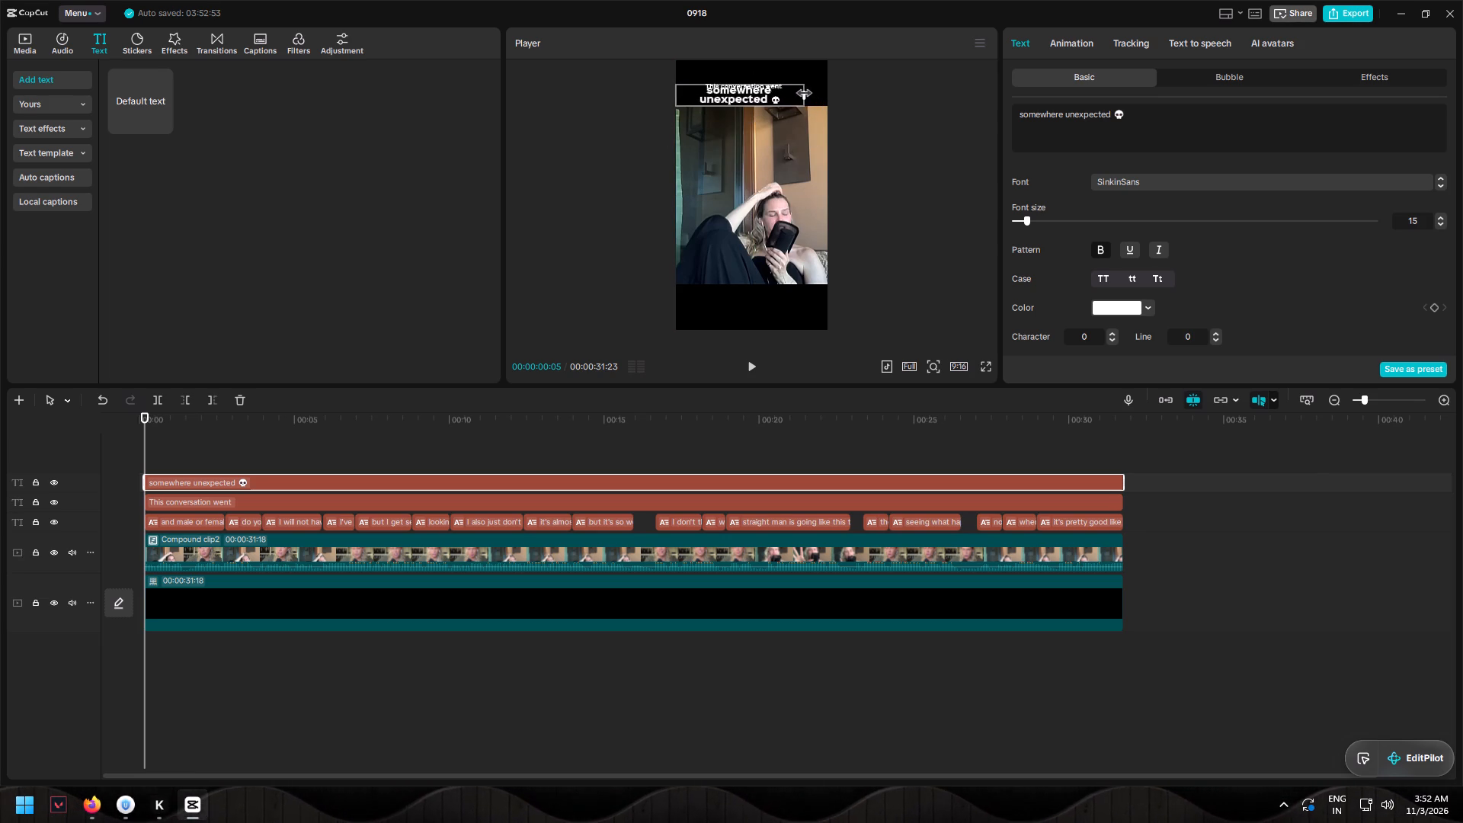
pyautogui.moveTo(805, 94); pyautogui.dragTo(833, 104)
# Move the "This conversation went" title slightly higher in the upper black band and enlarge it.
pyautogui.click(778, 82)
pyautogui.click(772, 85)
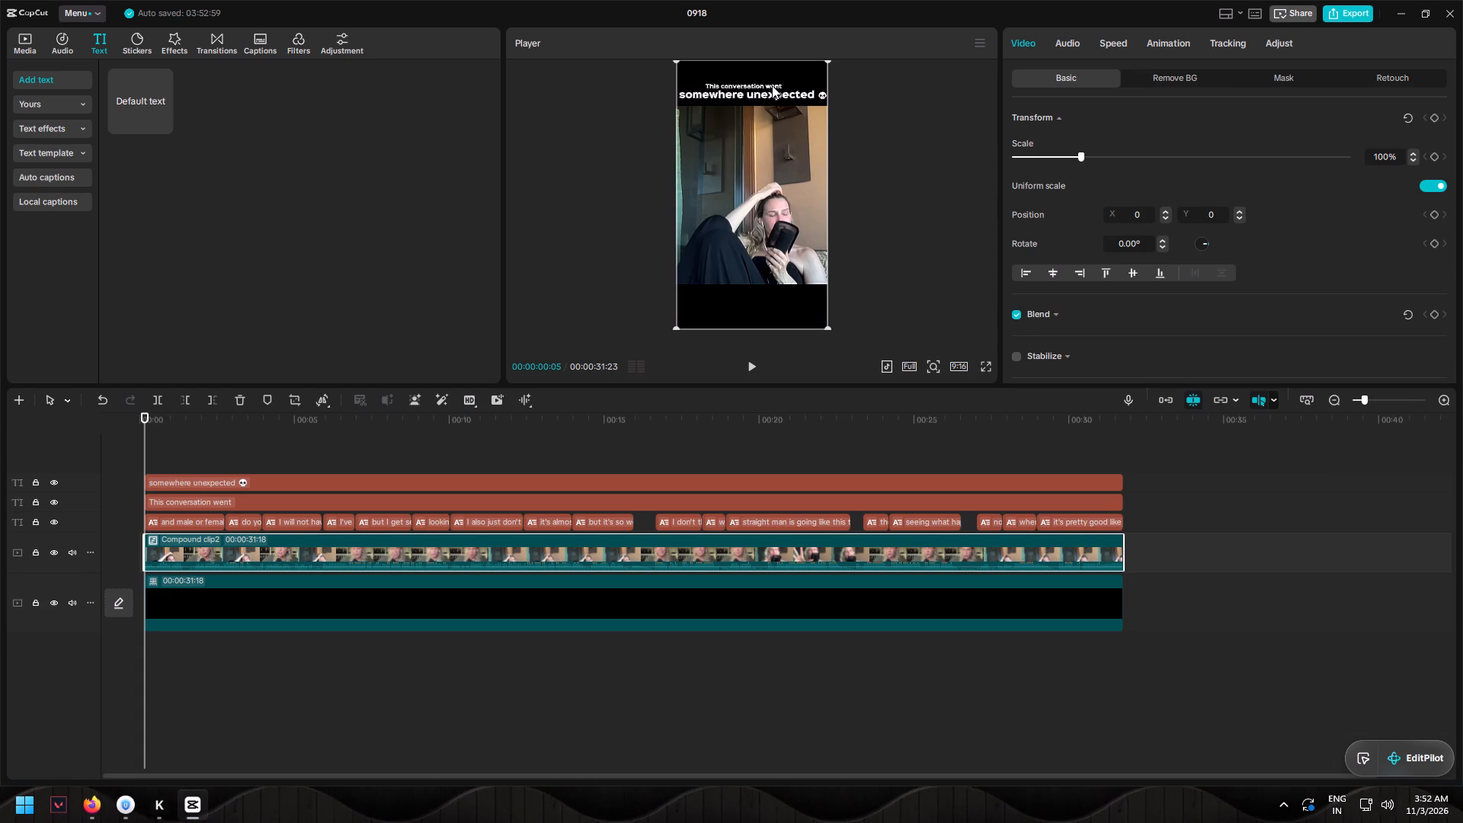
pyautogui.click(740, 479)
pyautogui.click(735, 502)
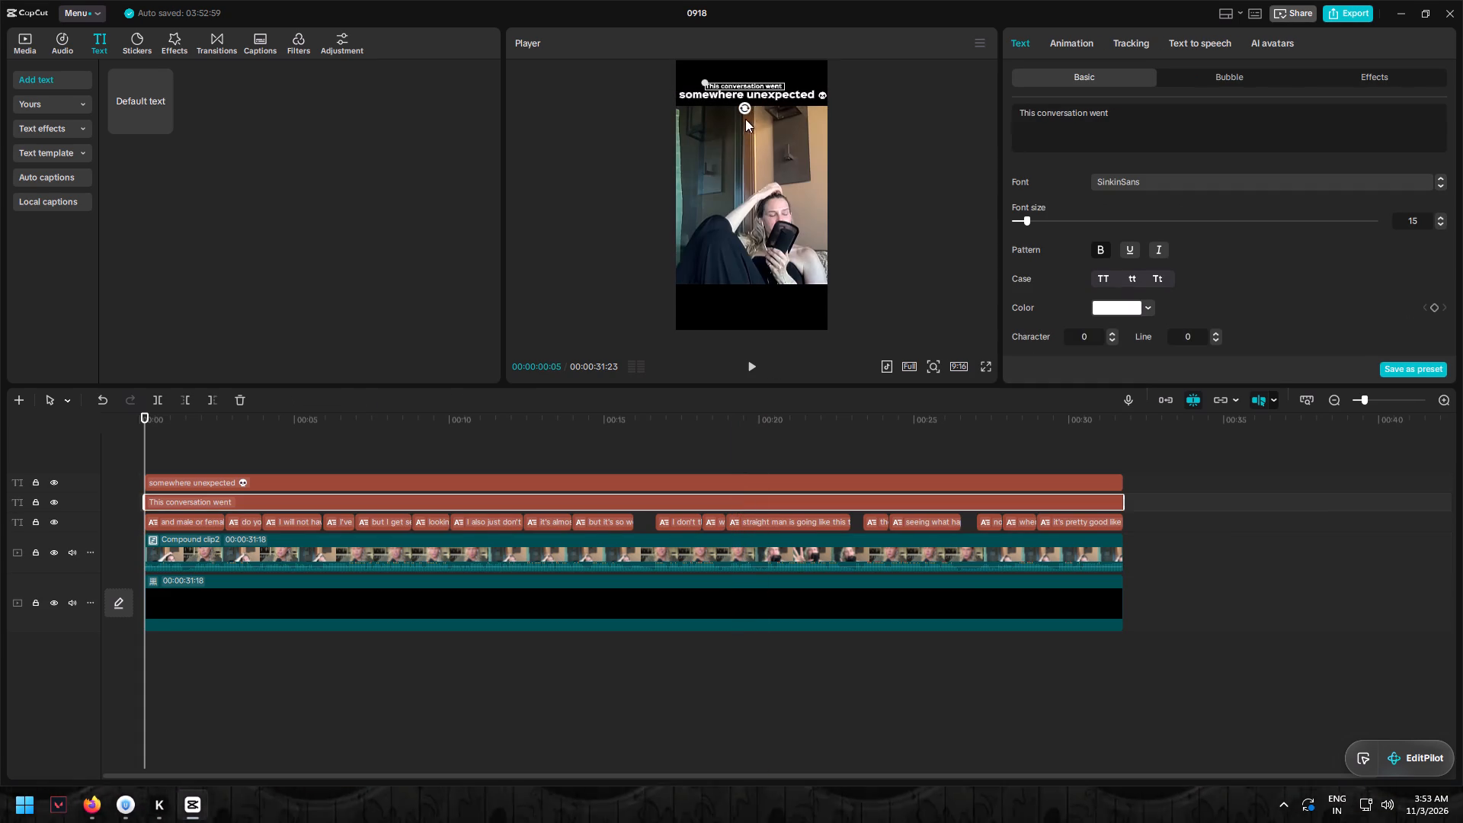
pyautogui.click(774, 85)
pyautogui.moveTo(787, 84); pyautogui.dragTo(788, 84)
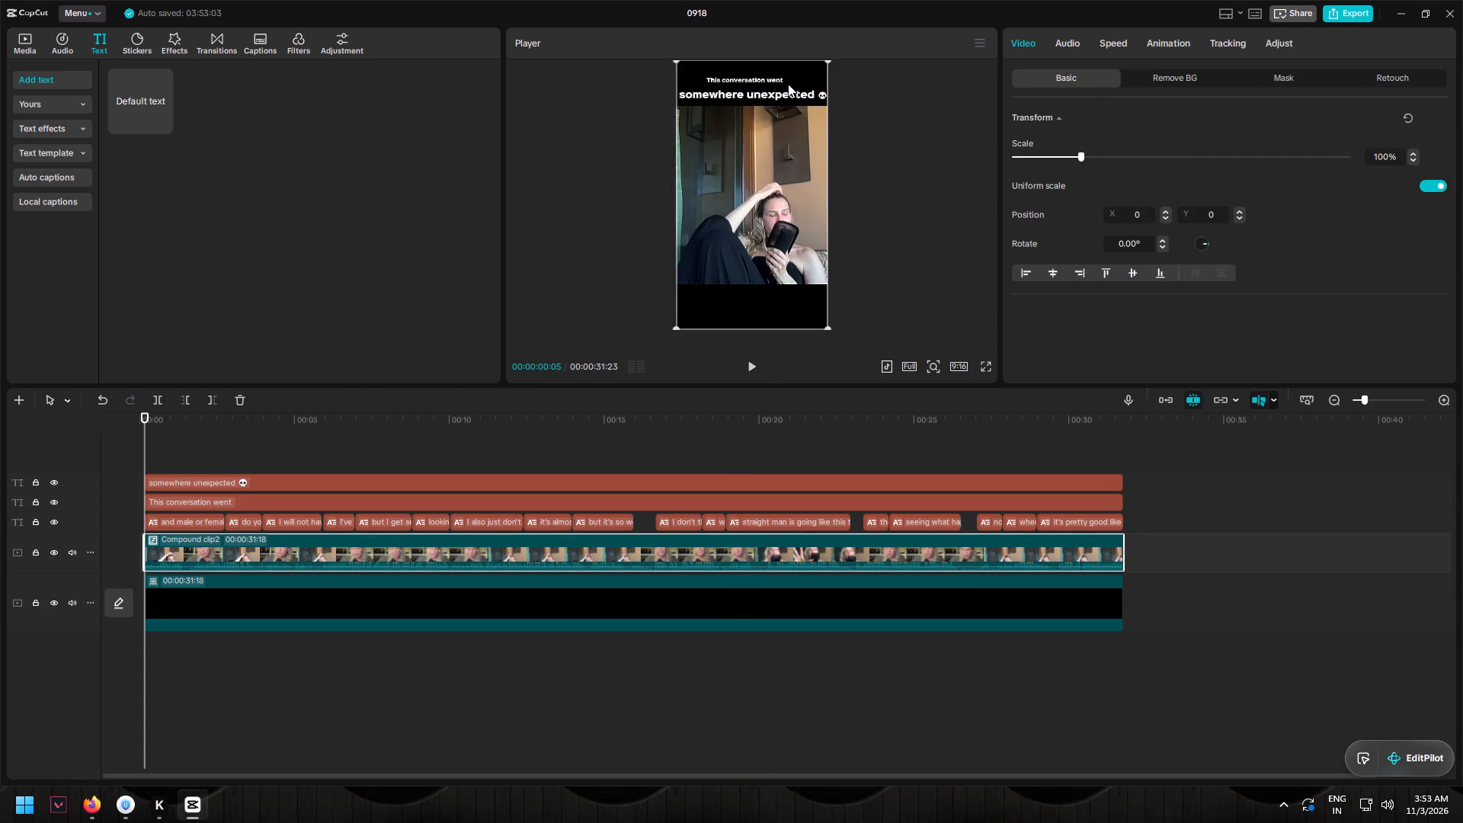
pyautogui.moveTo(788, 84); pyautogui.dragTo(796, 88)
pyautogui.tripleClick(796, 88)
pyautogui.hotkey('ctrl', 'z')
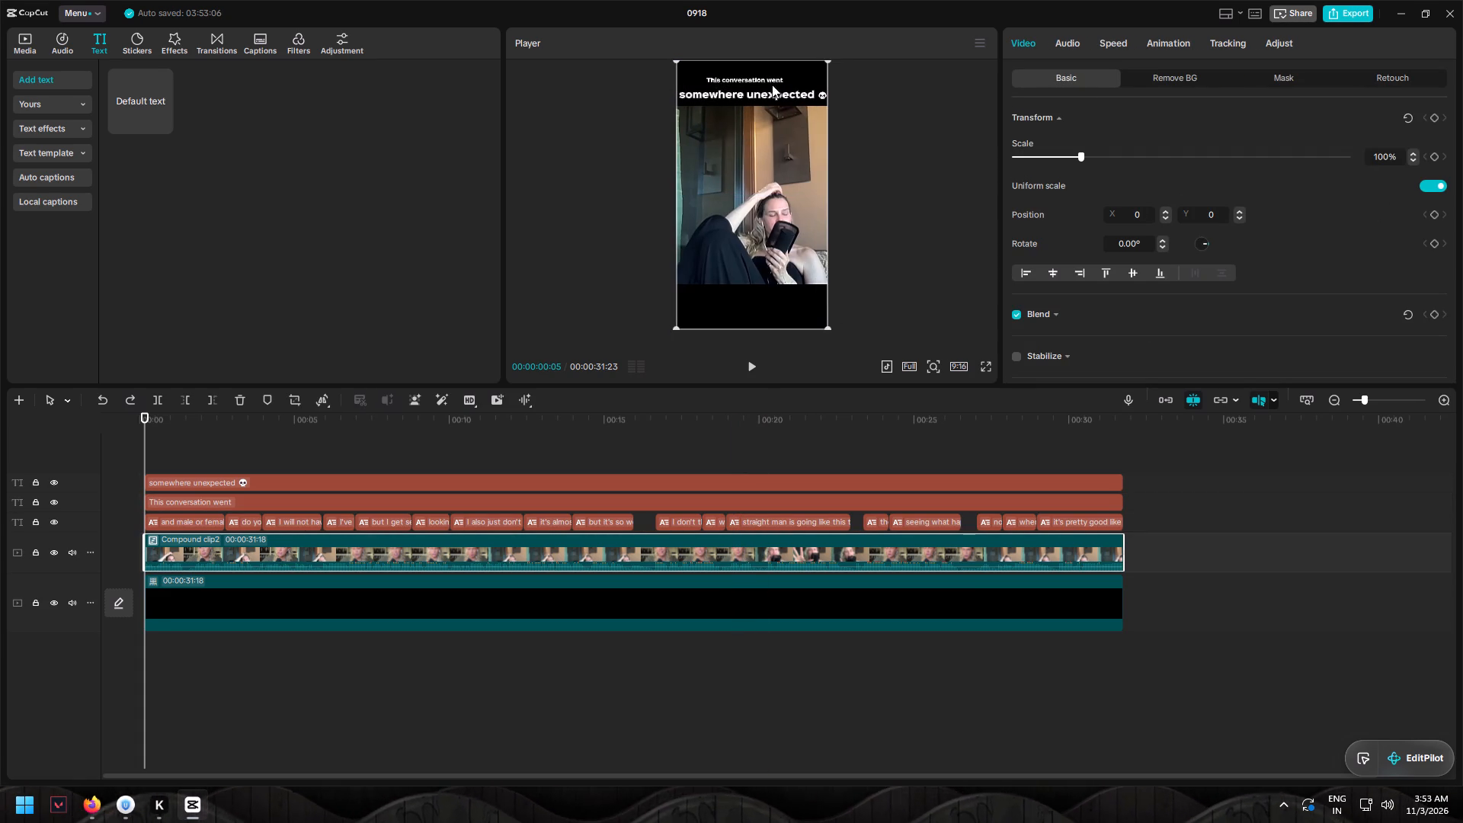
pyautogui.tripleClick(729, 78)
pyautogui.moveTo(705, 76); pyautogui.dragTo(696, 73)
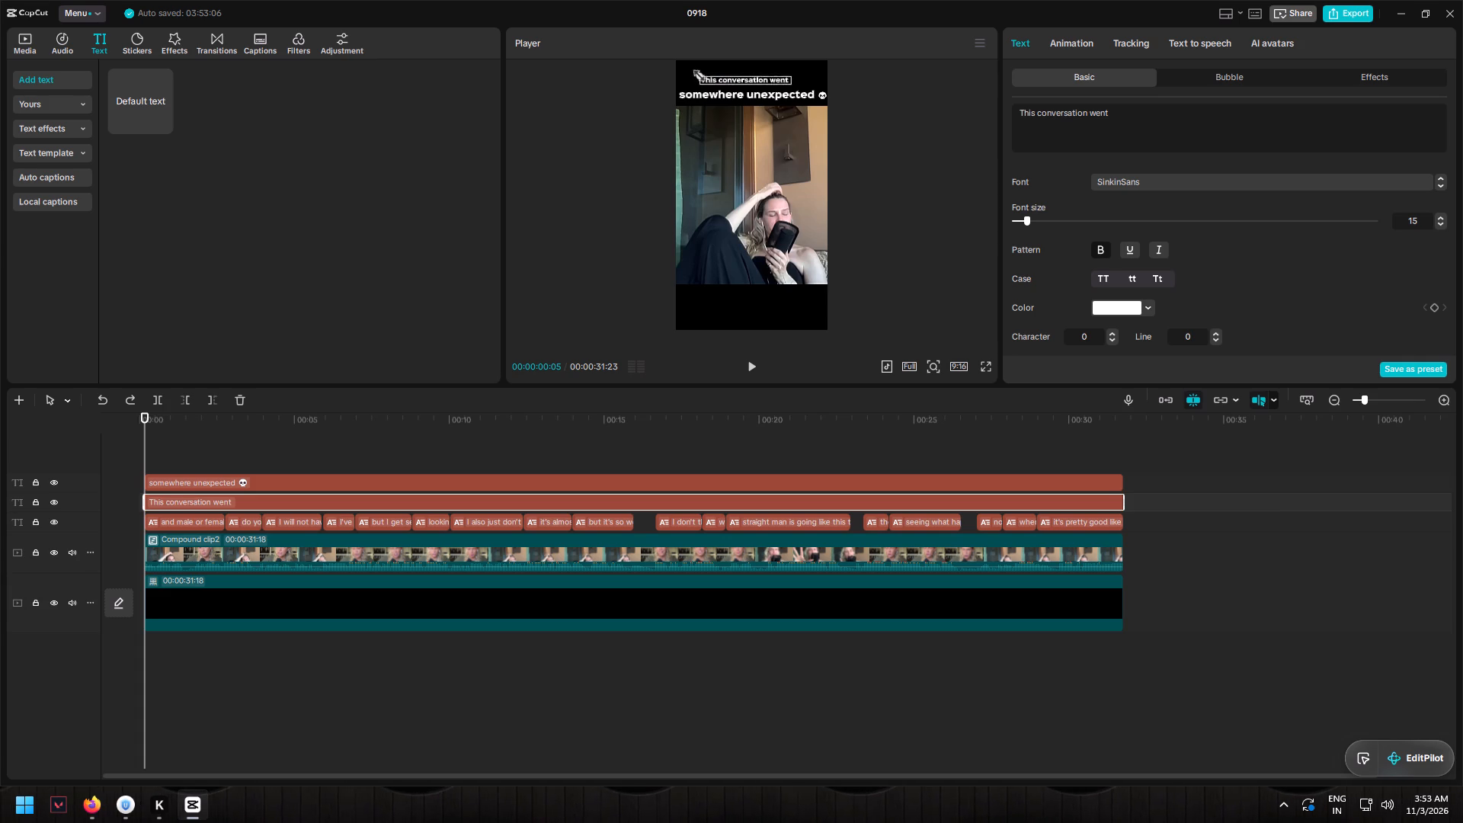
pyautogui.moveTo(696, 73); pyautogui.dragTo(678, 70)
# Shrink the "somewhere unexpected 💀" title slightly to fit inside the frame and centre it close beneath the first title line.
pyautogui.click(719, 97)
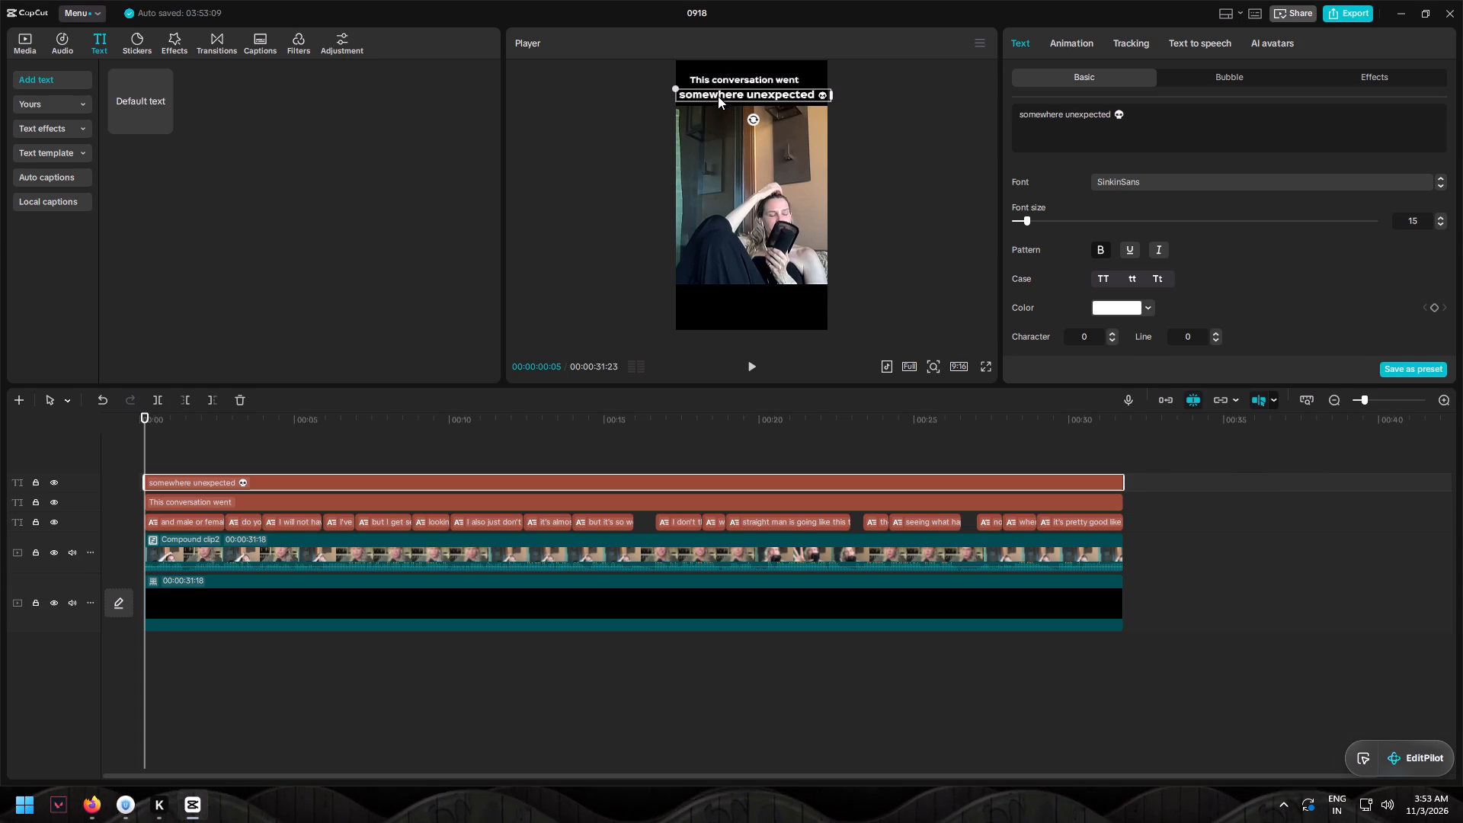
pyautogui.moveTo(674, 85); pyautogui.dragTo(678, 86)
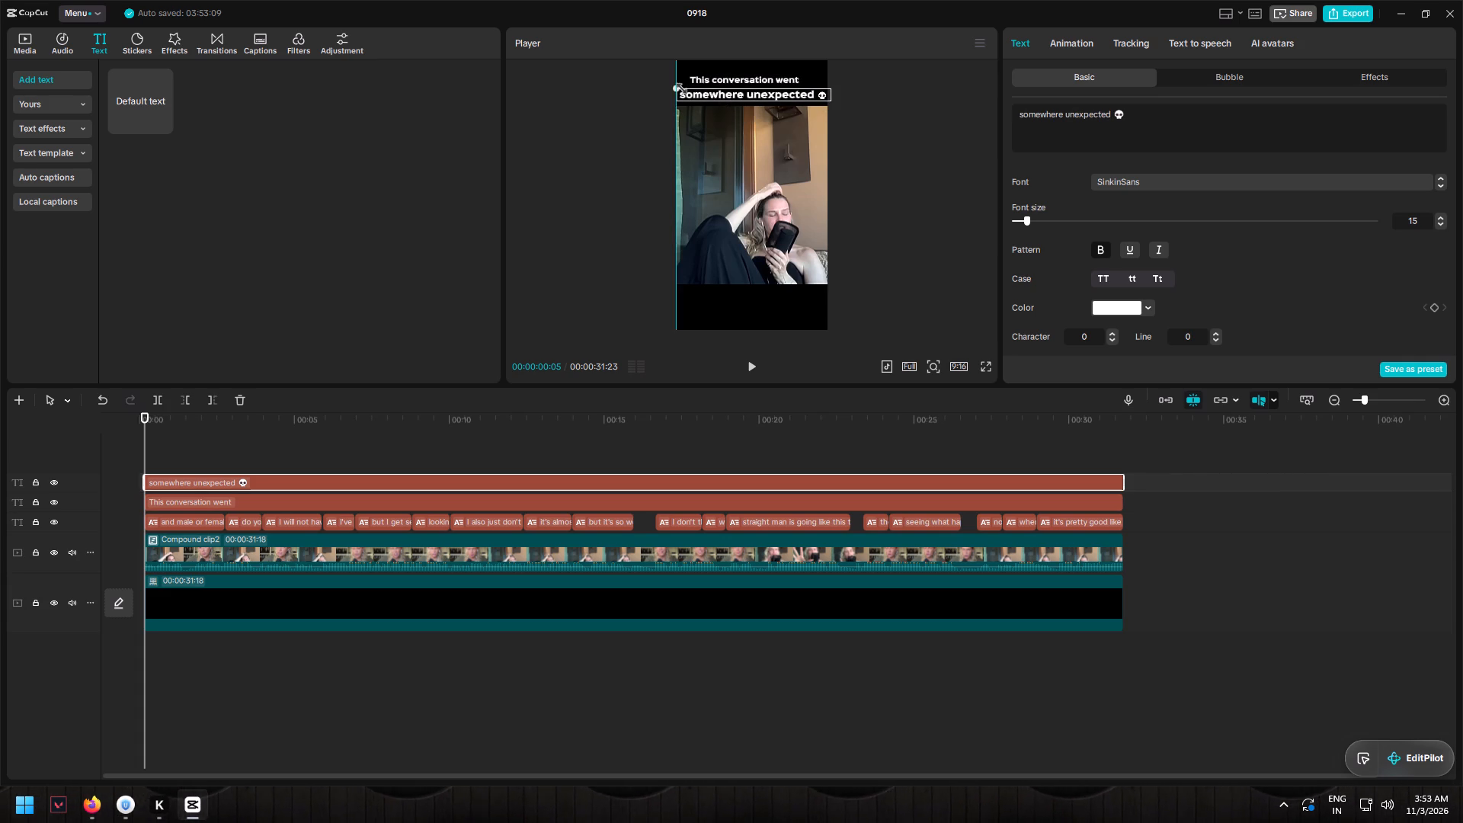
pyautogui.moveTo(678, 86); pyautogui.dragTo(688, 88)
pyautogui.click(758, 98)
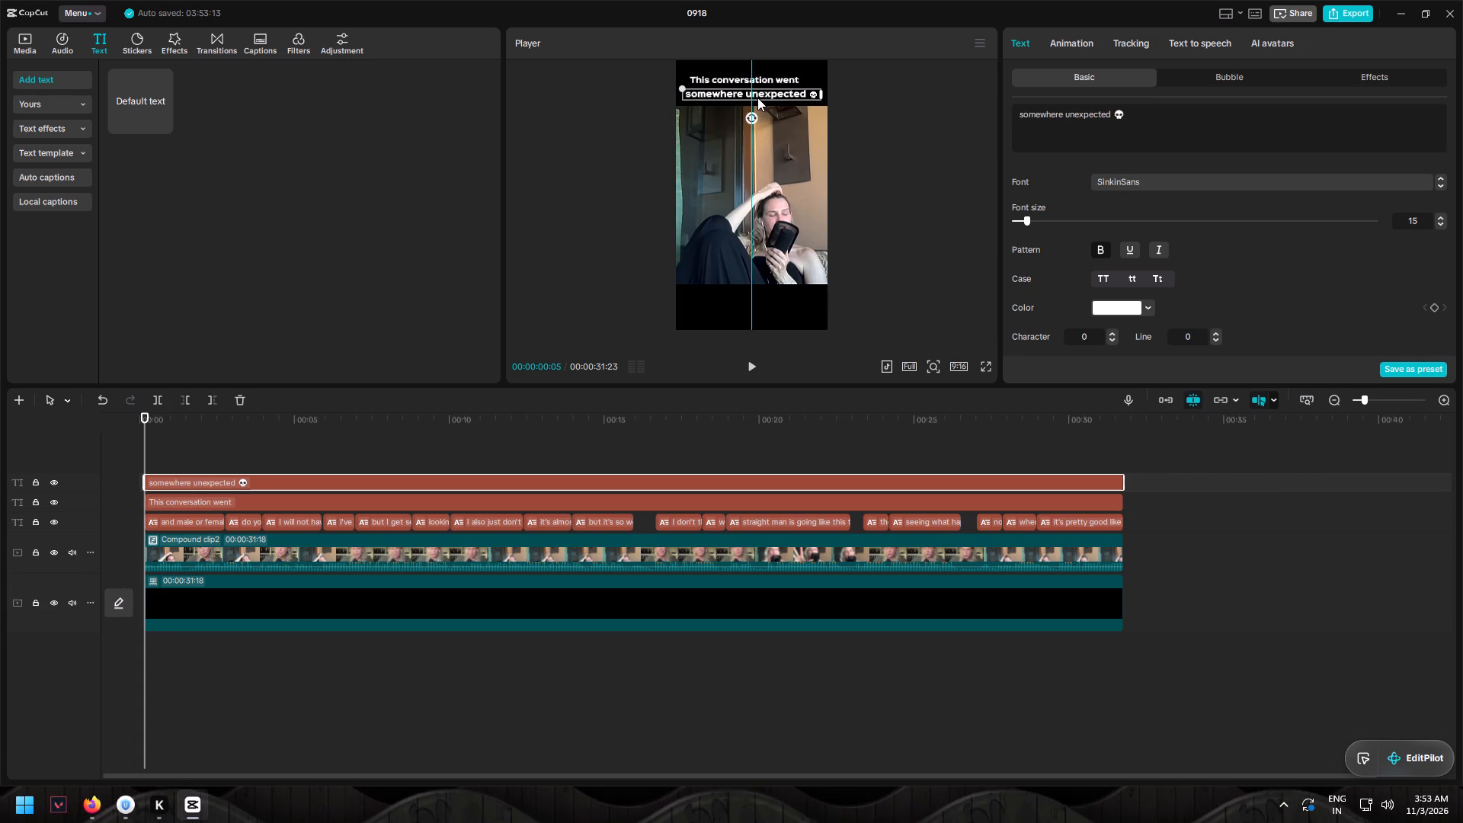
pyautogui.click(759, 59)
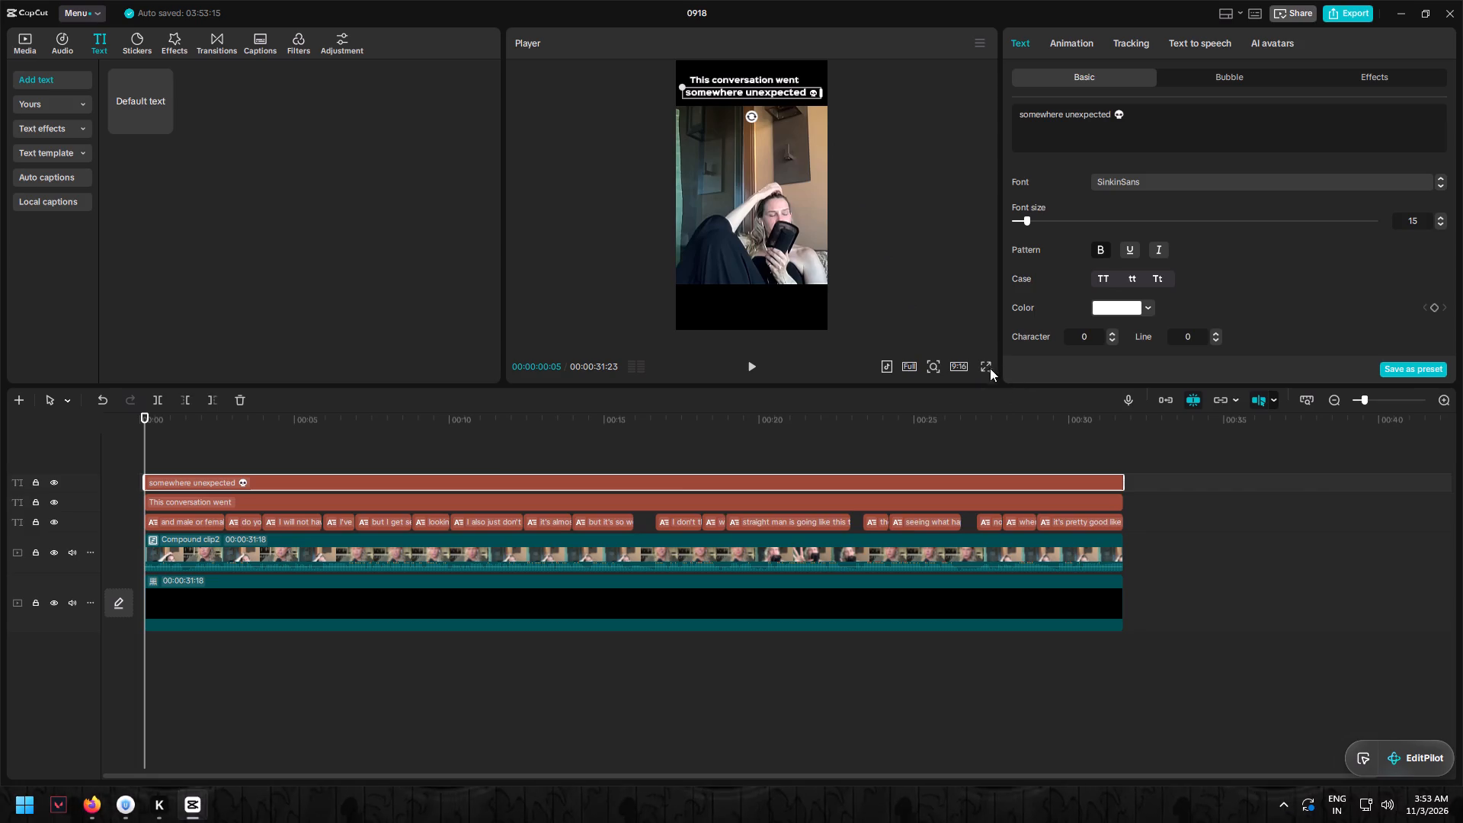
# Check the layout of the two title lines in a full-screen preview.
pyautogui.click(986, 367)
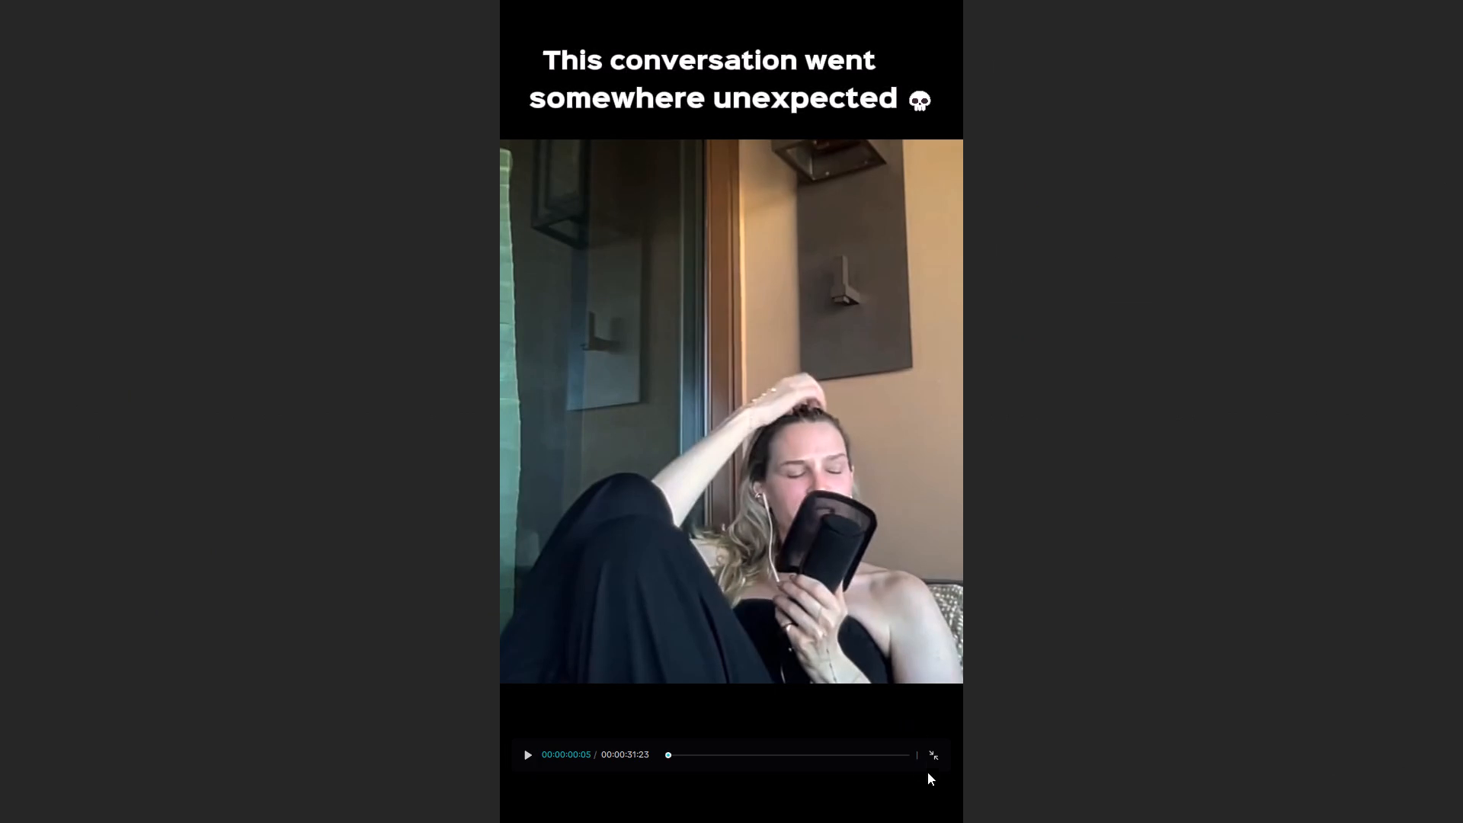
pyautogui.click(933, 750)
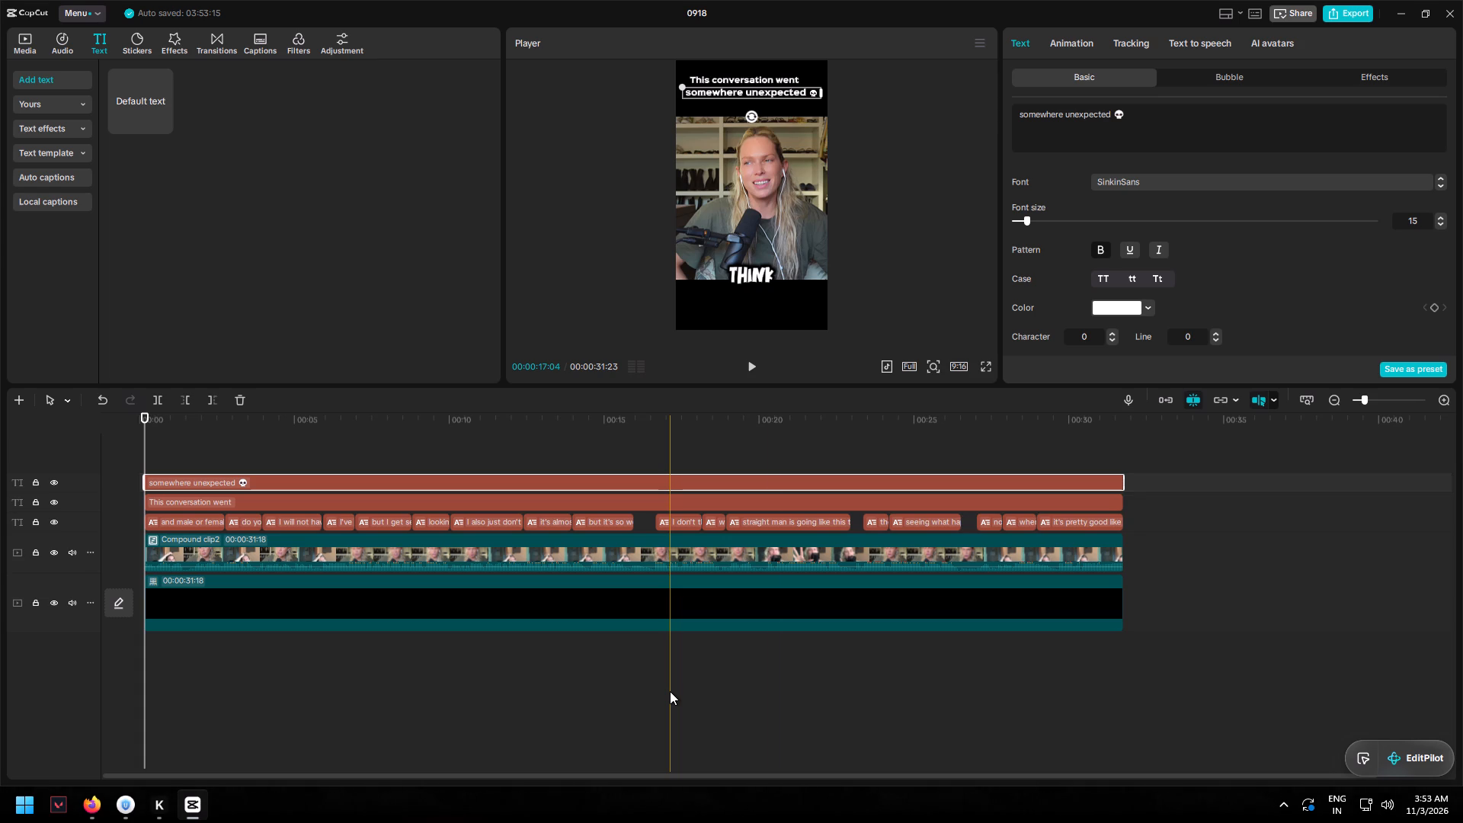
# Close the 0918 project and rename it as "problem" in the project list.
pyautogui.click(1450, 8)
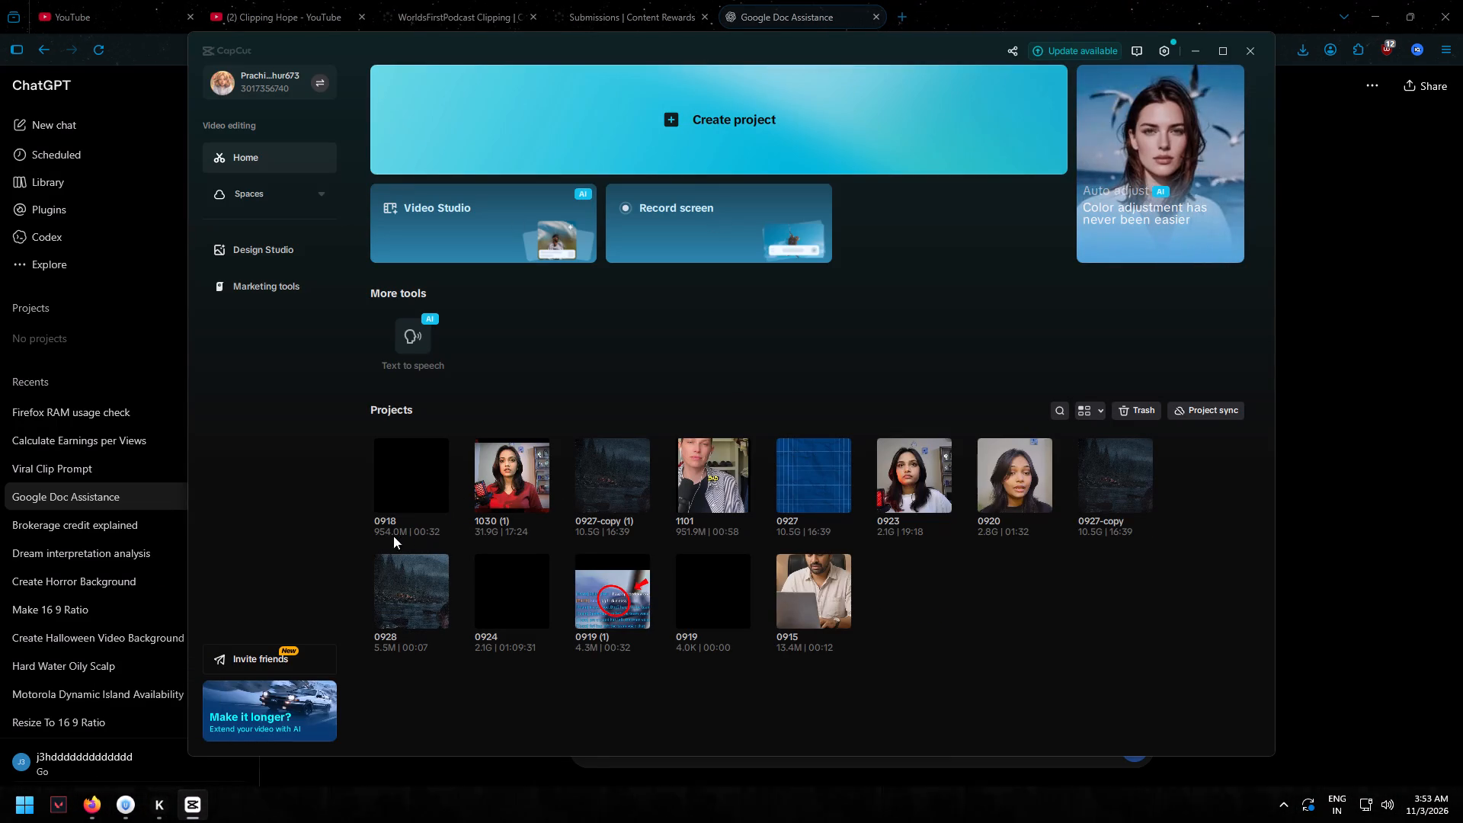
pyautogui.click(440, 504)
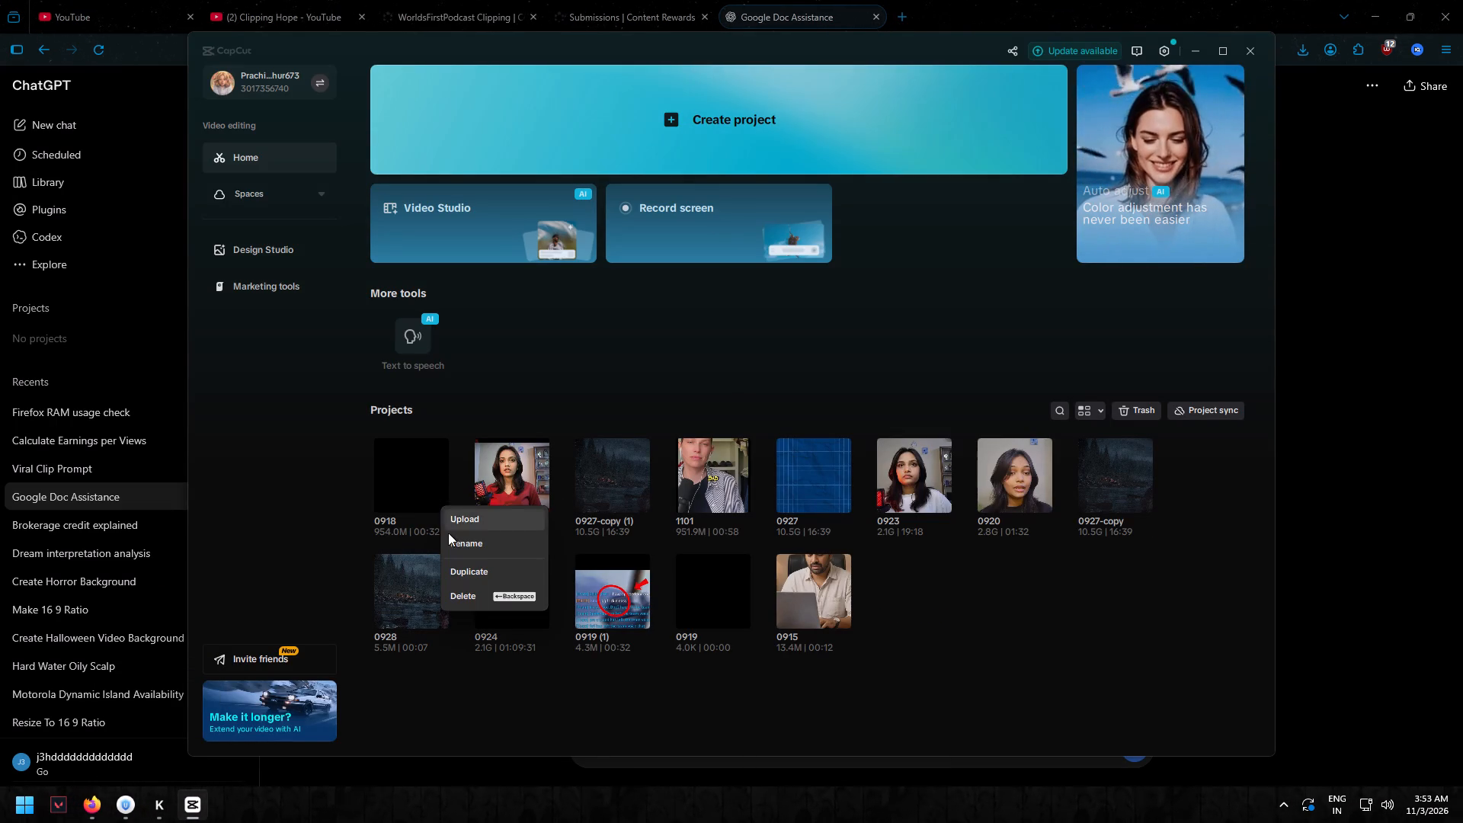
pyautogui.click(453, 543)
pyautogui.write('prob')
pyautogui.write('lem,')
pyautogui.press('BackSpace')
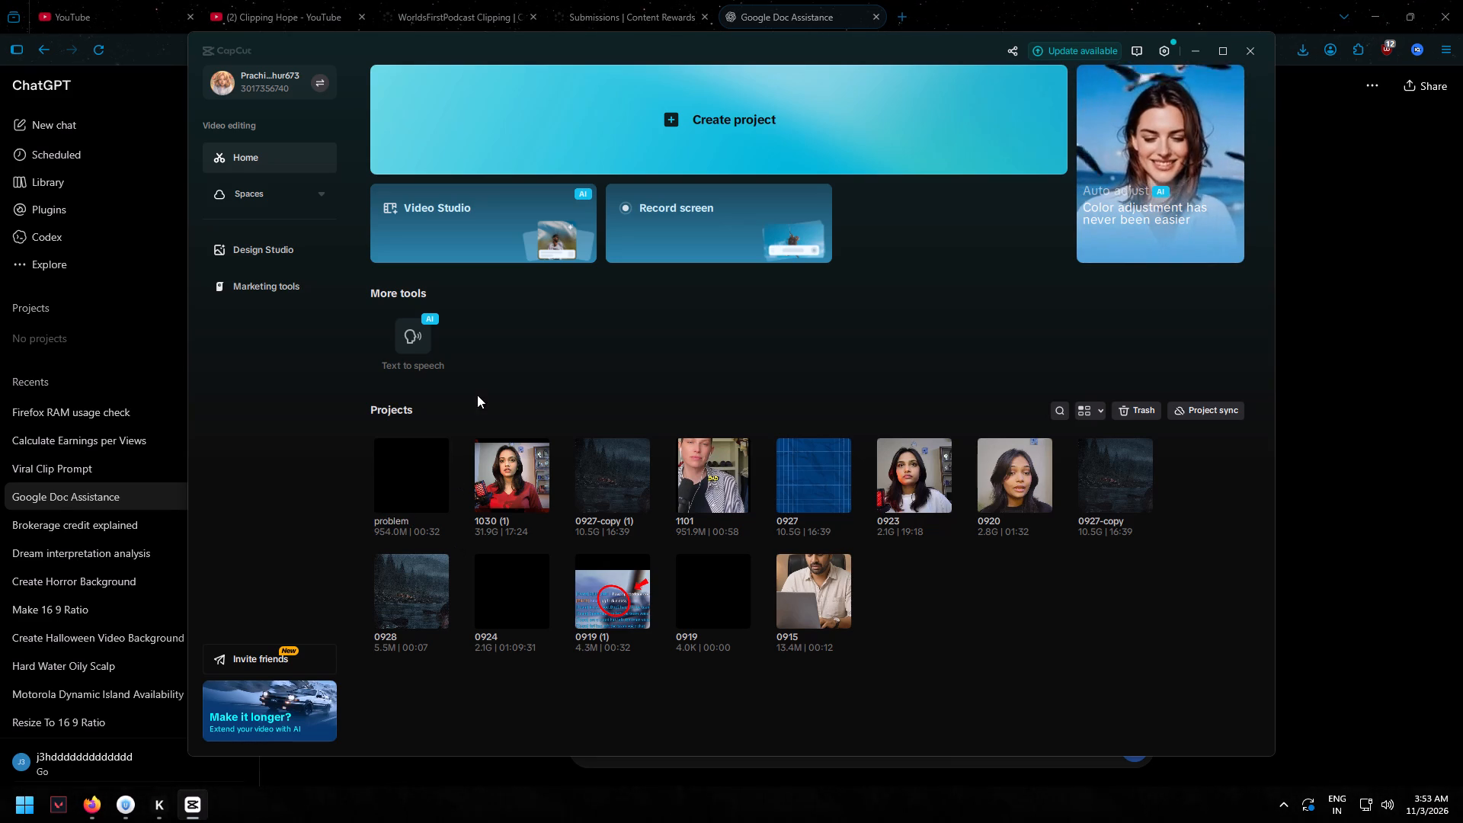
pyautogui.click(481, 383)
# Create a new project and import Cut this one.mp4 from the WHOP materials folder on New Volume (D:).
pyautogui.click(583, 125)
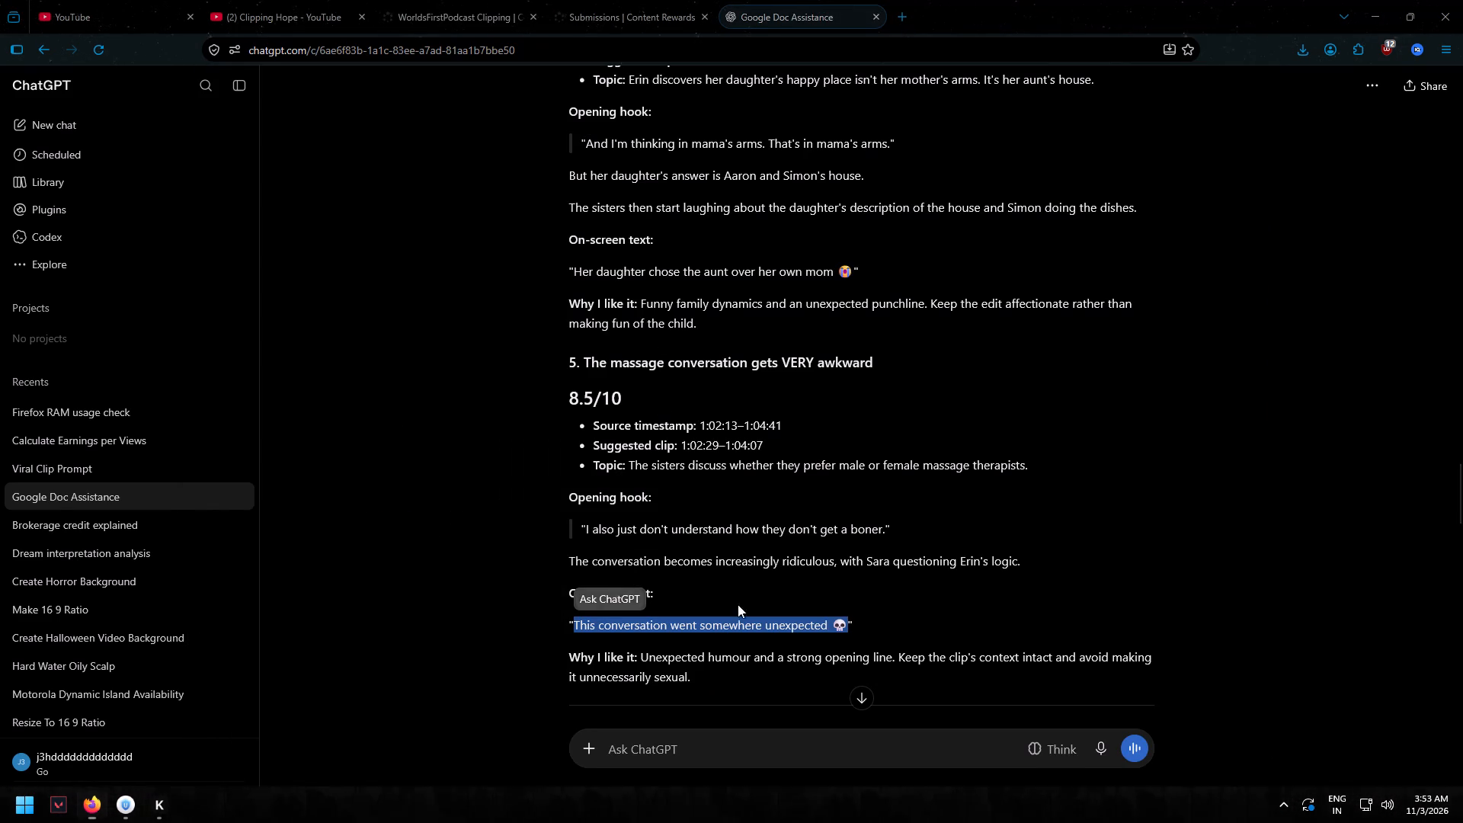
pyautogui.click(332, 257)
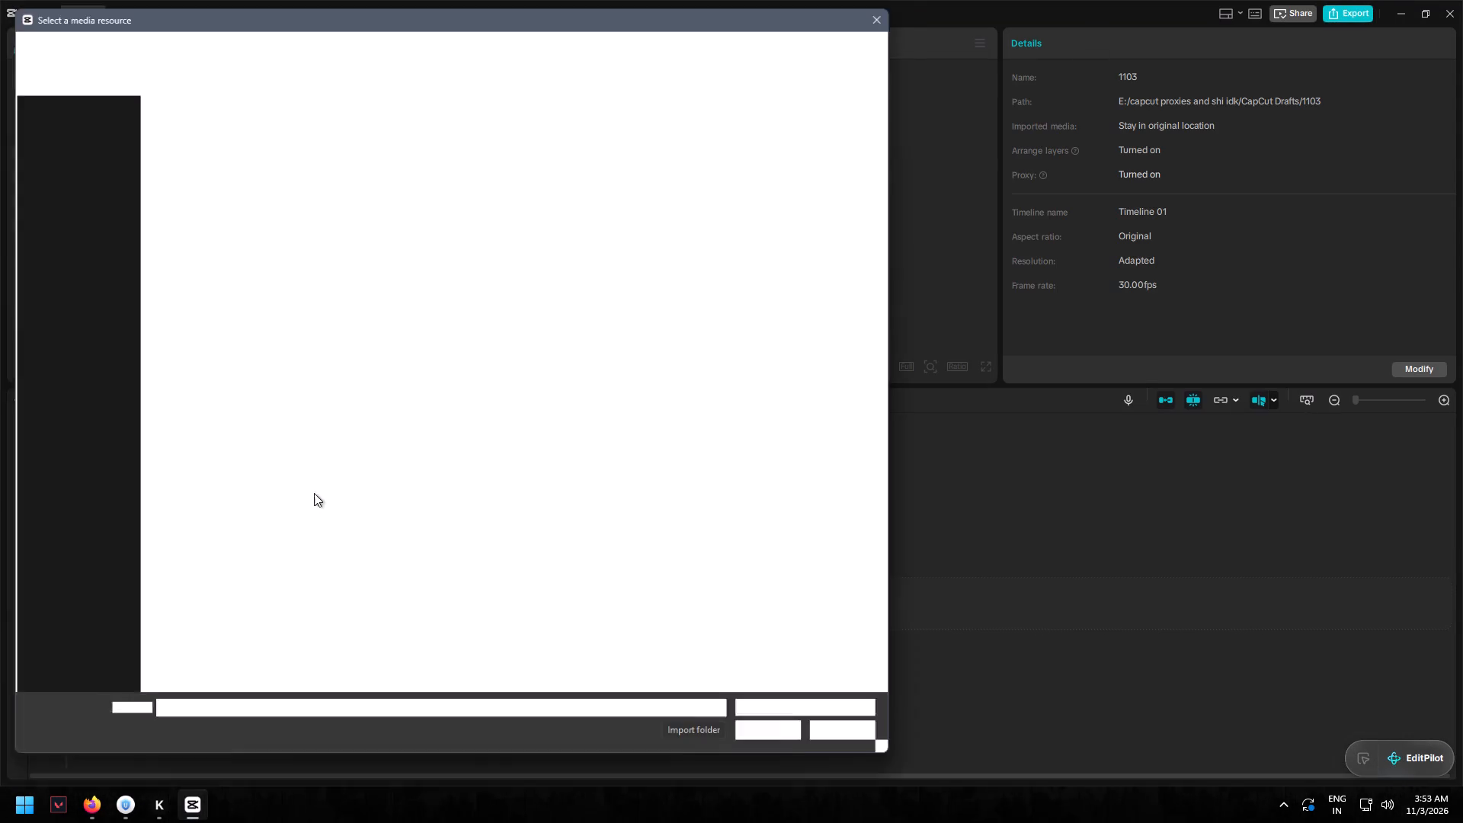
pyautogui.click(88, 447)
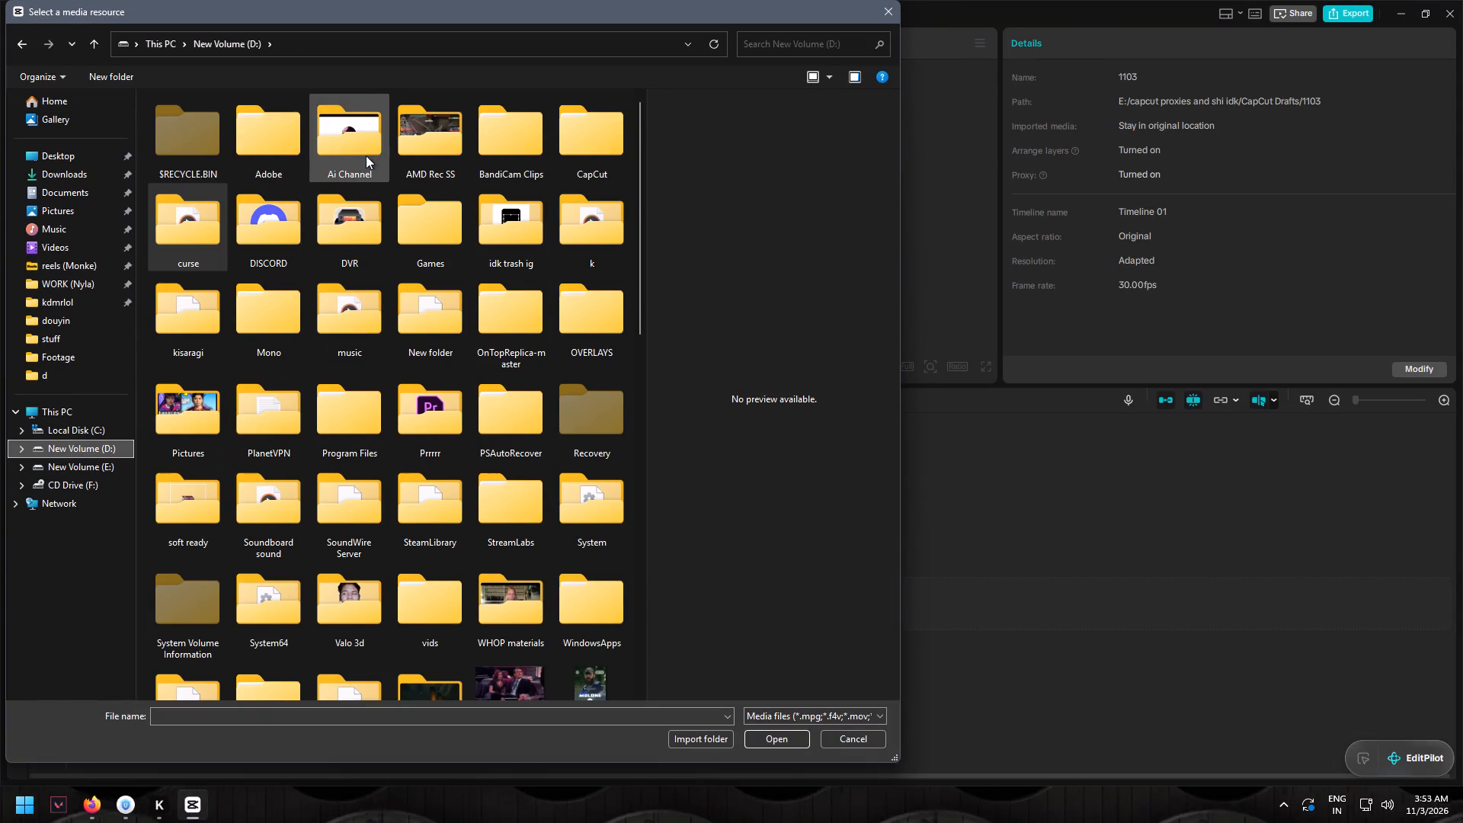
pyautogui.scroll(-2, 421, 429)
pyautogui.scroll(1, 442, 545)
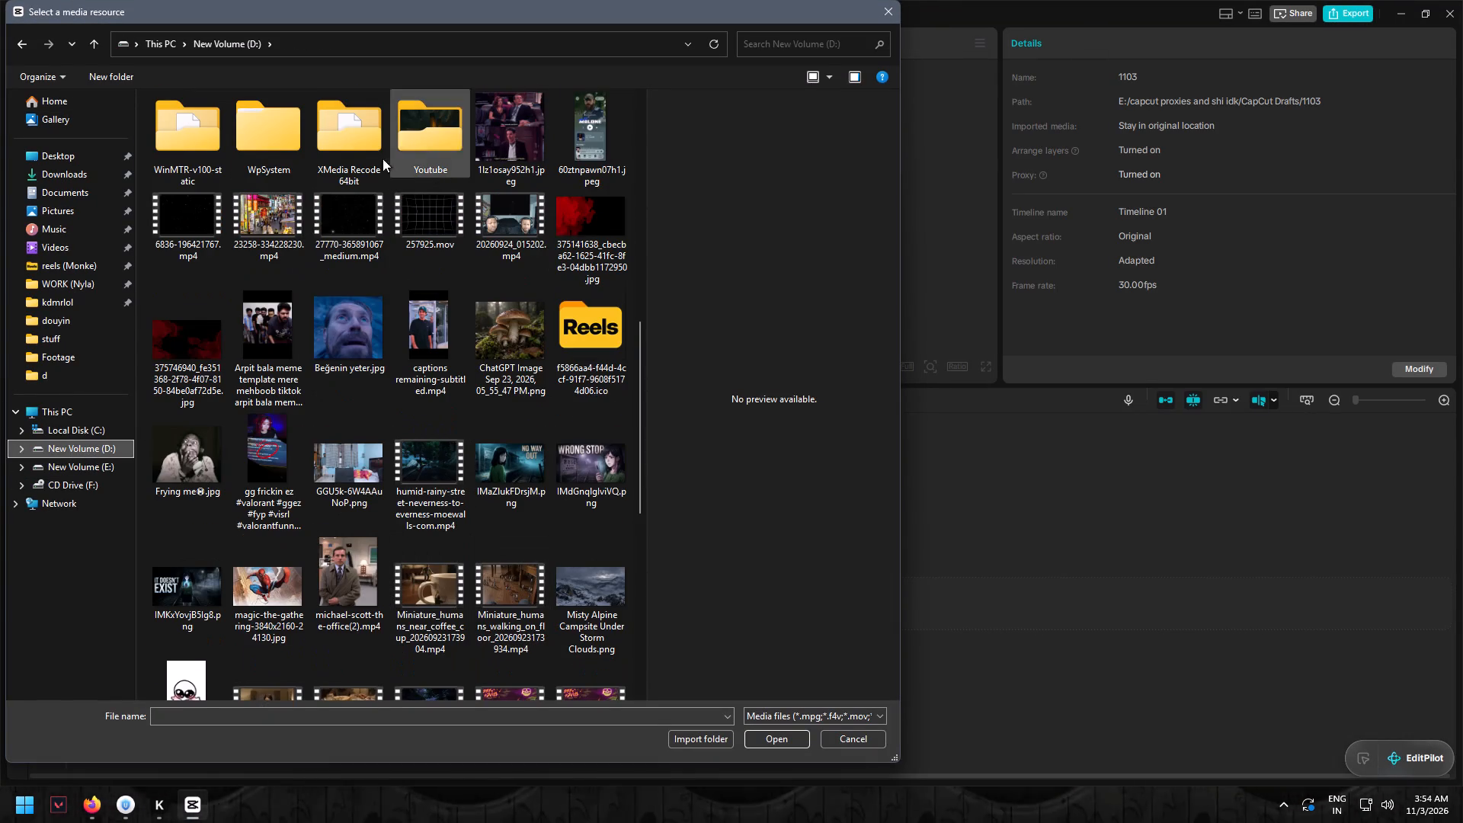
pyautogui.scroll(1, 206, 219)
pyautogui.doubleClick(516, 624)
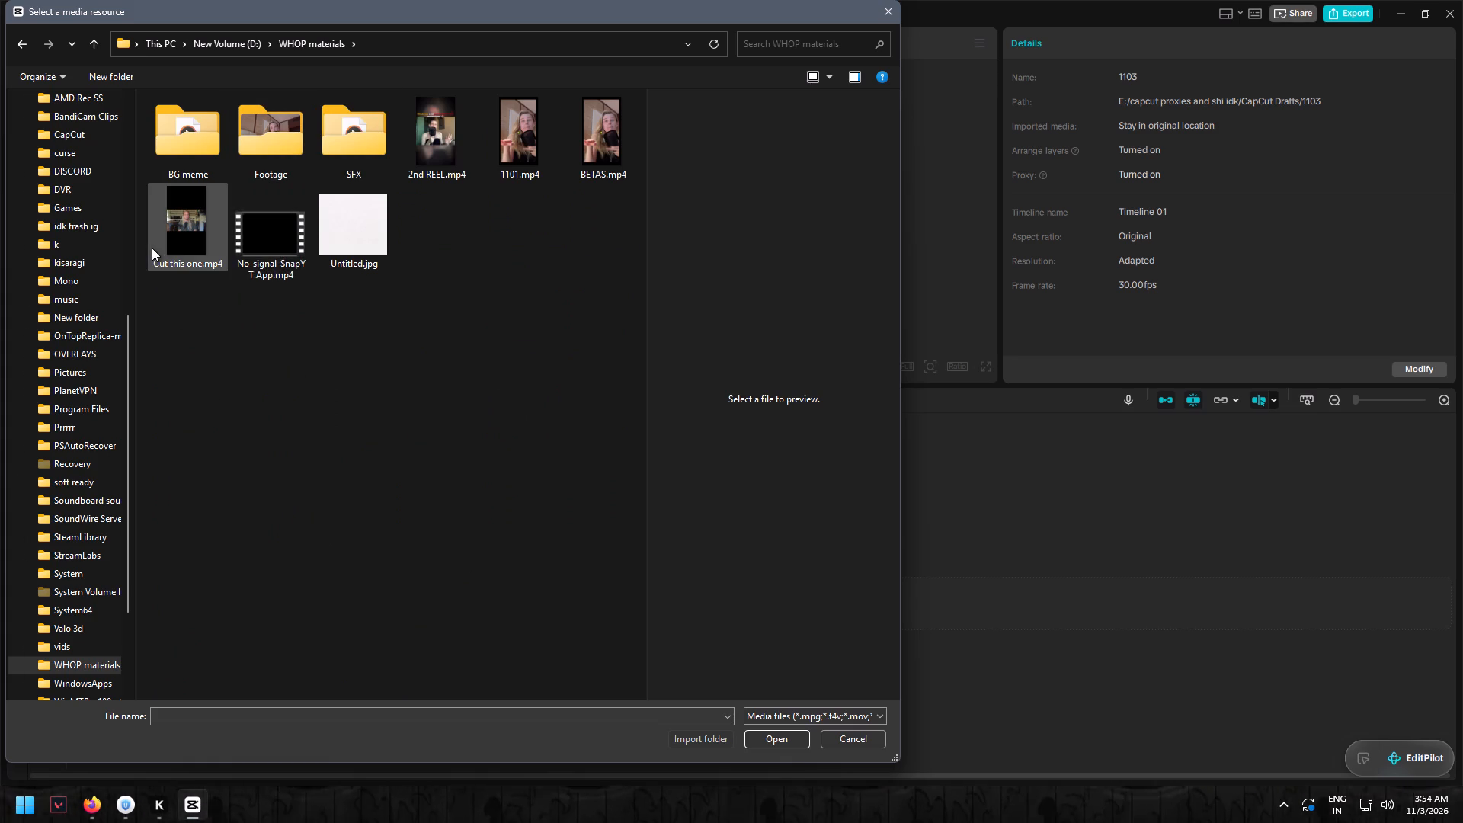
pyautogui.click(191, 231)
pyautogui.click(788, 734)
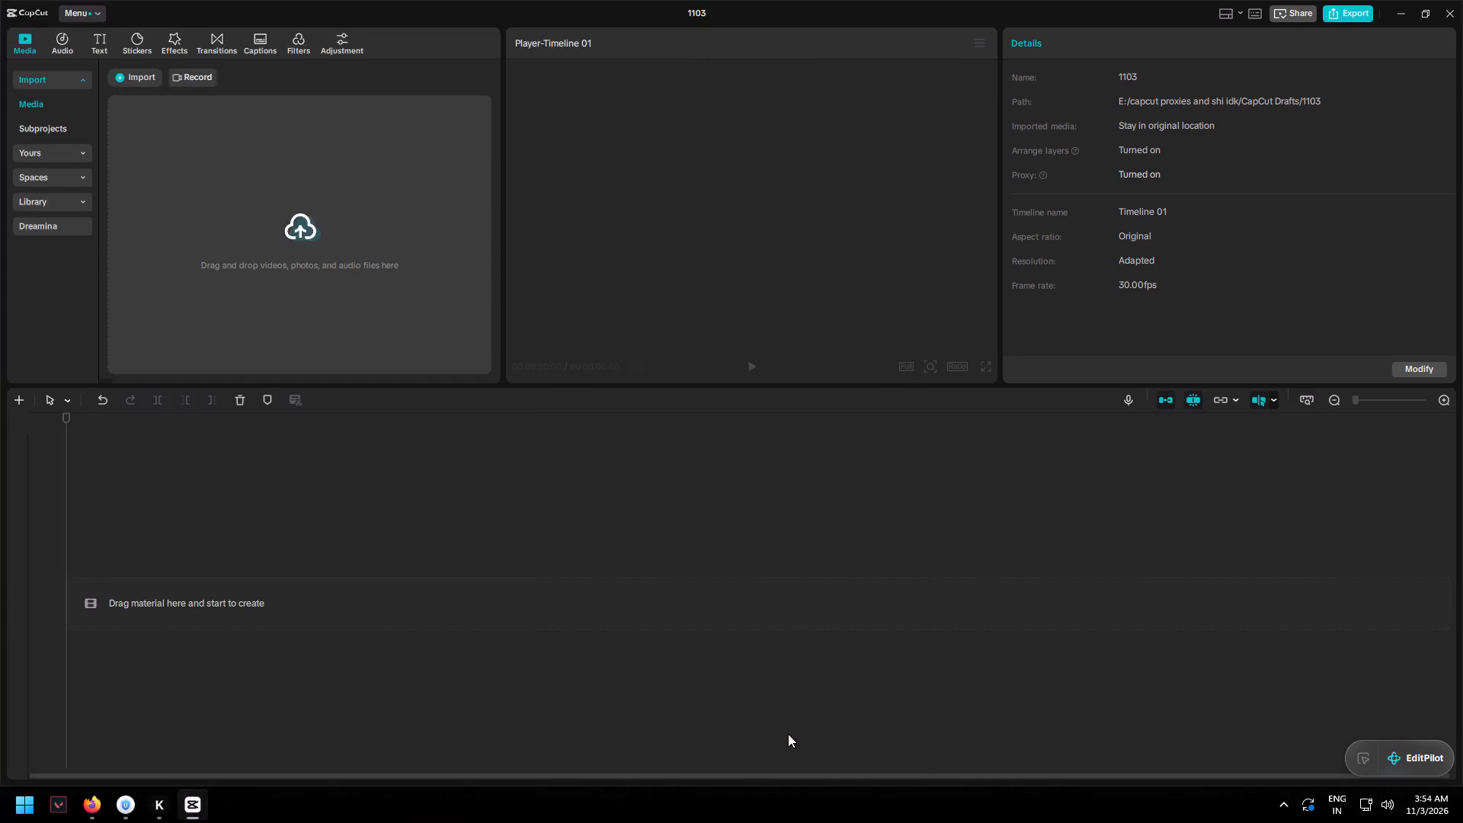
# Place Cut this one.mp4 at the start of the timeline.
pyautogui.moveTo(152, 139); pyautogui.dragTo(158, 604)
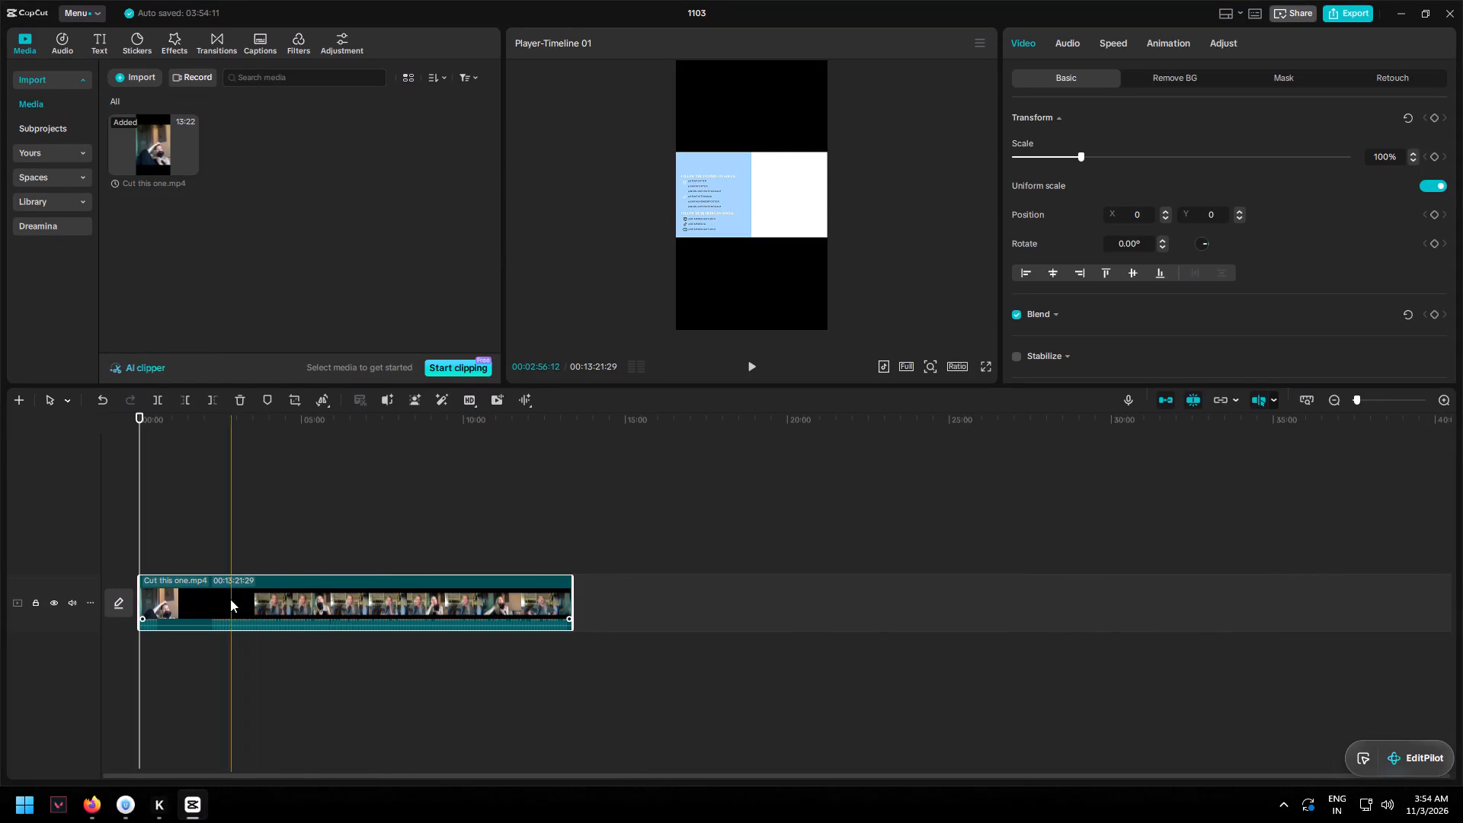
pyautogui.moveTo(575, 595); pyautogui.dragTo(707, 597)
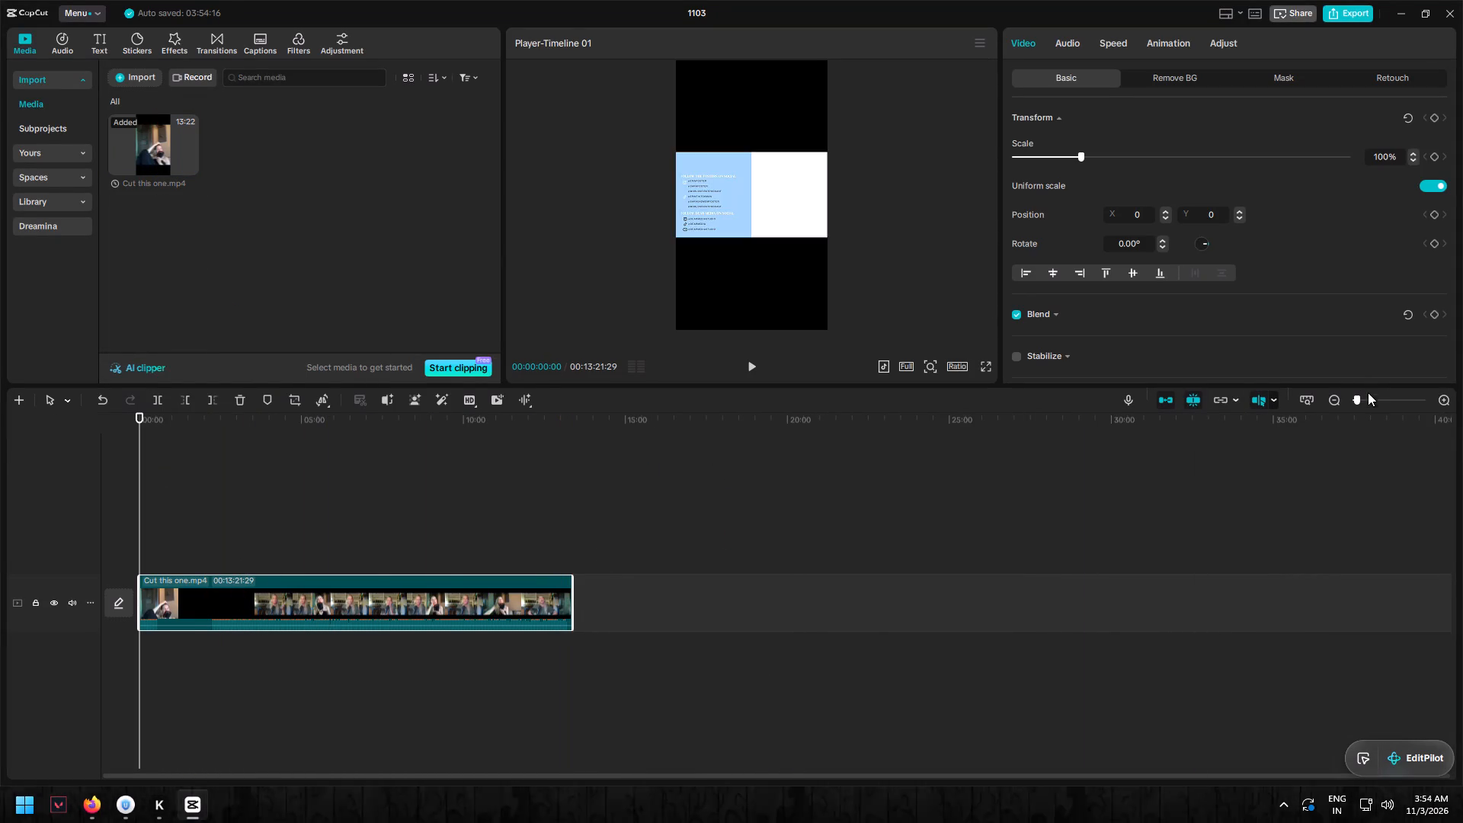
# Play Cut this one.mp4 from its start to examine where the opening footage gives way to black.
pyautogui.click(1368, 399)
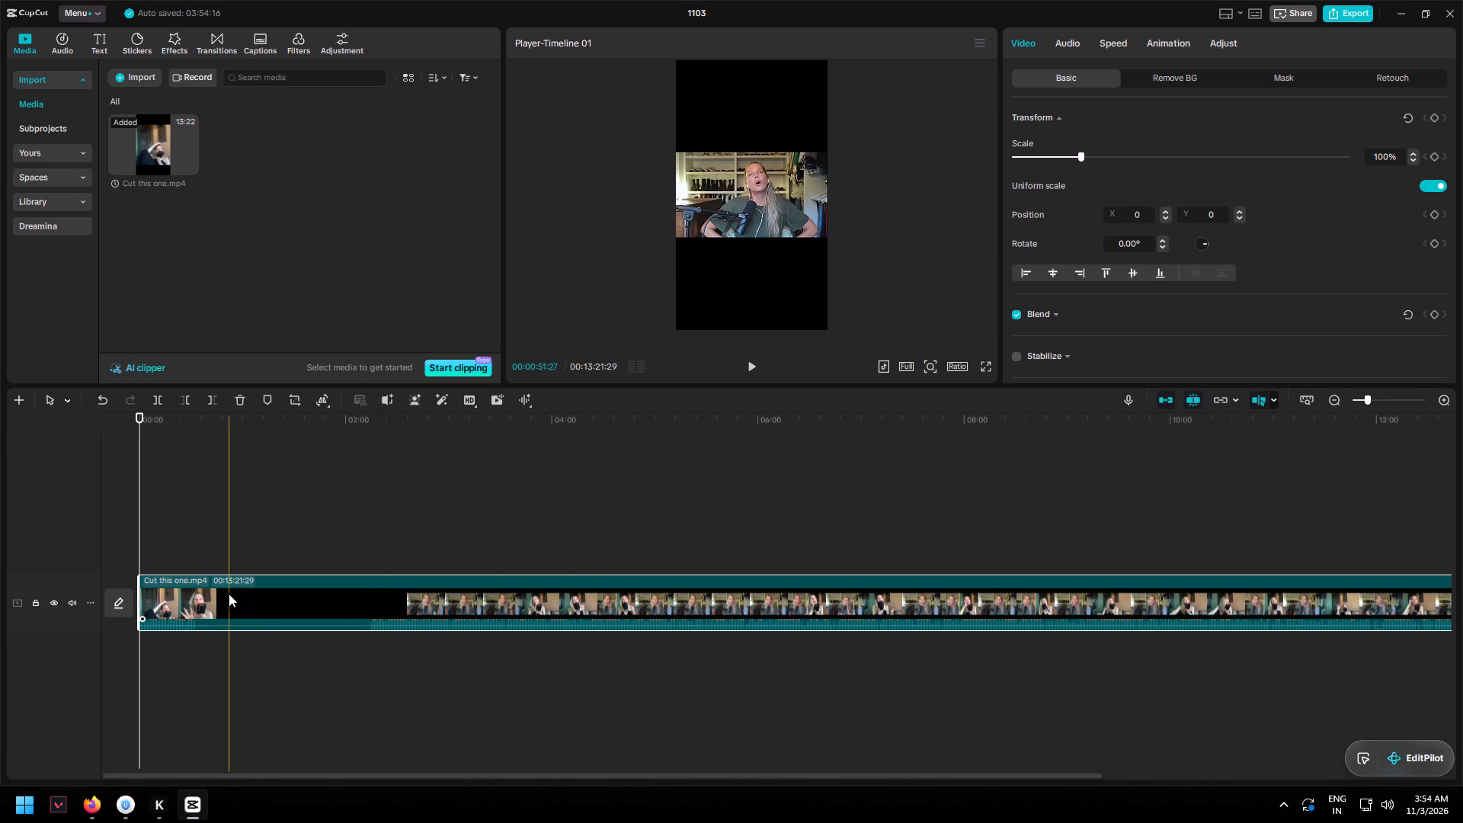
pyautogui.click(219, 594)
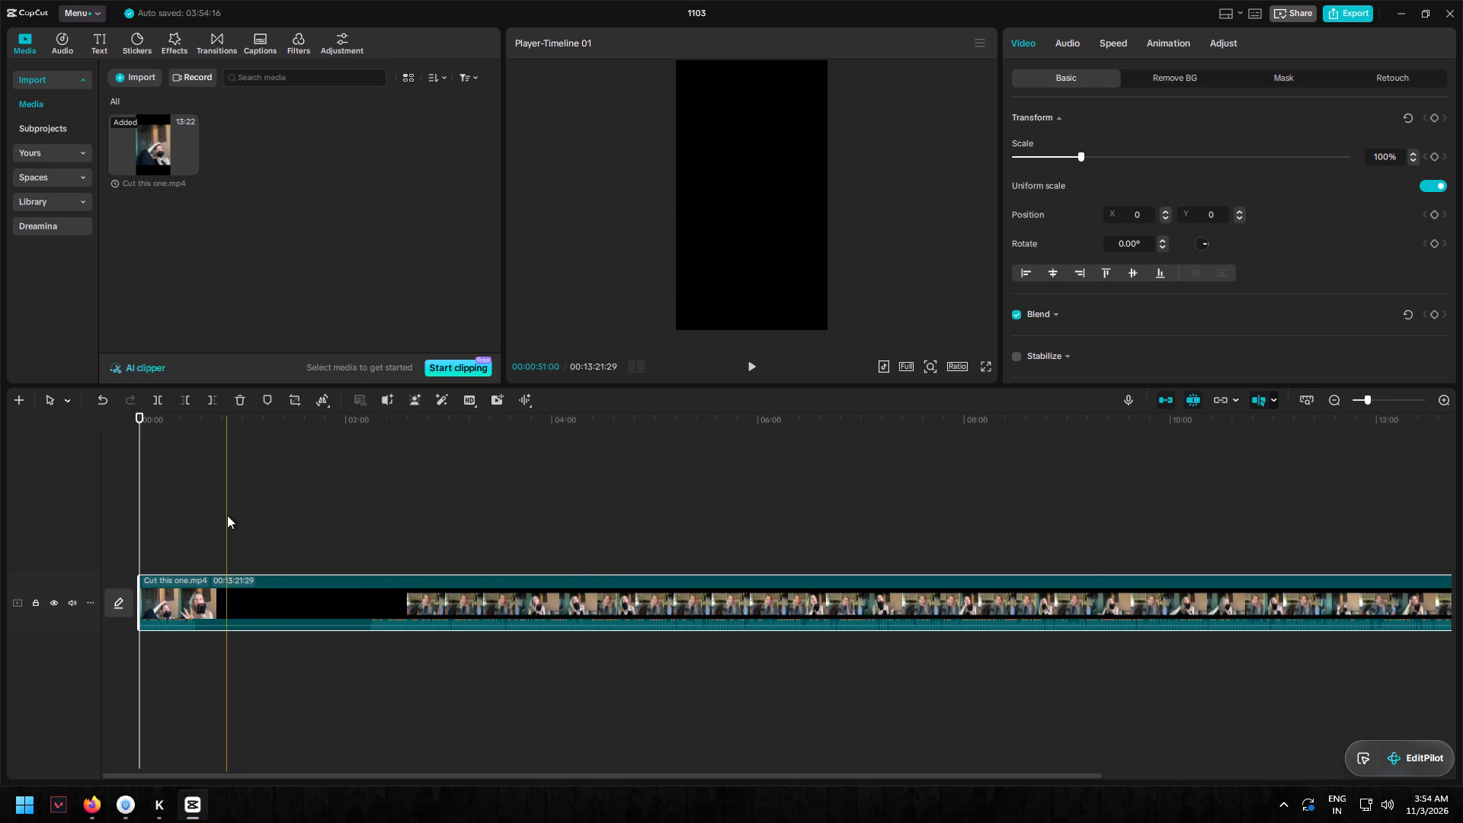
pyautogui.click(1397, 402)
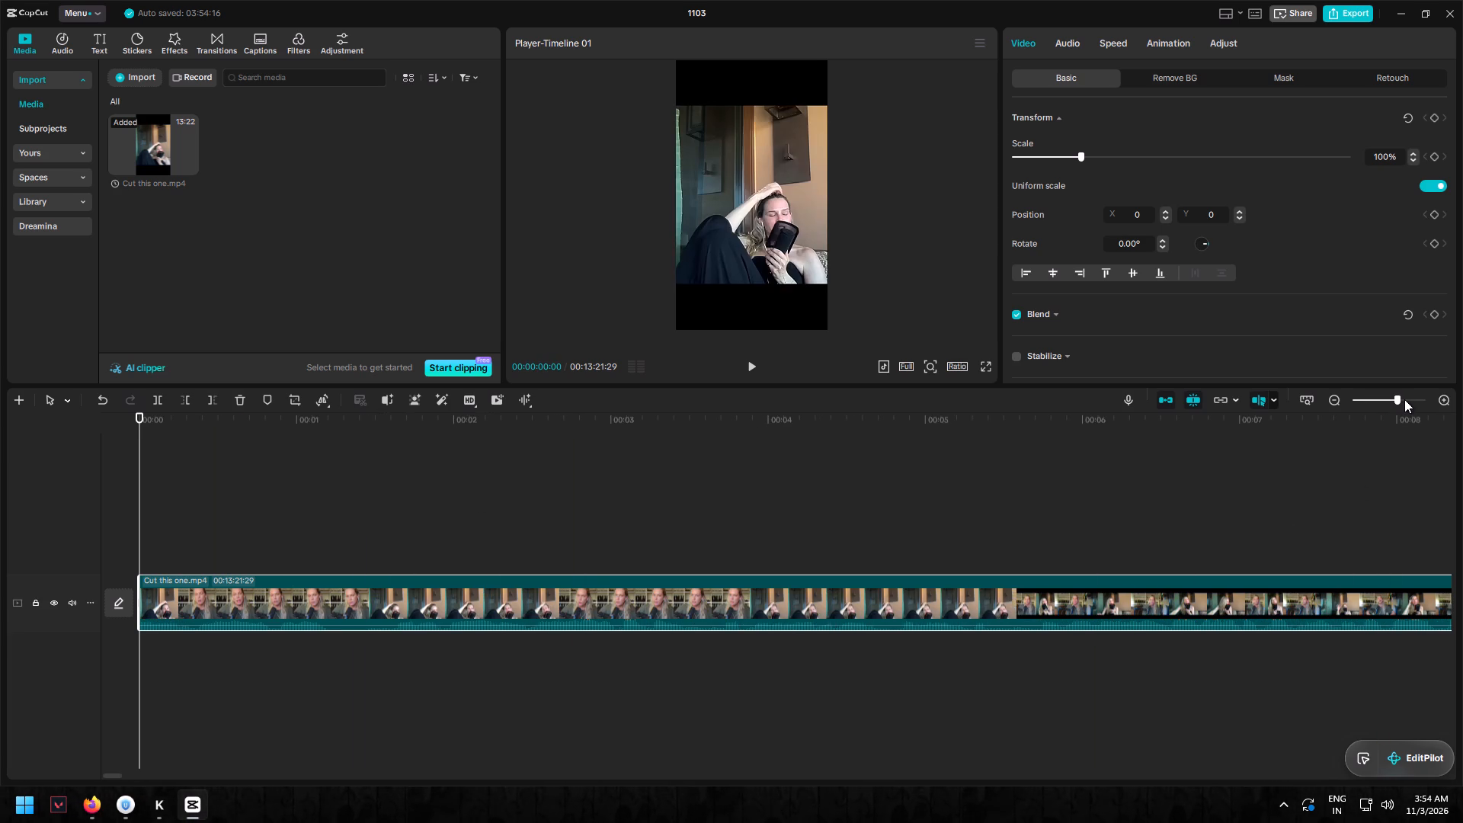
pyautogui.click(1381, 395)
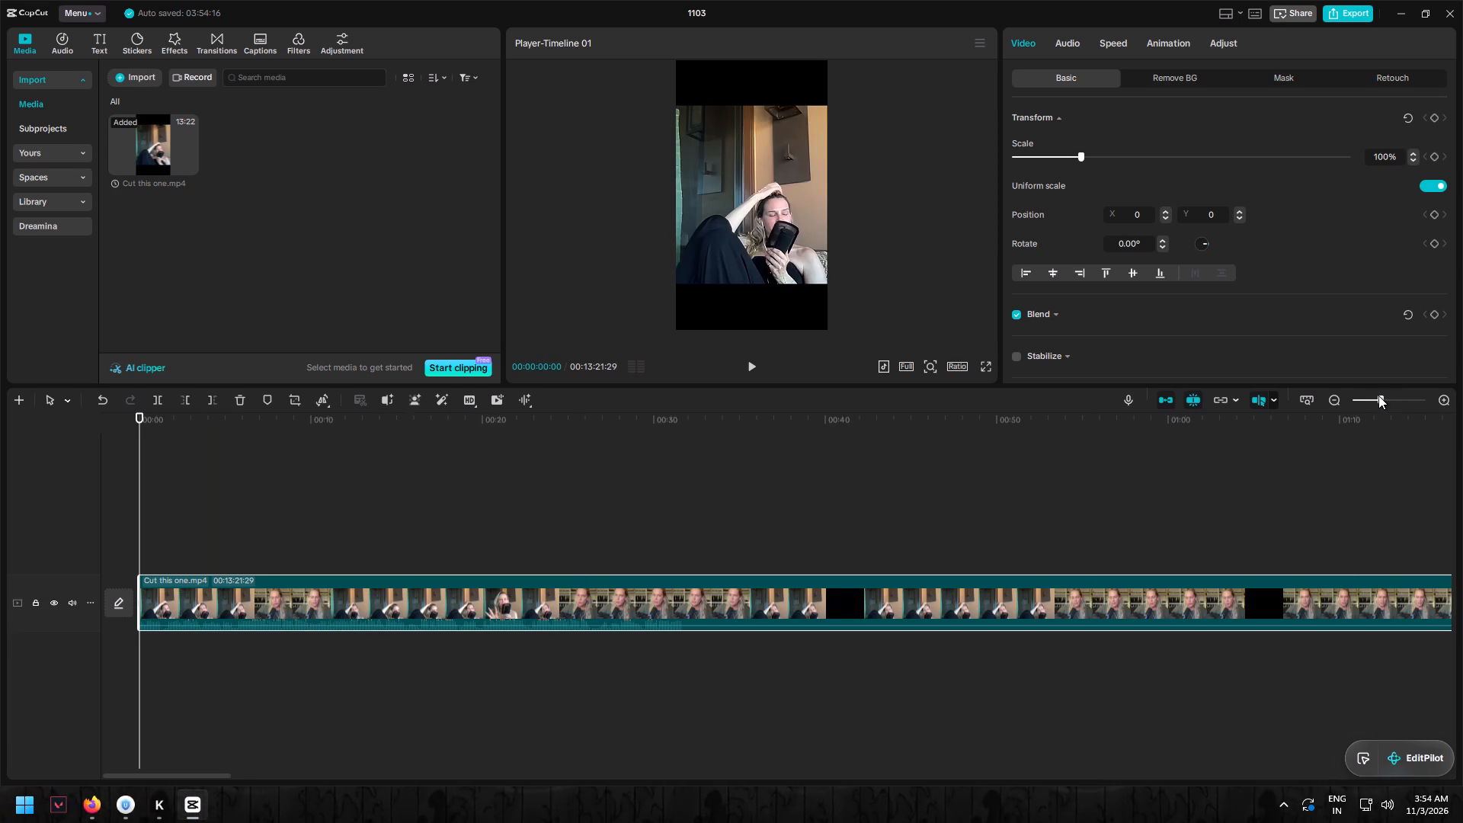
pyautogui.click(1378, 395)
pyautogui.click(1371, 394)
pyautogui.click(1368, 399)
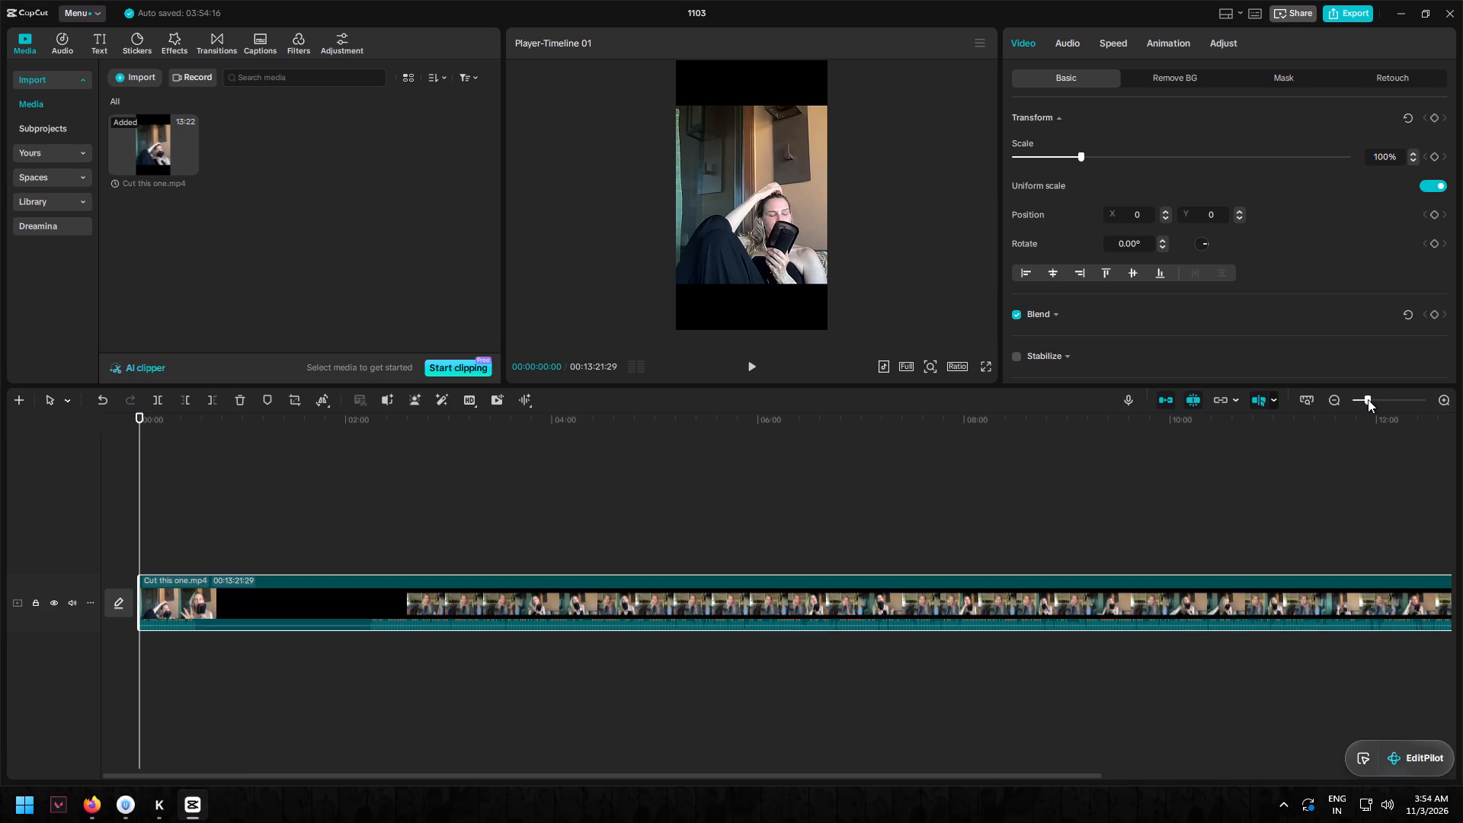
pyautogui.doubleClick(1381, 397)
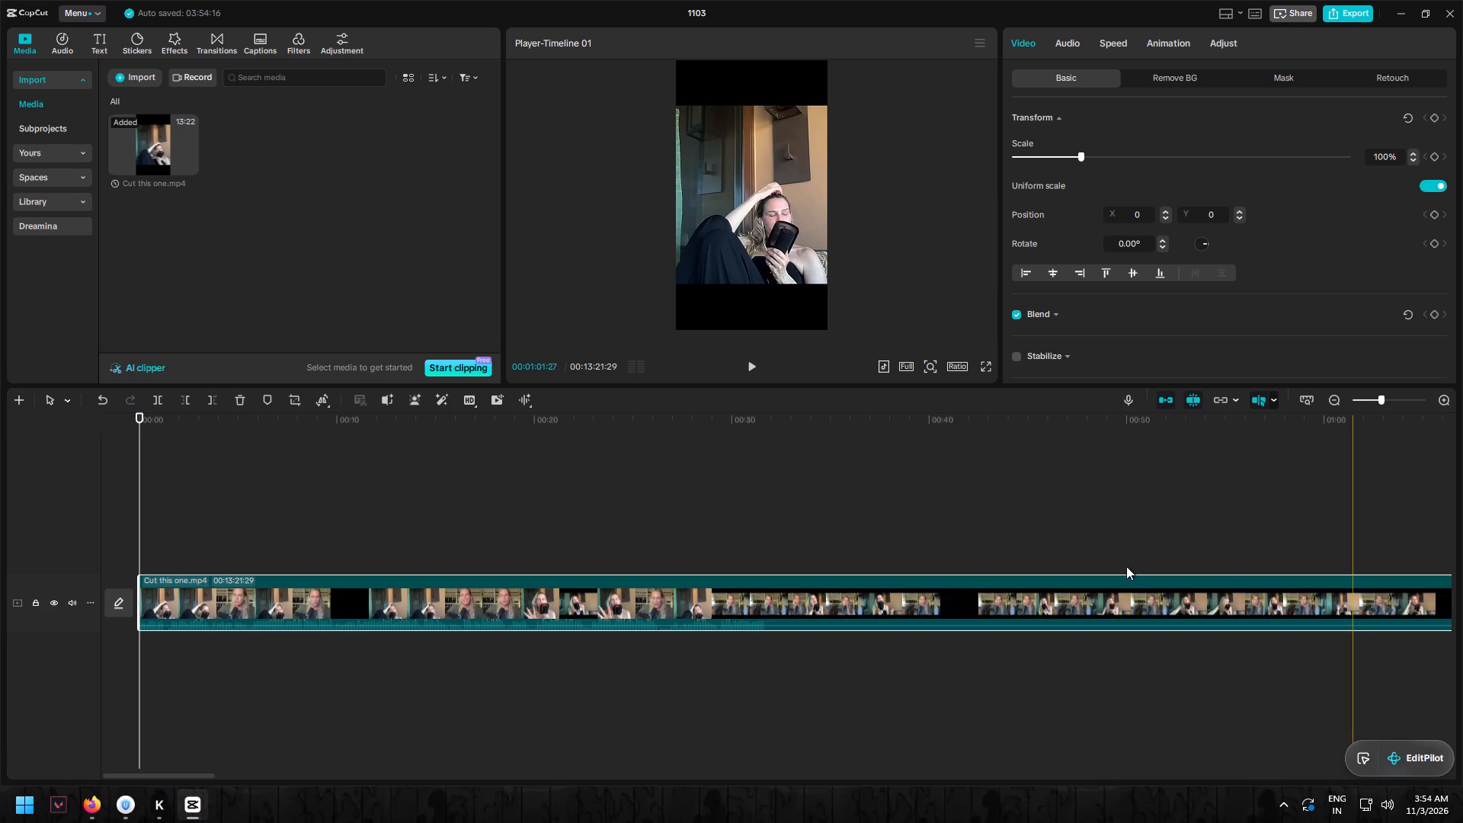
pyautogui.click(745, 366)
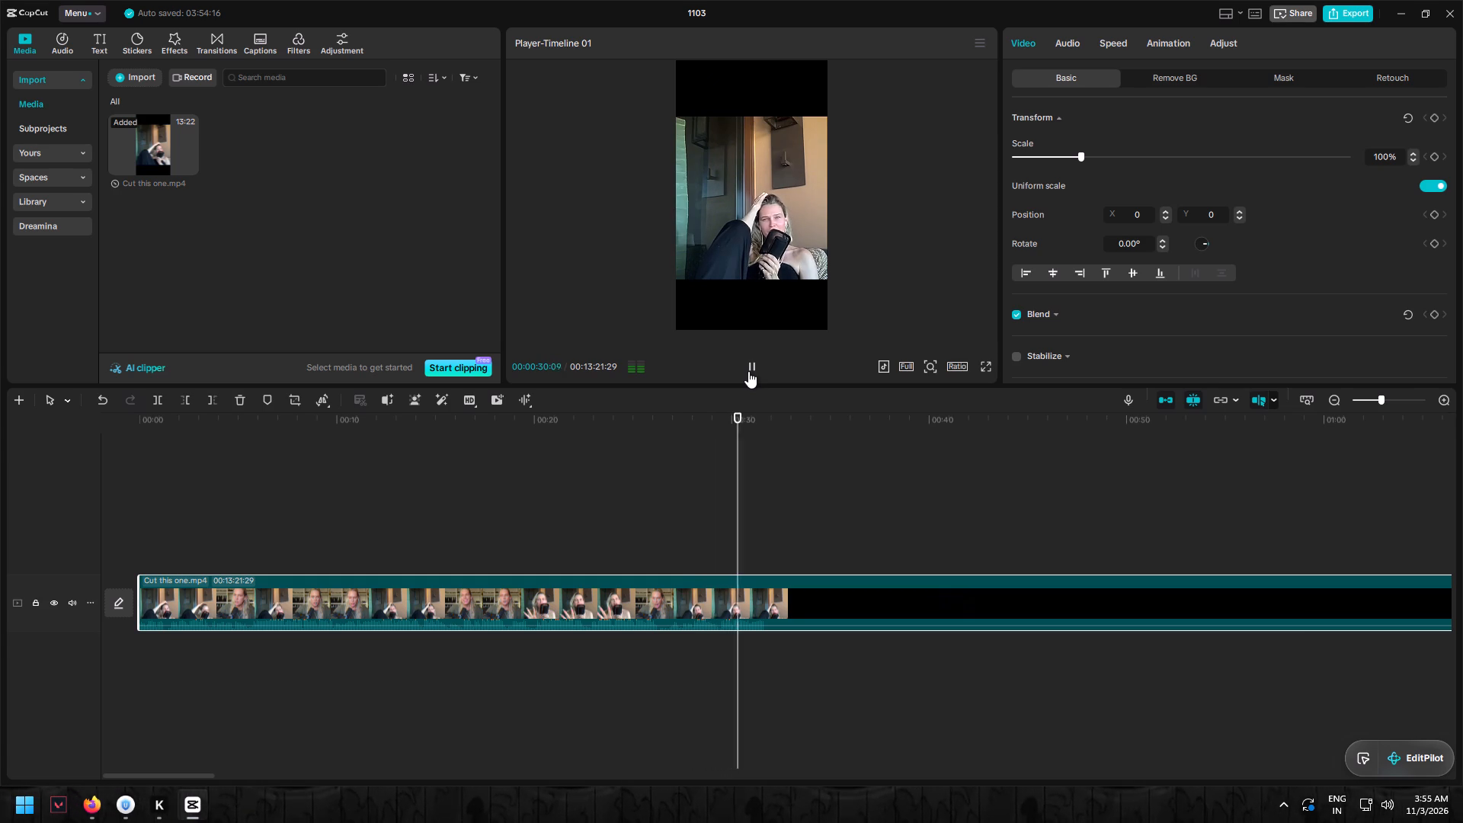
pyautogui.click(748, 371)
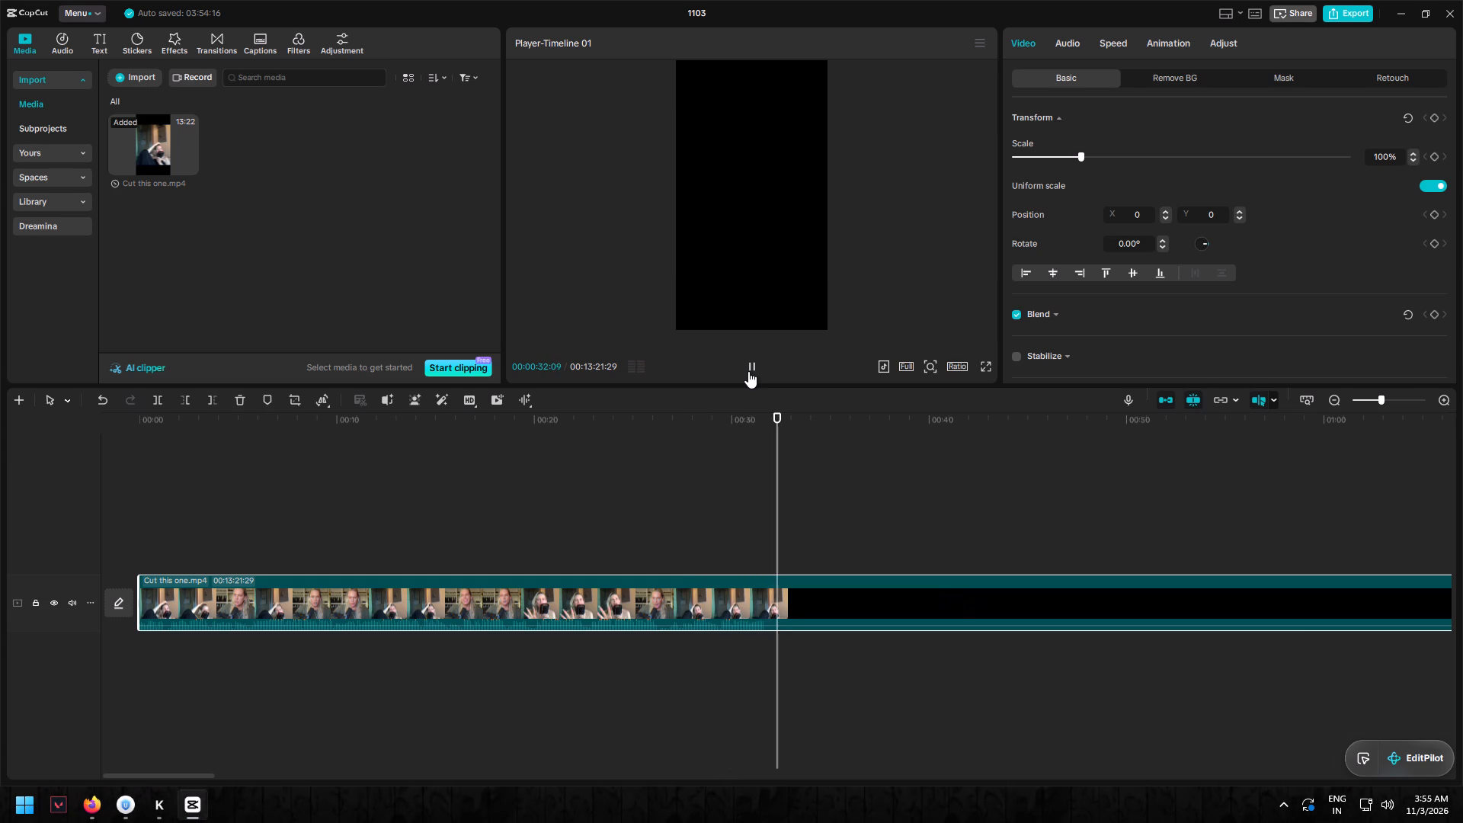
# Split Cut this one.mp4 at 00:00:31:21 and delete everything after the split.
pyautogui.click(765, 514)
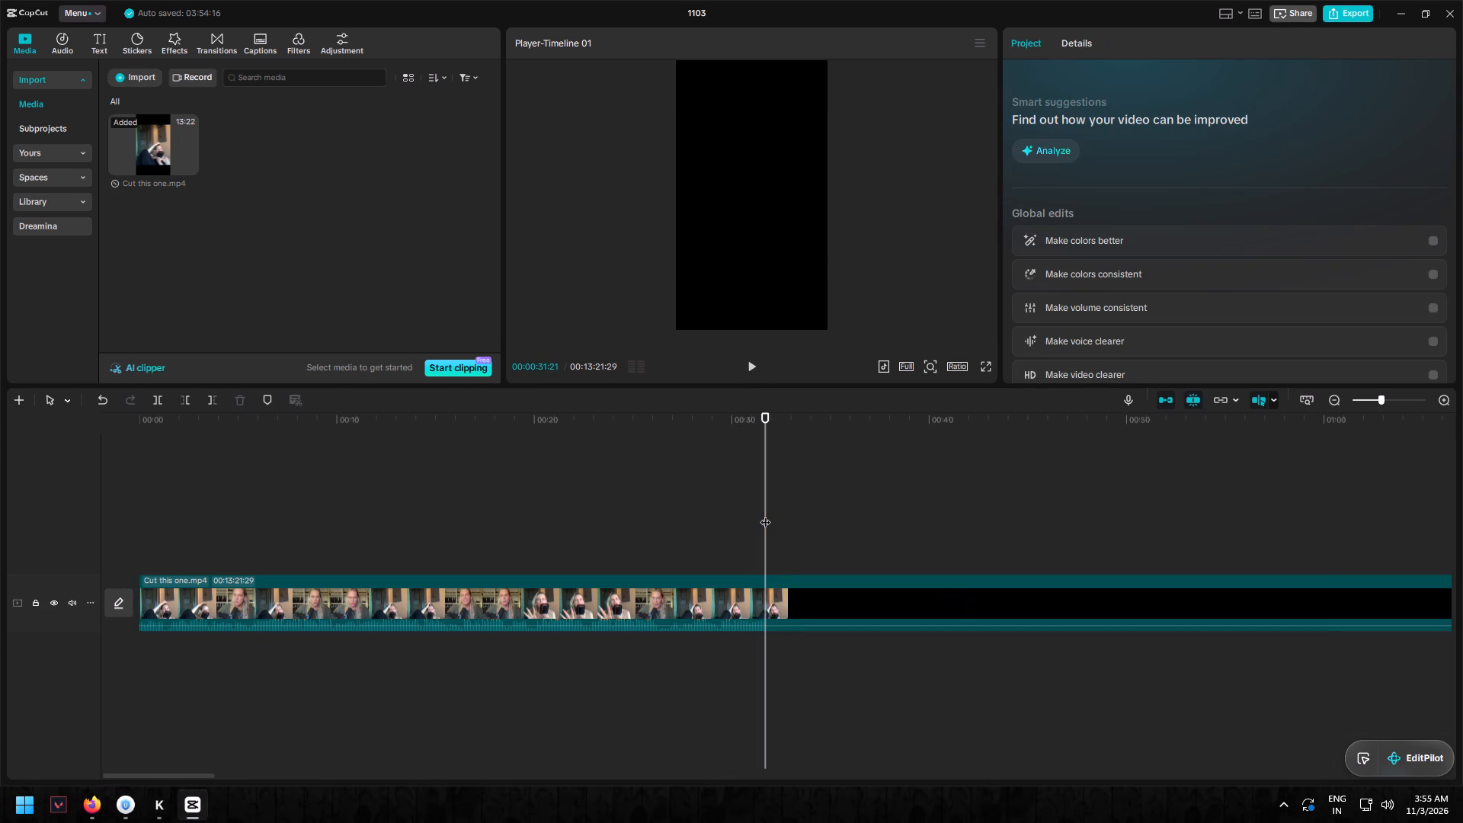
pyautogui.hotkey('ctrl', 'n')
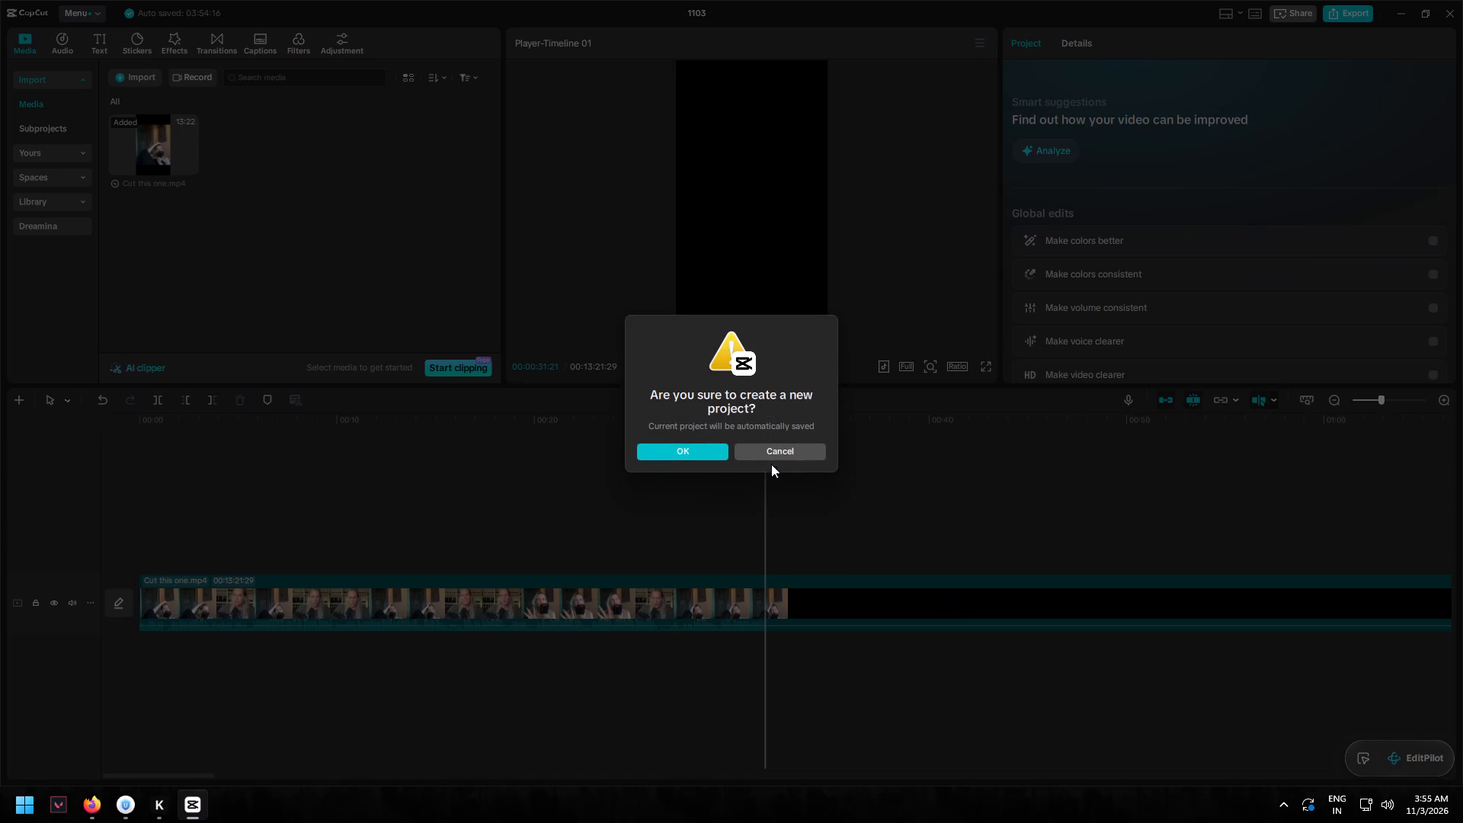
pyautogui.click(773, 445)
pyautogui.hotkey('ctrl', 'b')
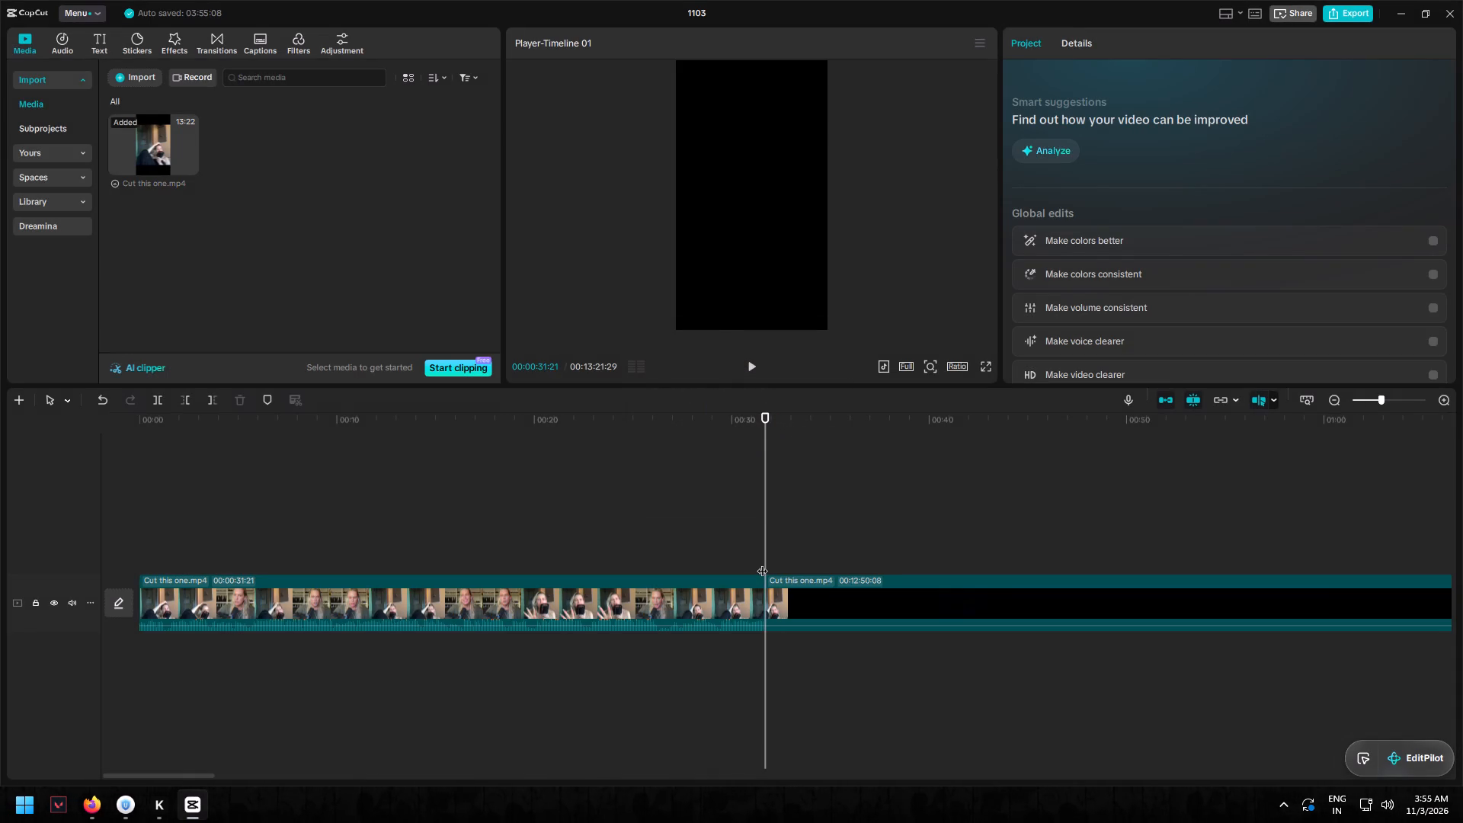
pyautogui.click(792, 597)
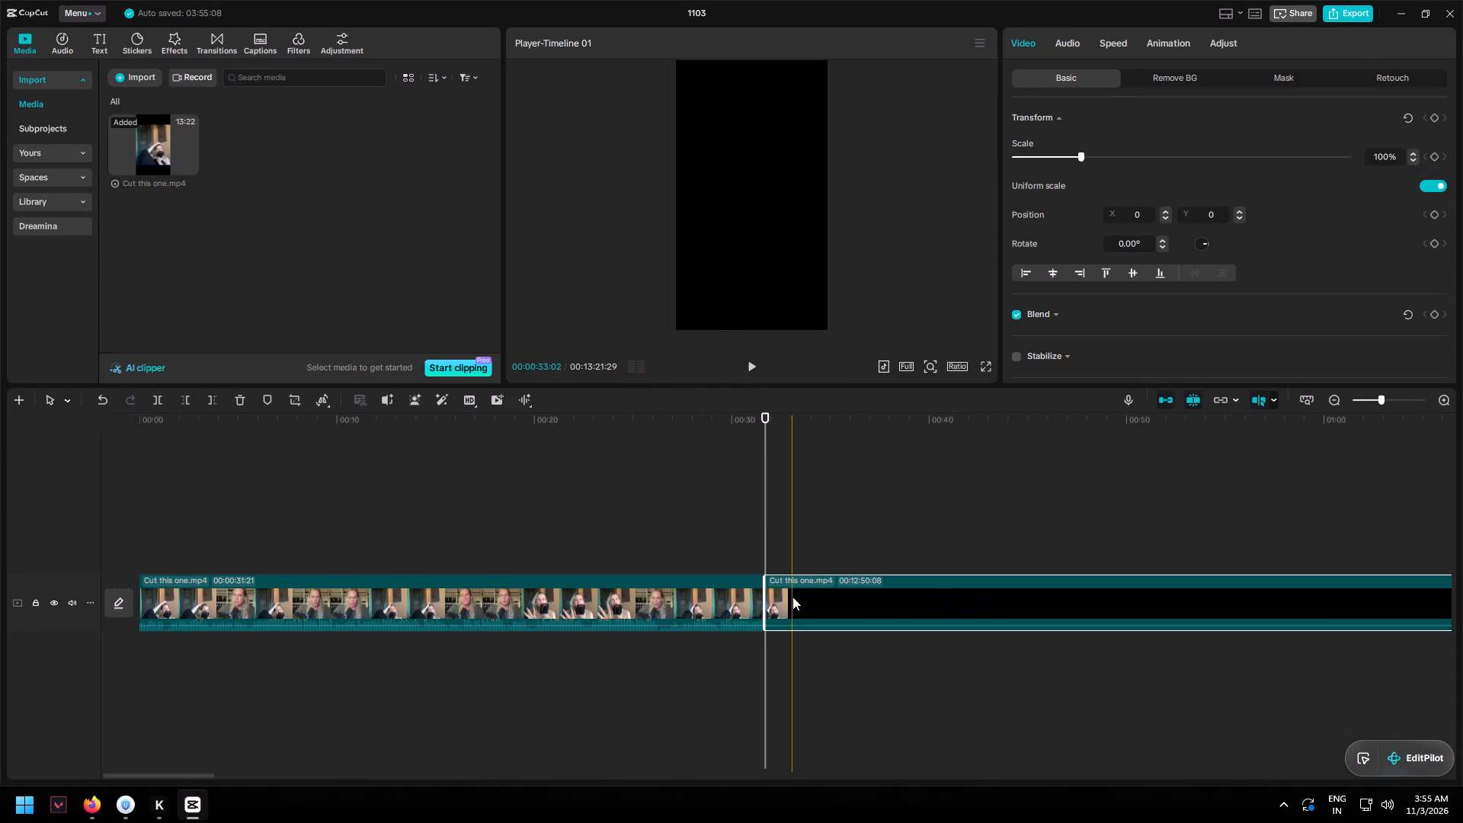
pyautogui.press('Delete')
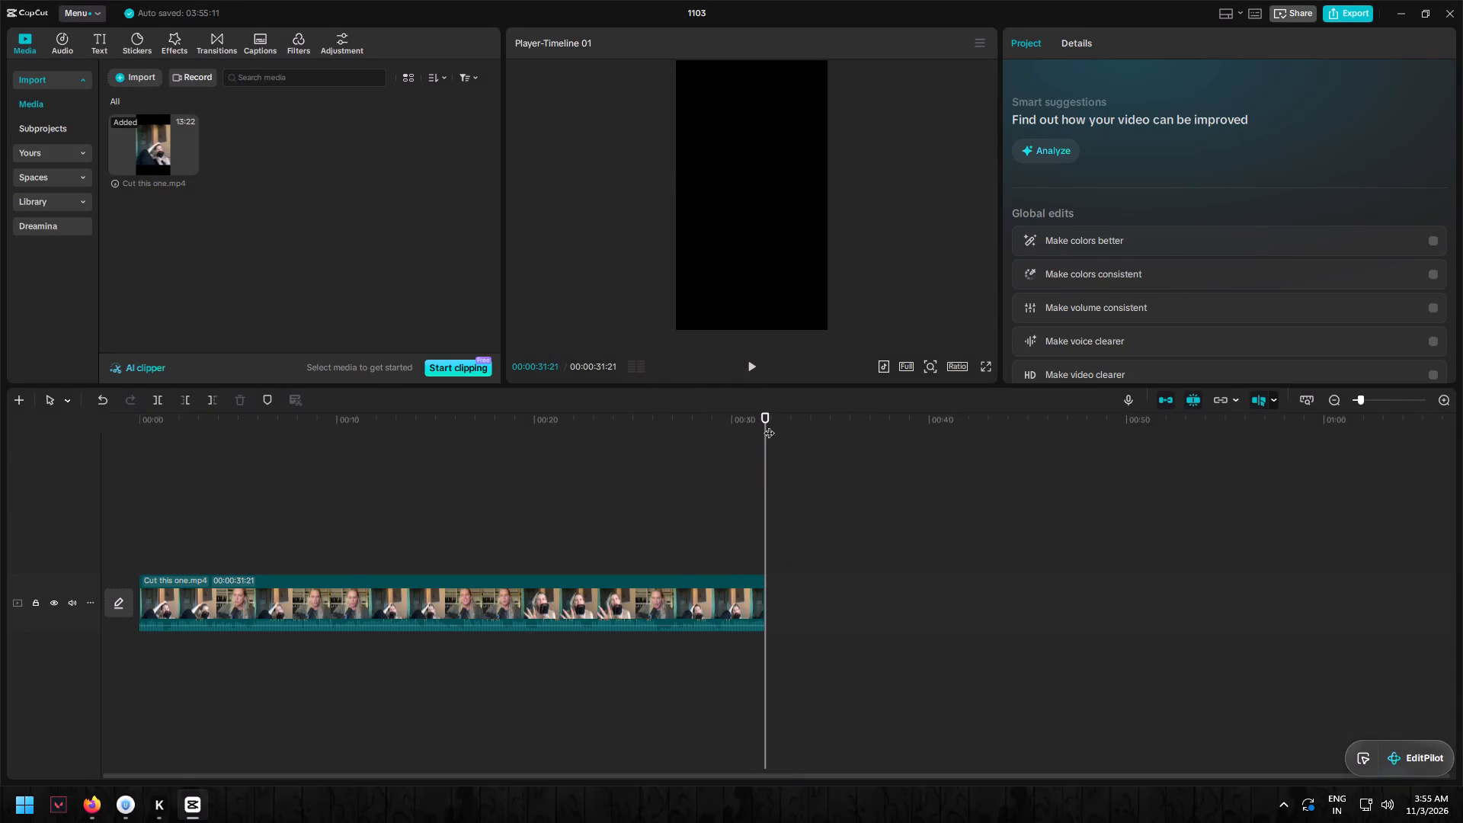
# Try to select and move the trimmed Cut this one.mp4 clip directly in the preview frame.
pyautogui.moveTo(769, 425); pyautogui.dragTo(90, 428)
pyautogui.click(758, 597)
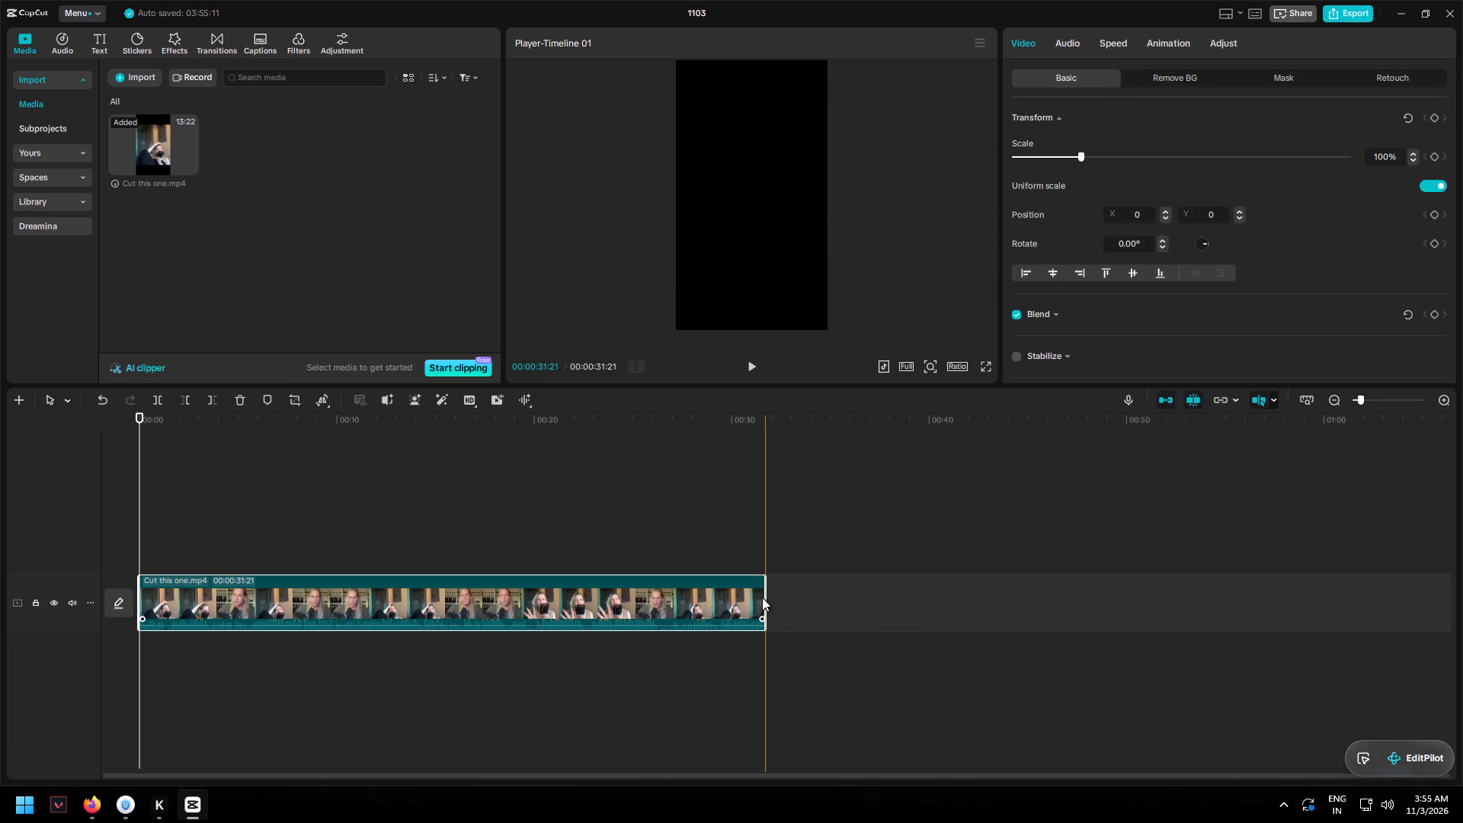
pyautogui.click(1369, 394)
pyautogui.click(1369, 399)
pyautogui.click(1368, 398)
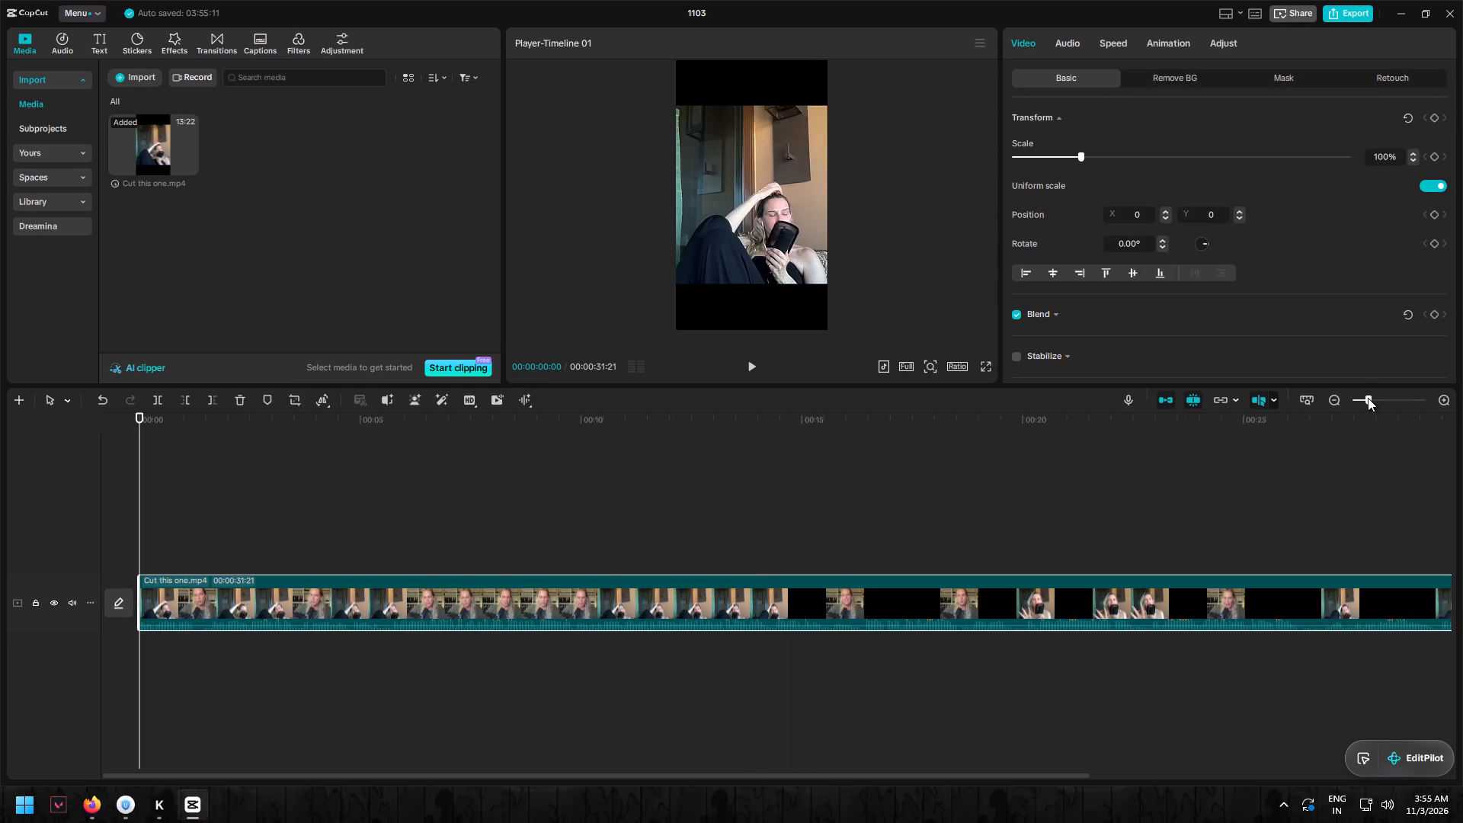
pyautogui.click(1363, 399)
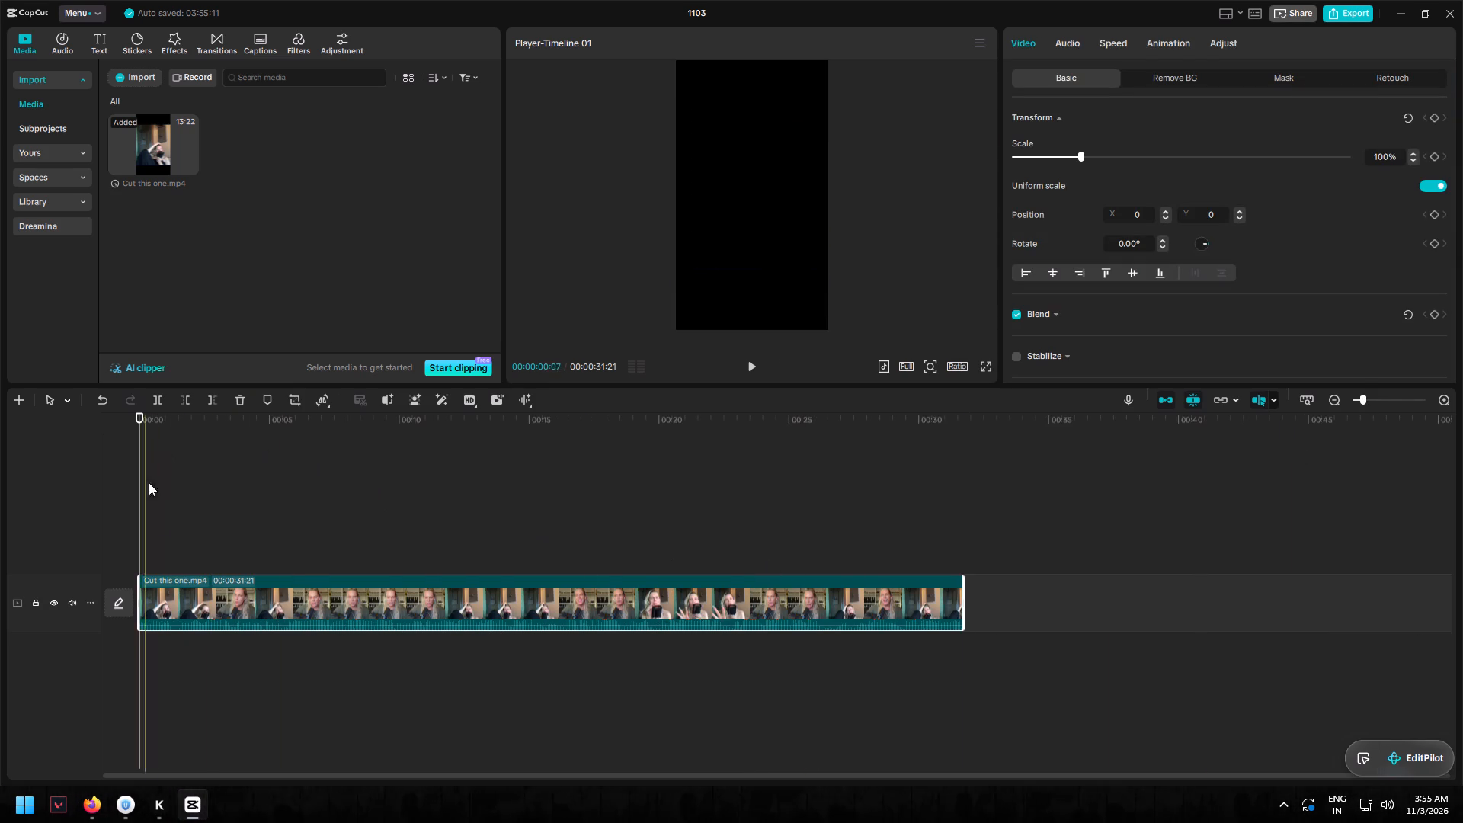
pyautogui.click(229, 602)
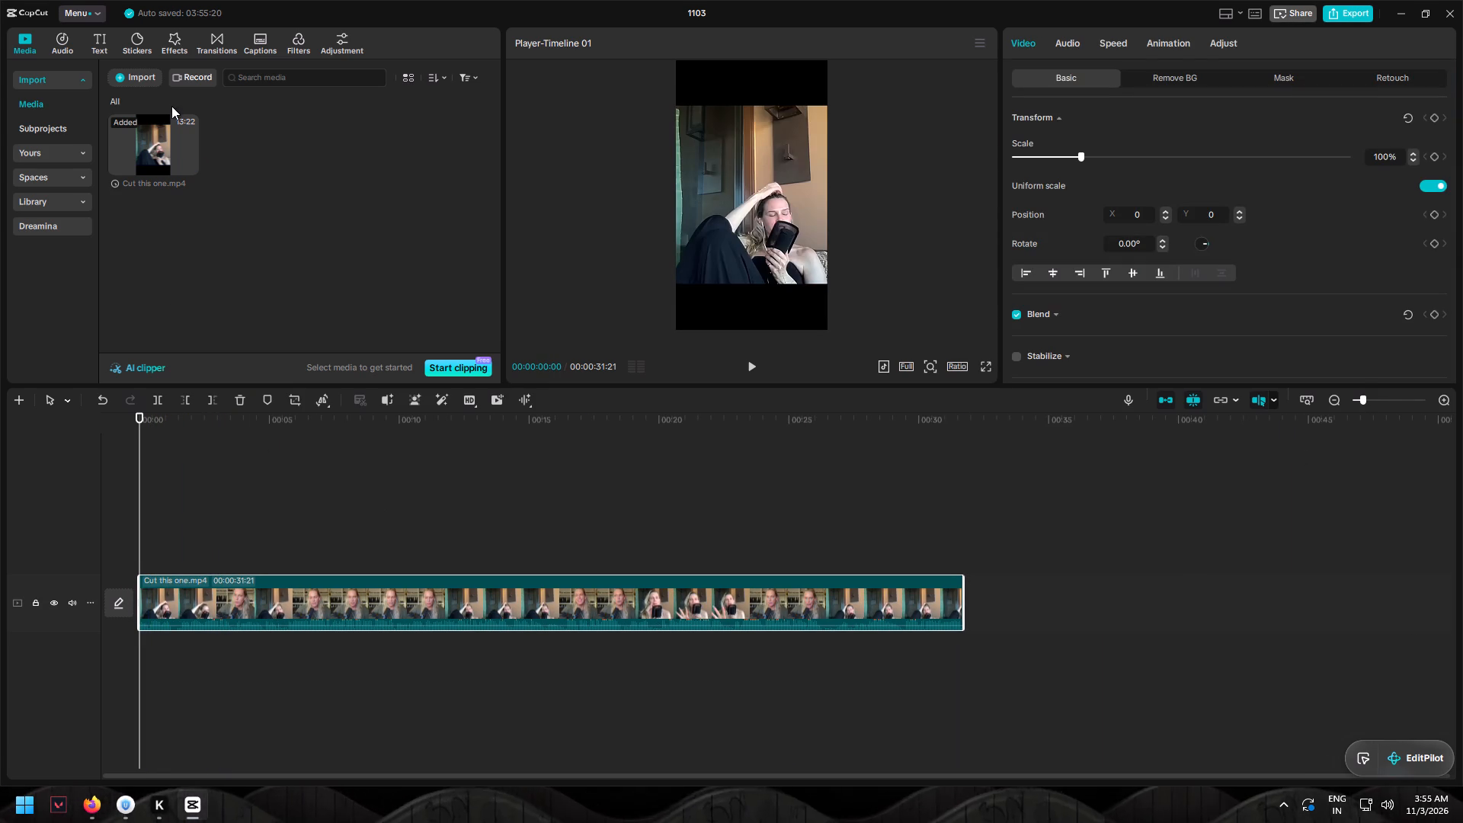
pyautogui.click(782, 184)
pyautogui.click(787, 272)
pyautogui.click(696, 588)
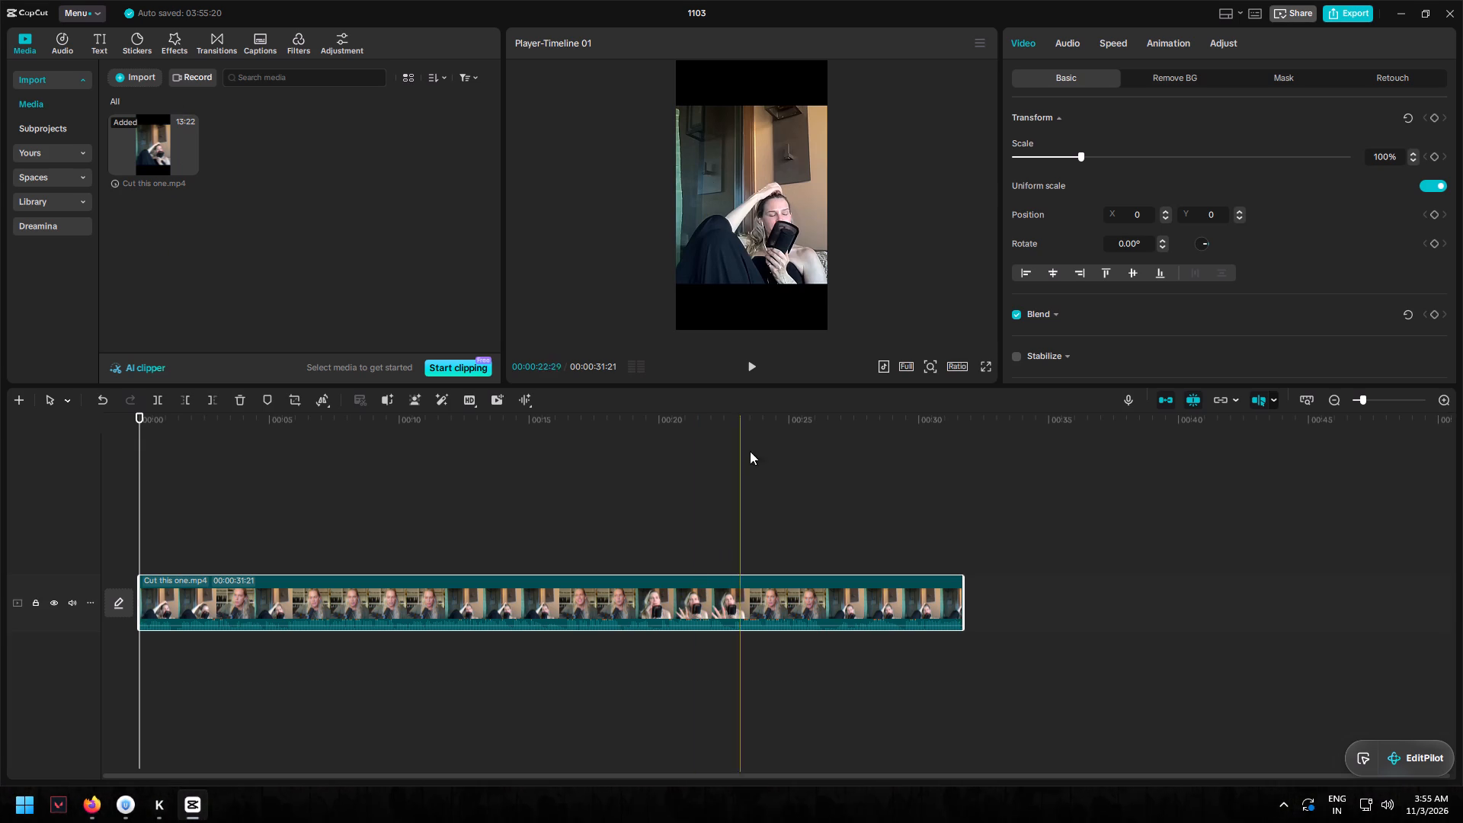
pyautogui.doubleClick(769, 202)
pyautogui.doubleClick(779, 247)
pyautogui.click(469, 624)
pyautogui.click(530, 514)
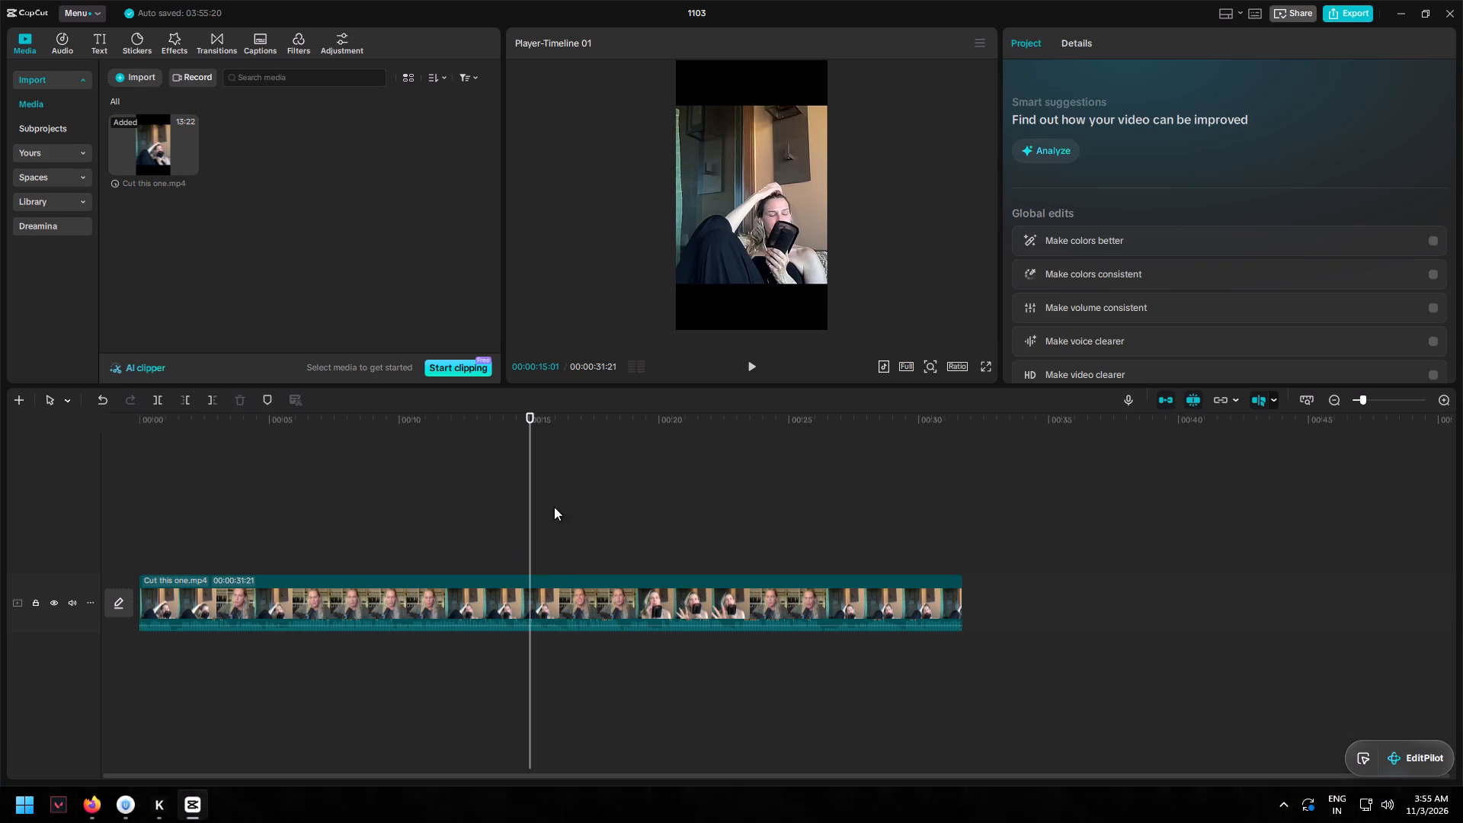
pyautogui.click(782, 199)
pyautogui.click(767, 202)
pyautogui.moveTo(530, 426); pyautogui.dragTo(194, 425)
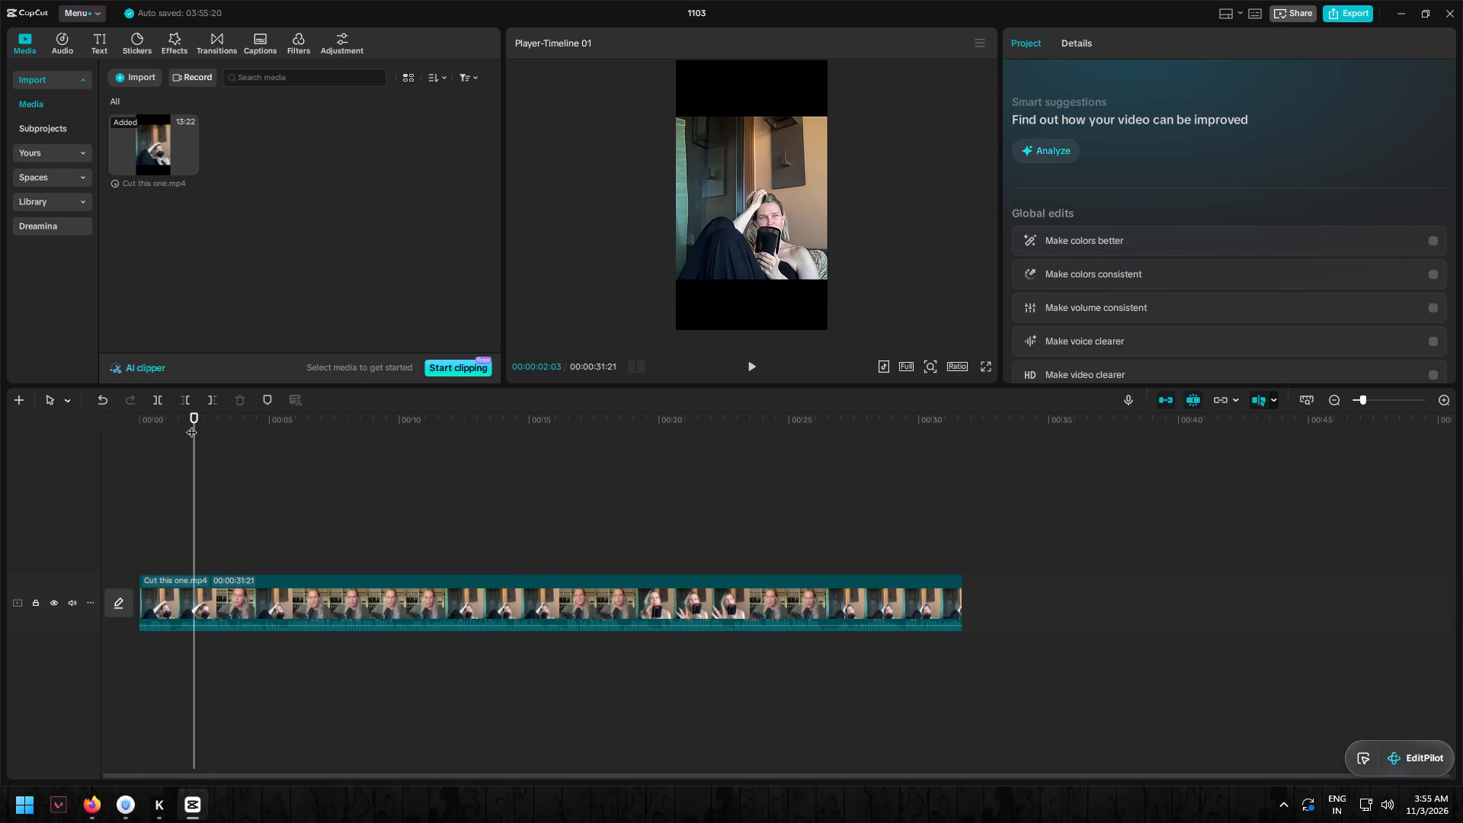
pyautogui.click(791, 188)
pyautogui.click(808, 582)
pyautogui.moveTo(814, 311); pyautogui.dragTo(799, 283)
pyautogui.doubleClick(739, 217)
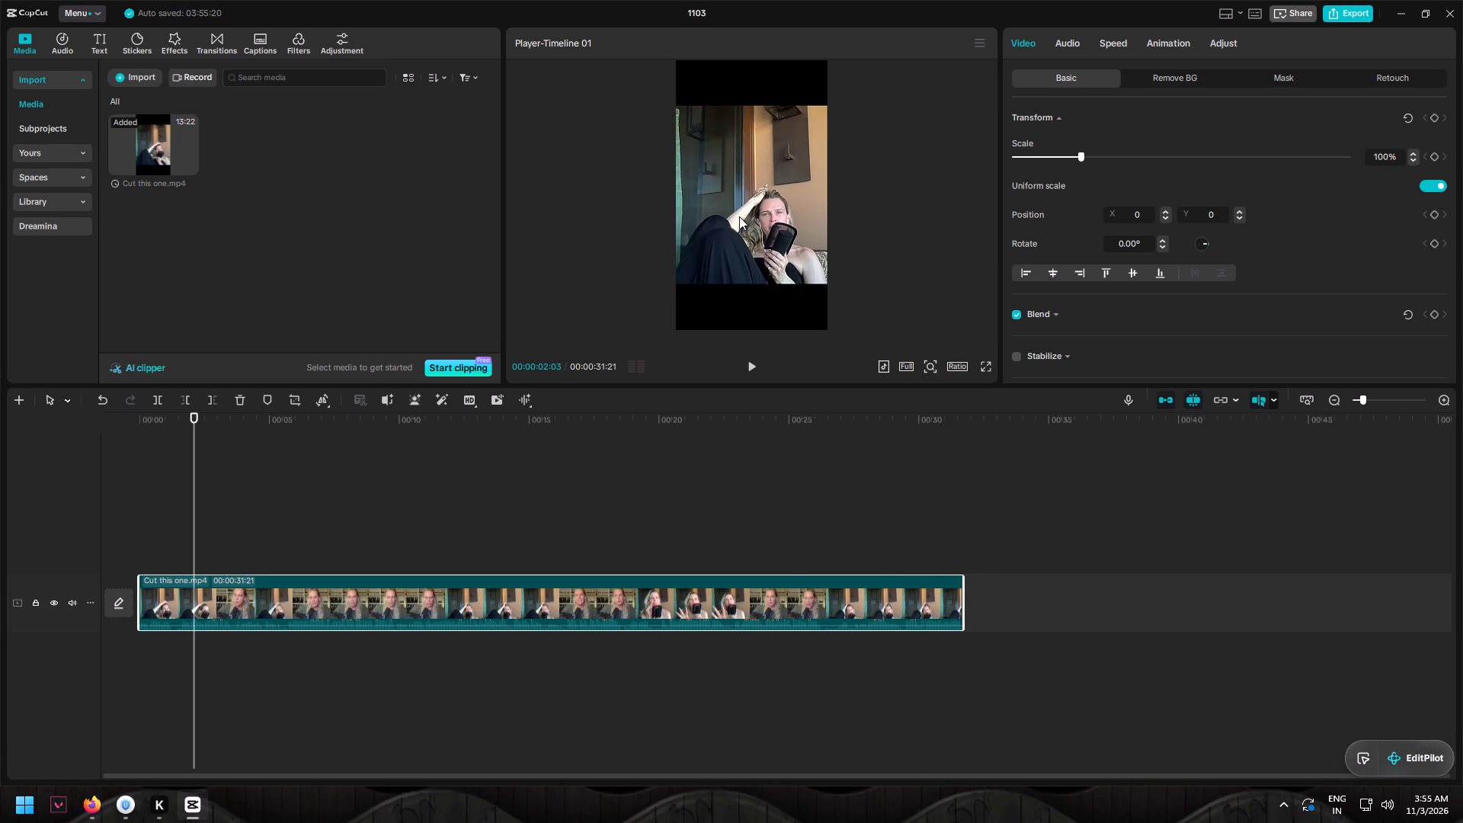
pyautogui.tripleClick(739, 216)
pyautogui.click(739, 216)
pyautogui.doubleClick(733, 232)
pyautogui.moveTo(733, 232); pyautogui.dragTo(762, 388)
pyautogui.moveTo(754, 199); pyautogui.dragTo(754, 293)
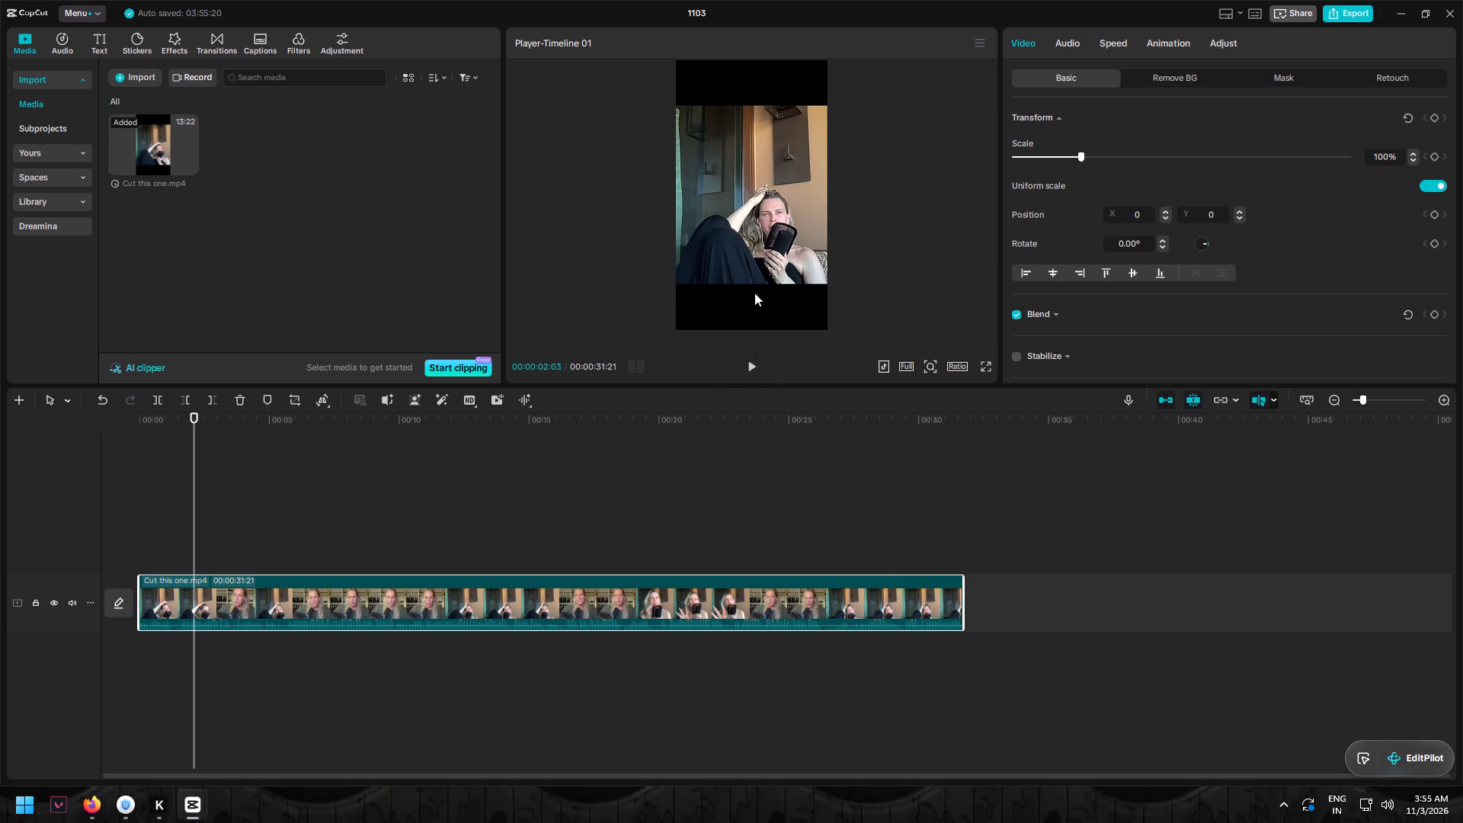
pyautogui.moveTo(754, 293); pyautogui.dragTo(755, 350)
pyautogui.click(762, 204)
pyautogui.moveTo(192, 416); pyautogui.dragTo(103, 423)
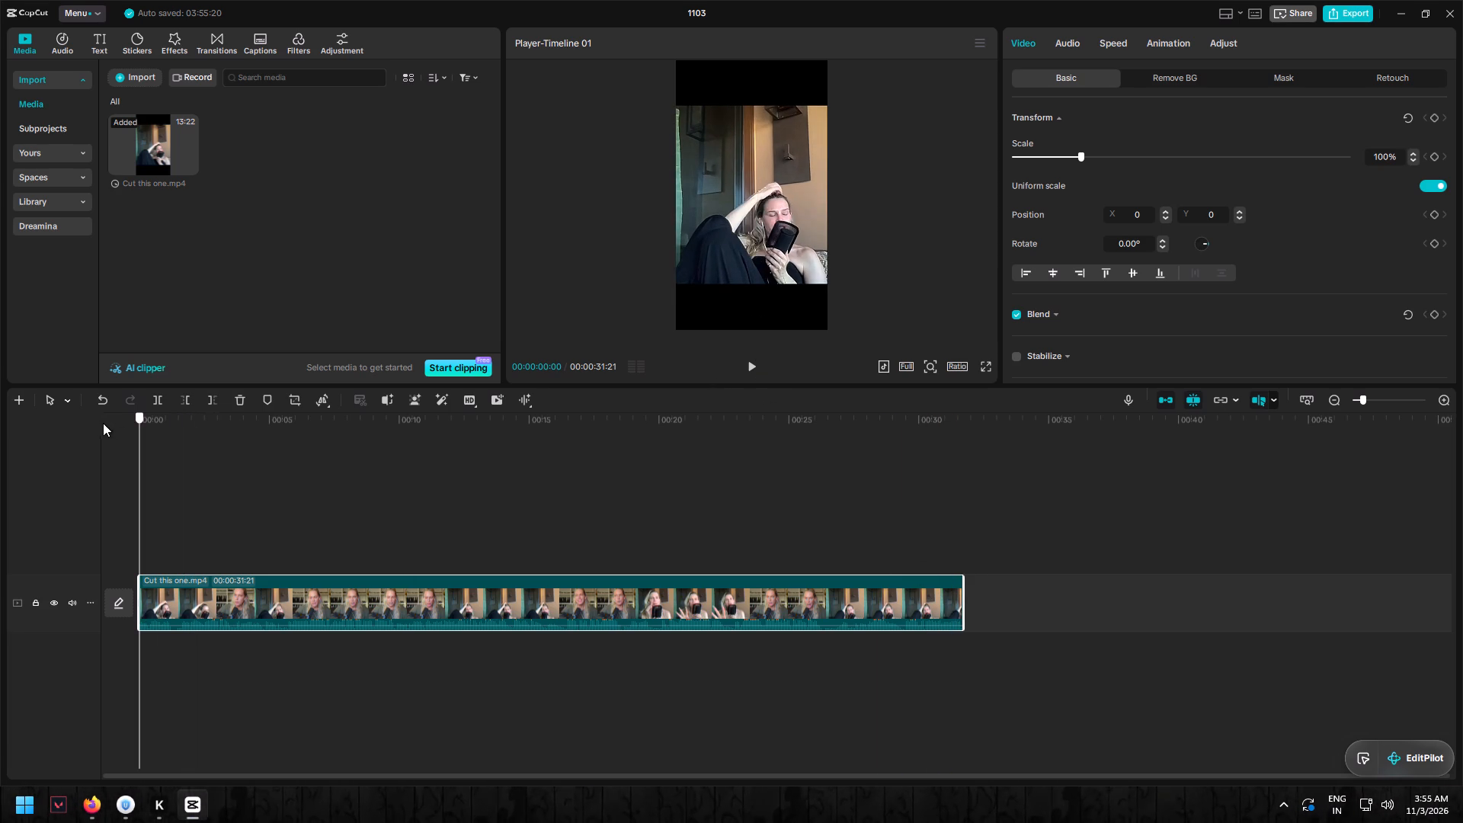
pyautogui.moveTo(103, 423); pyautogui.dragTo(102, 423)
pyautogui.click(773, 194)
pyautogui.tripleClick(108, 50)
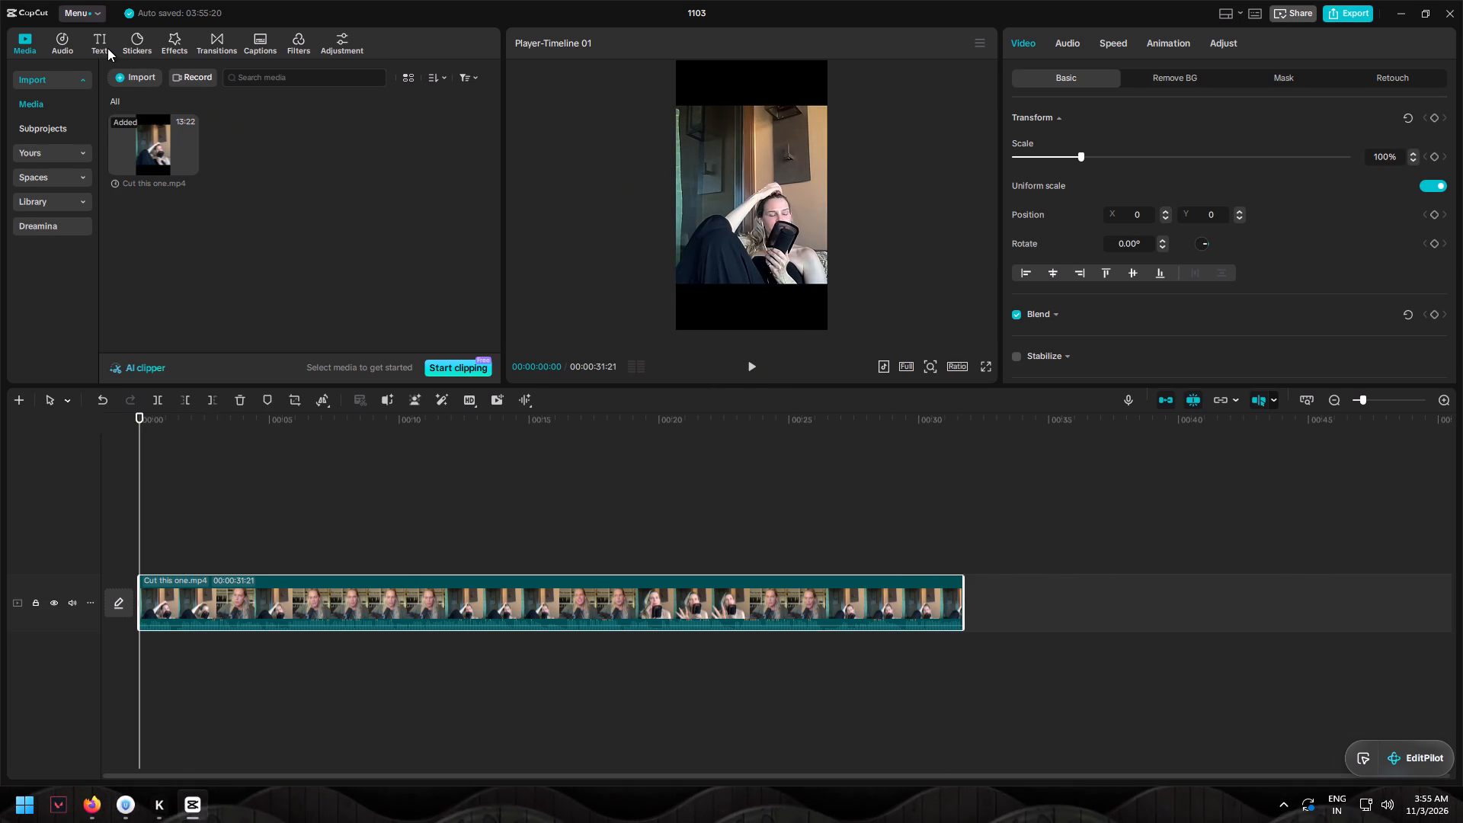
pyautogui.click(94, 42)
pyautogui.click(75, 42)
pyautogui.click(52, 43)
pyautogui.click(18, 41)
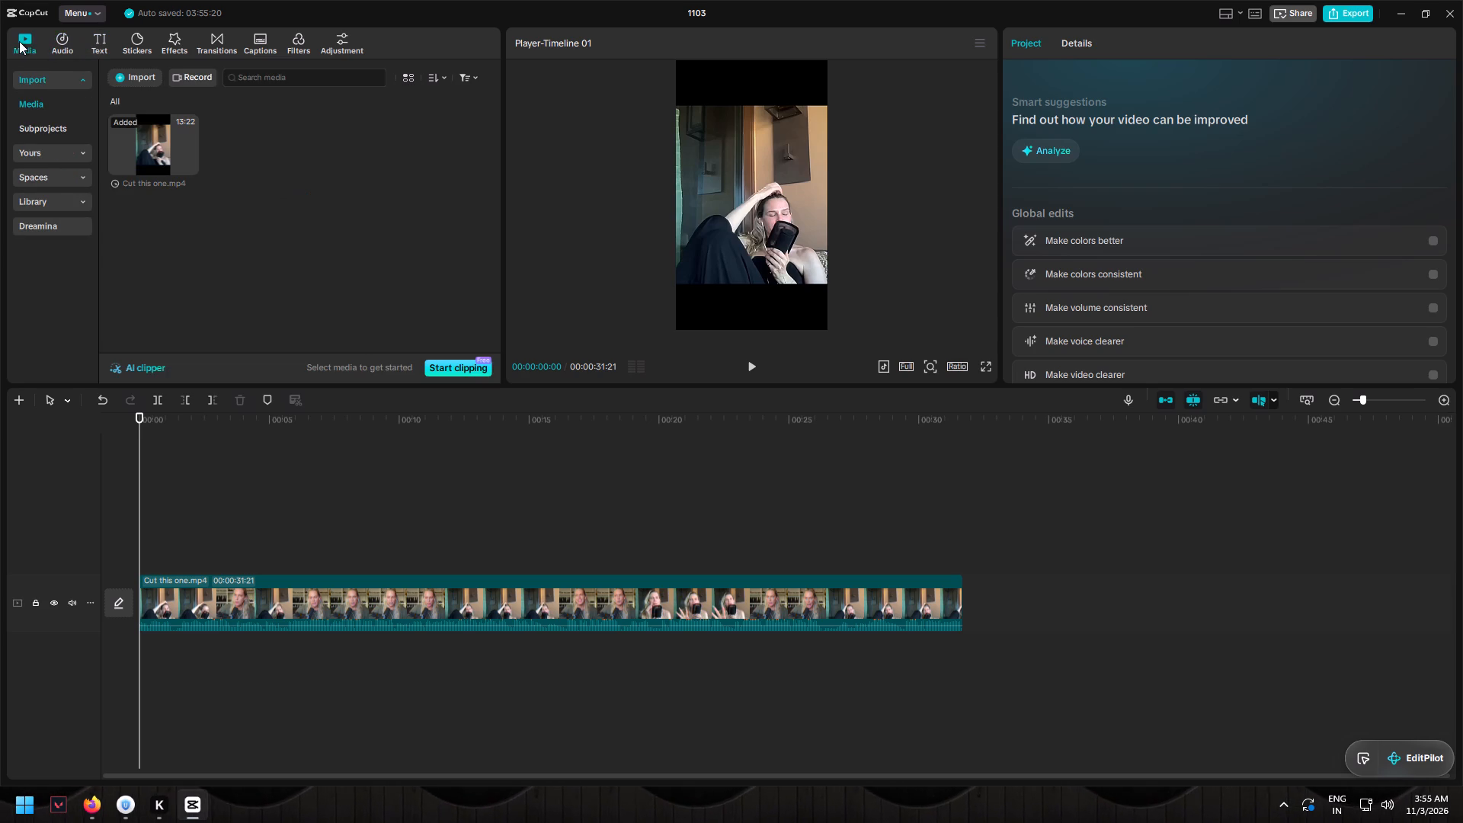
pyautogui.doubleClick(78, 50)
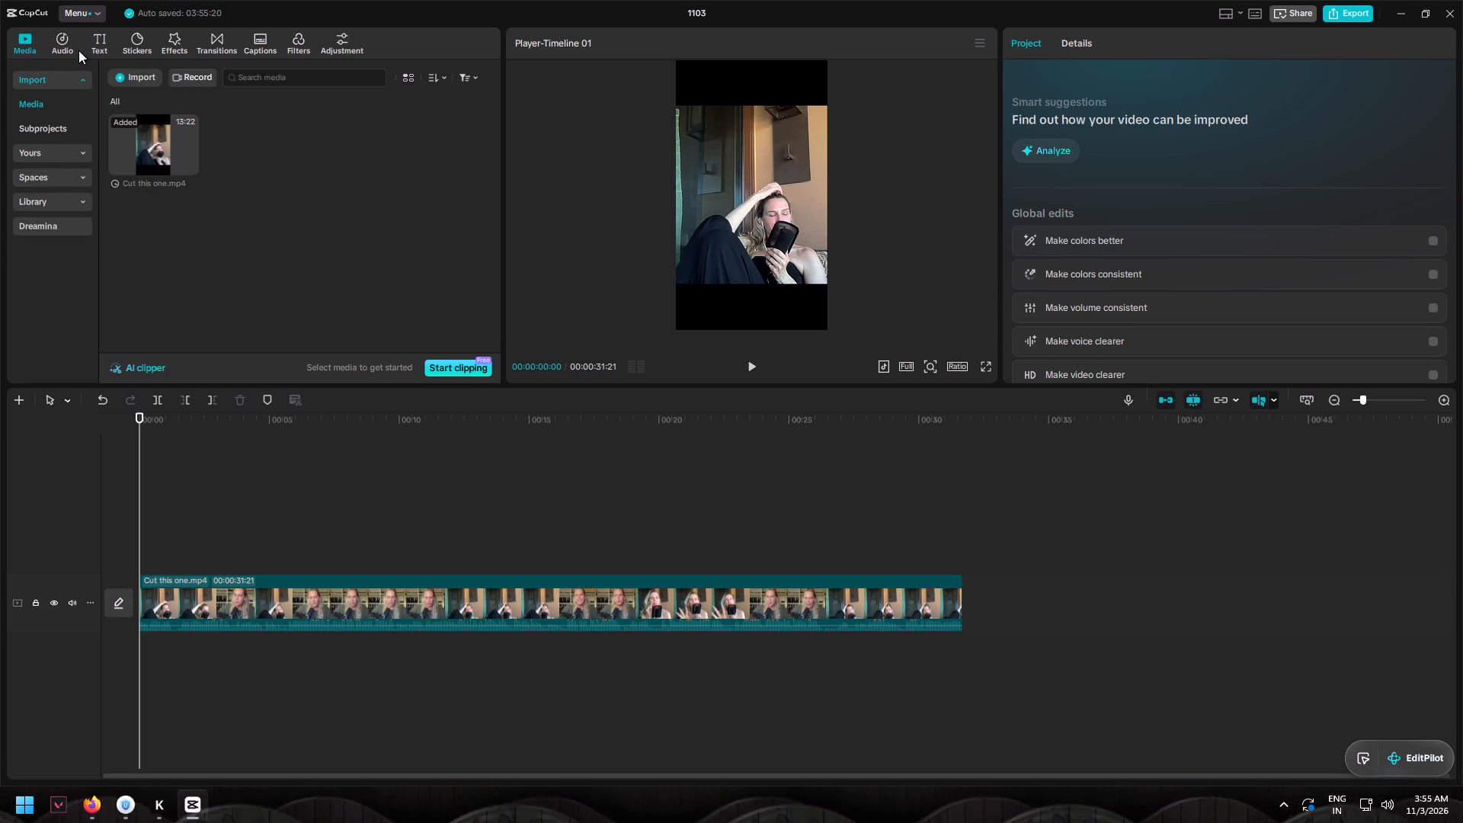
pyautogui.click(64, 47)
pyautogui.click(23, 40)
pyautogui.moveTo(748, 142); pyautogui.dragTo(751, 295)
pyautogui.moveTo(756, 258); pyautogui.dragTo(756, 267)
# Set the project's aspect ratio to 9:16.
pyautogui.click(908, 367)
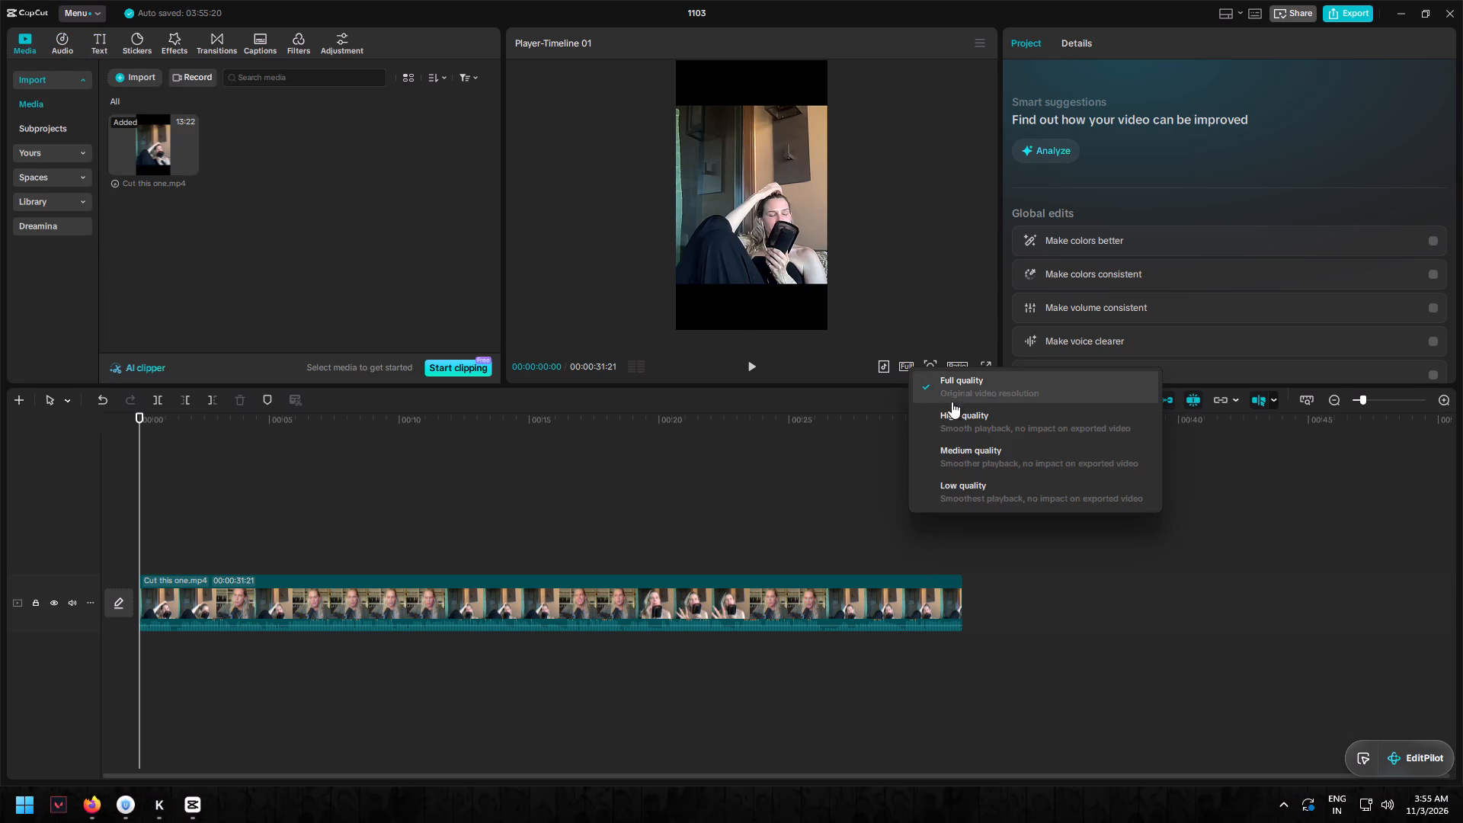
pyautogui.click(965, 349)
pyautogui.click(955, 369)
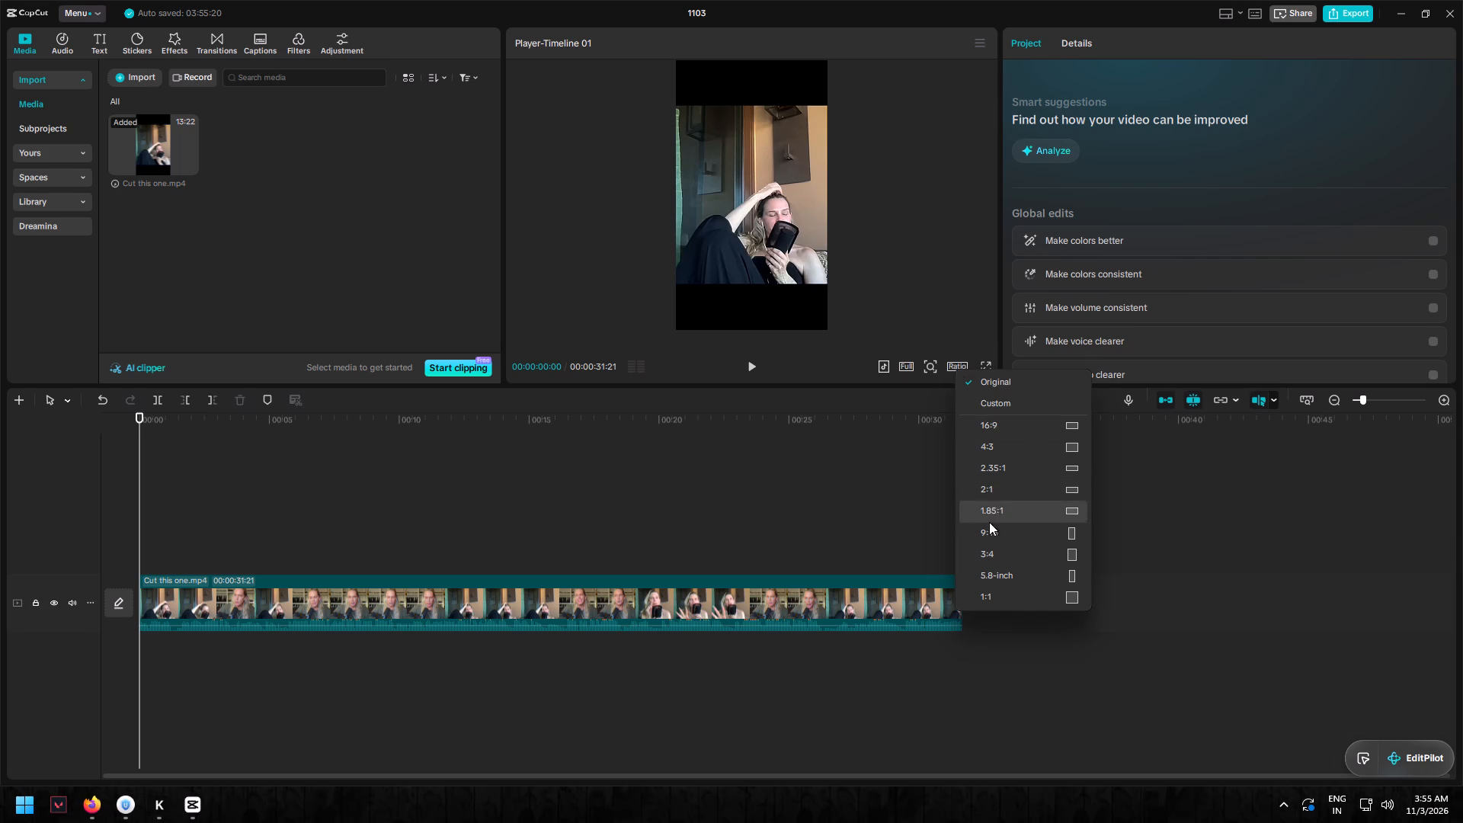
pyautogui.click(989, 532)
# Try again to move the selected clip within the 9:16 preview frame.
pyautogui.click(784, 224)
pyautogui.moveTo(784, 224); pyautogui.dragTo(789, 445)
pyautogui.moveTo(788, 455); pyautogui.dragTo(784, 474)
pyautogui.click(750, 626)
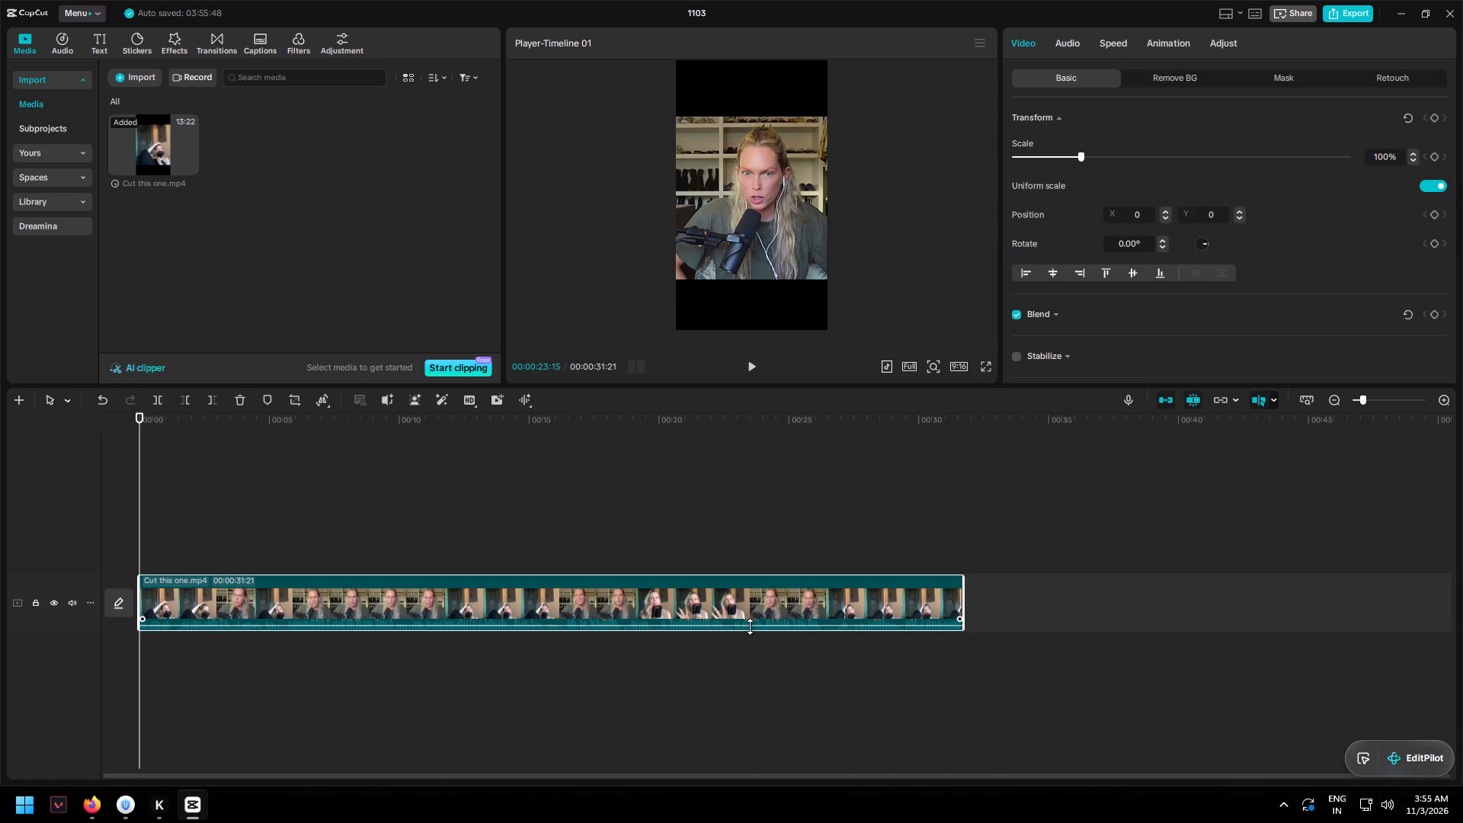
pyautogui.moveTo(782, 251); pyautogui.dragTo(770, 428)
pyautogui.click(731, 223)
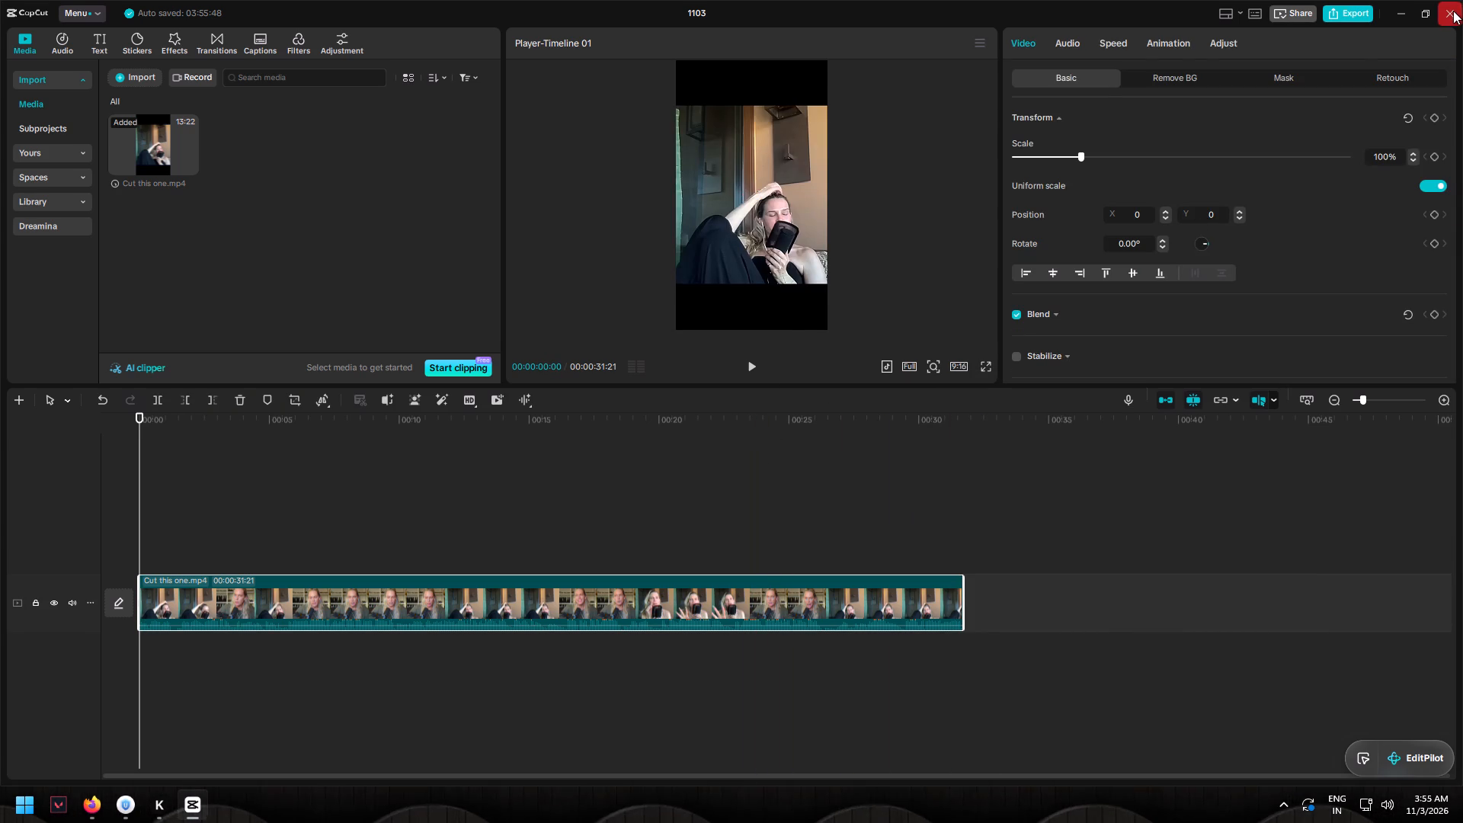
# Close the 1103 project and reopen it from the project list.
pyautogui.click(91, 17)
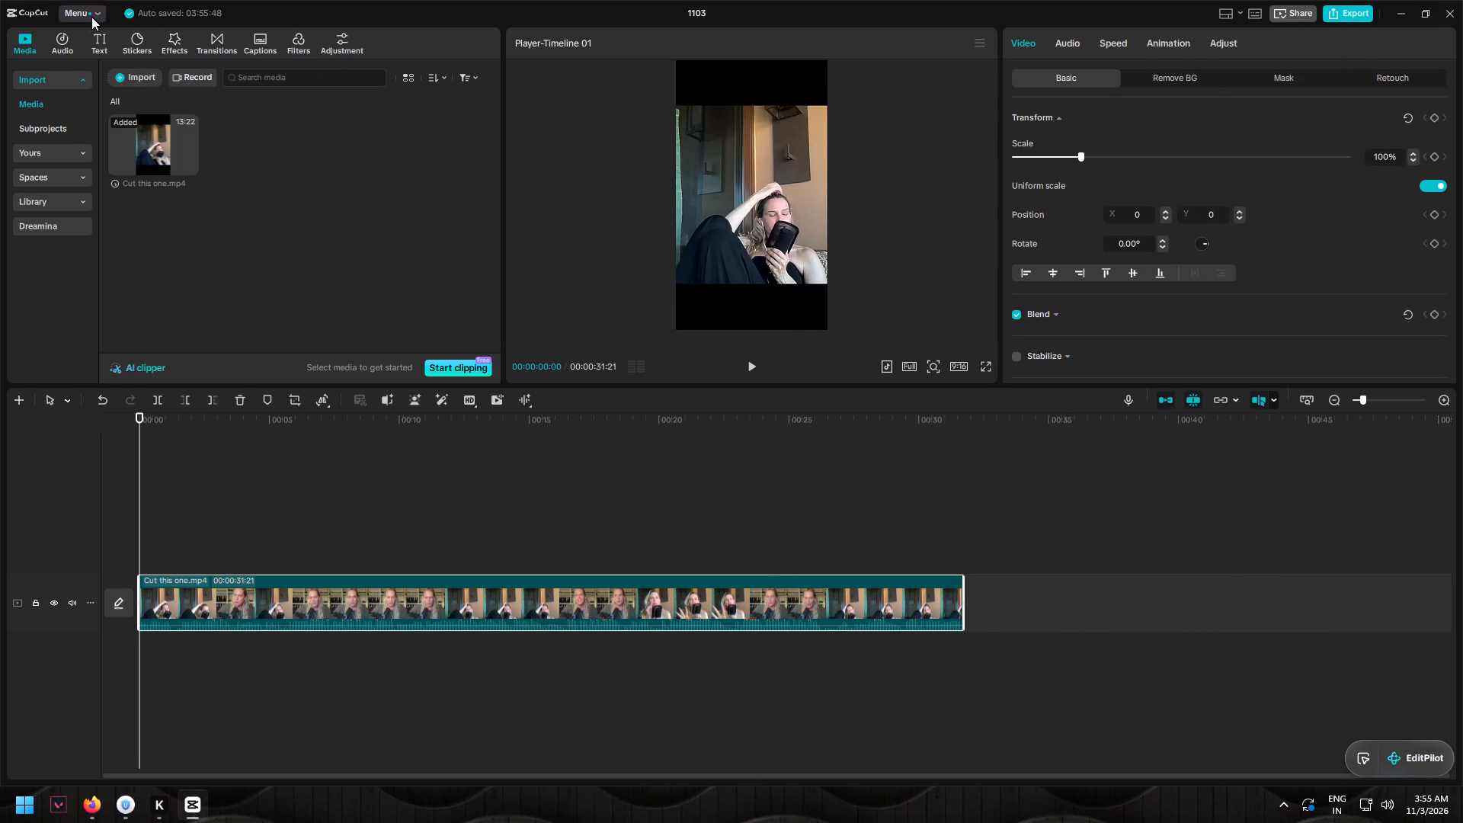
pyautogui.click(91, 17)
pyautogui.click(1449, 21)
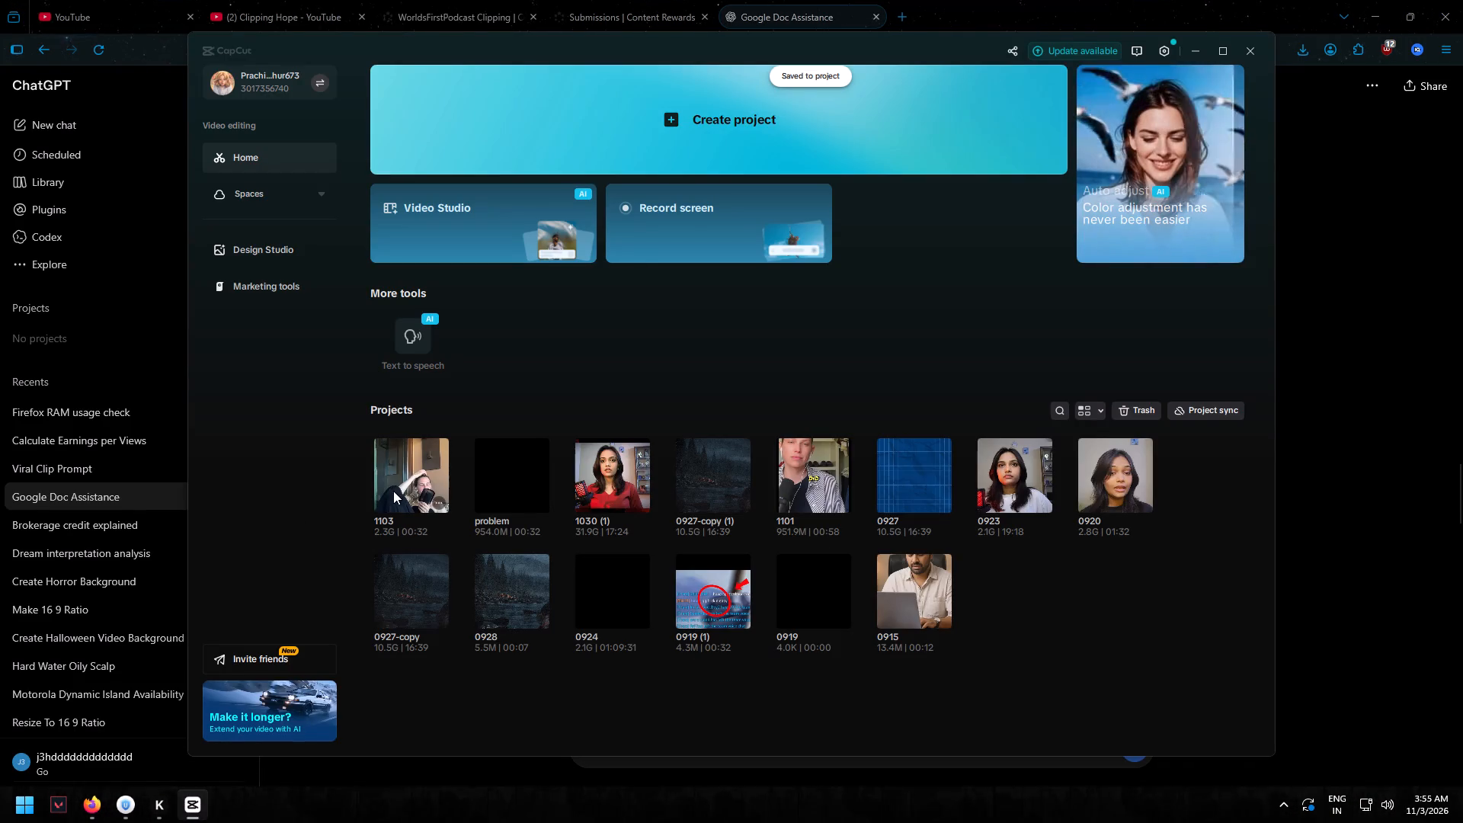
pyautogui.click(391, 471)
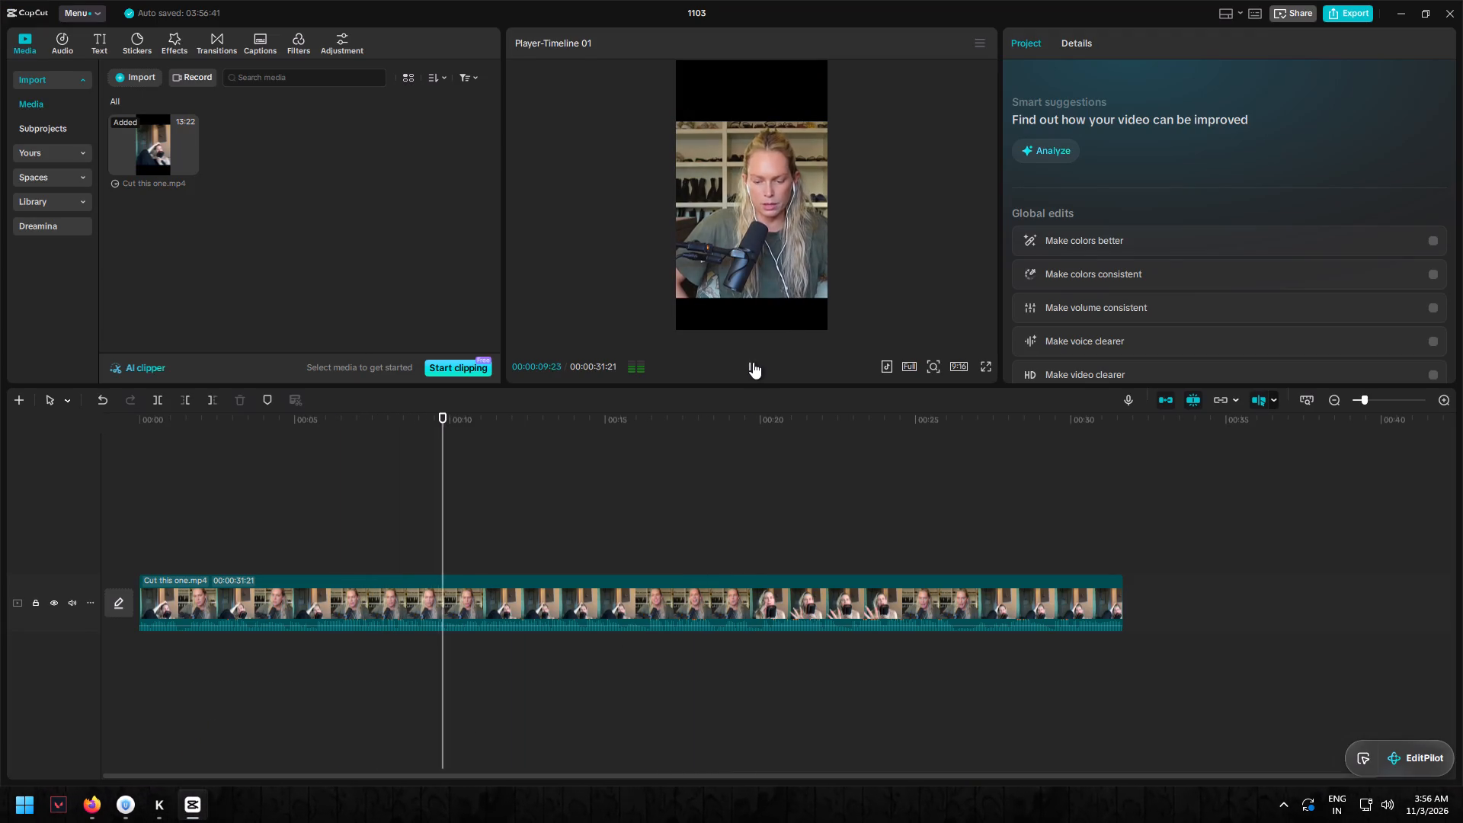
pyautogui.click(753, 362)
pyautogui.click(450, 536)
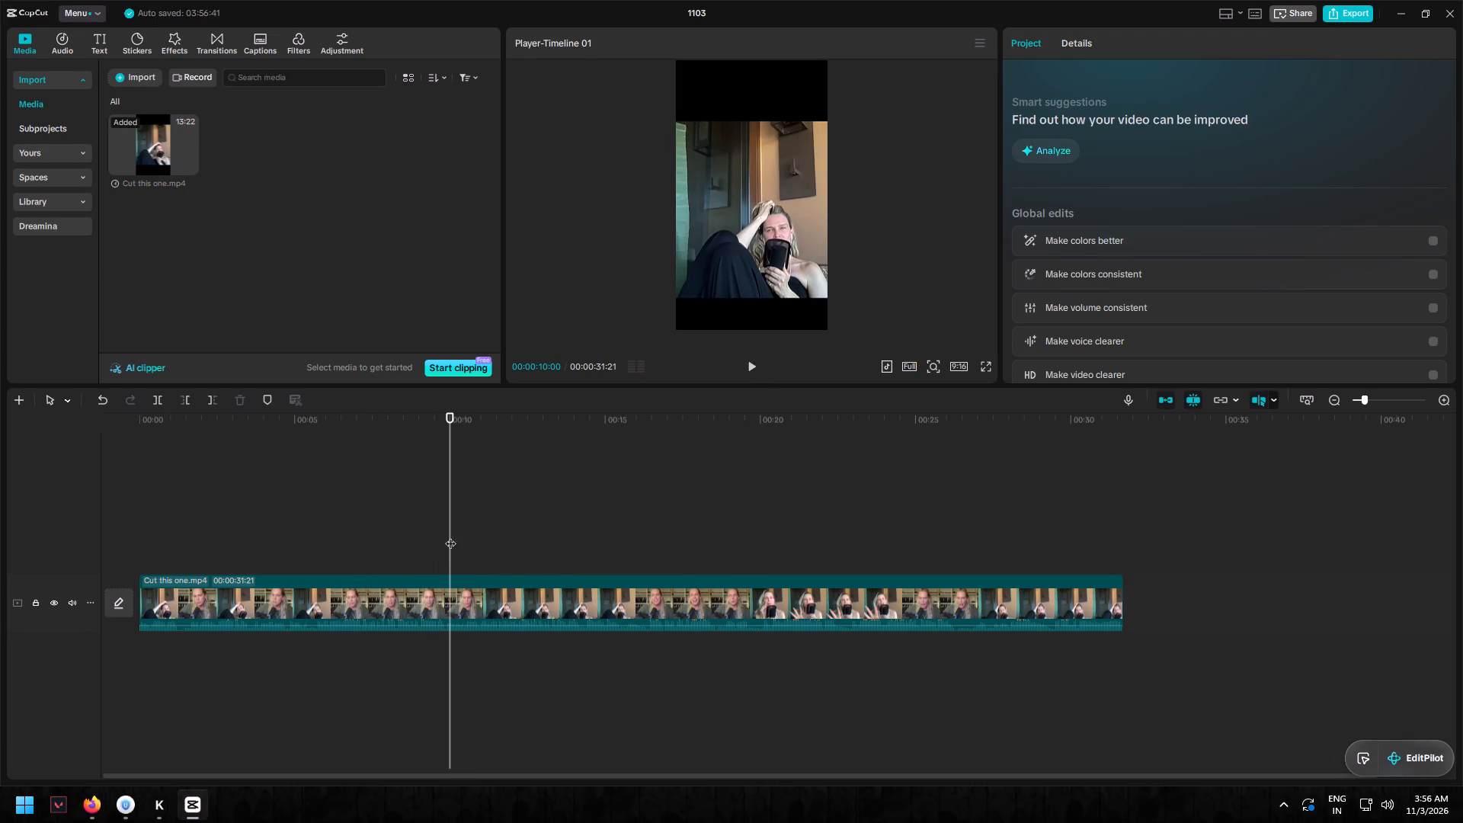
pyautogui.click(750, 368)
pyautogui.click(751, 368)
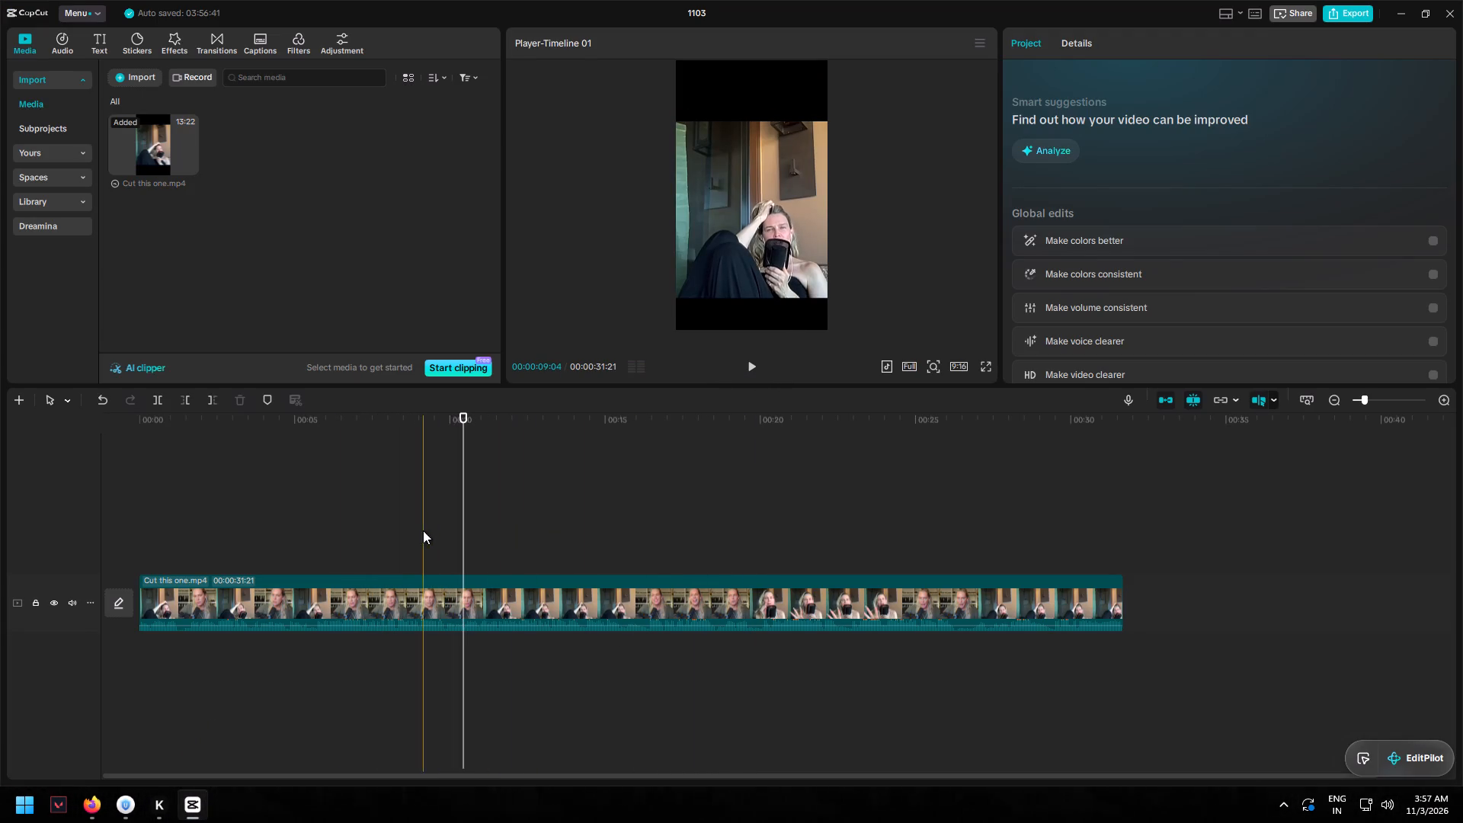
pyautogui.click(423, 530)
pyautogui.click(755, 371)
pyautogui.click(755, 370)
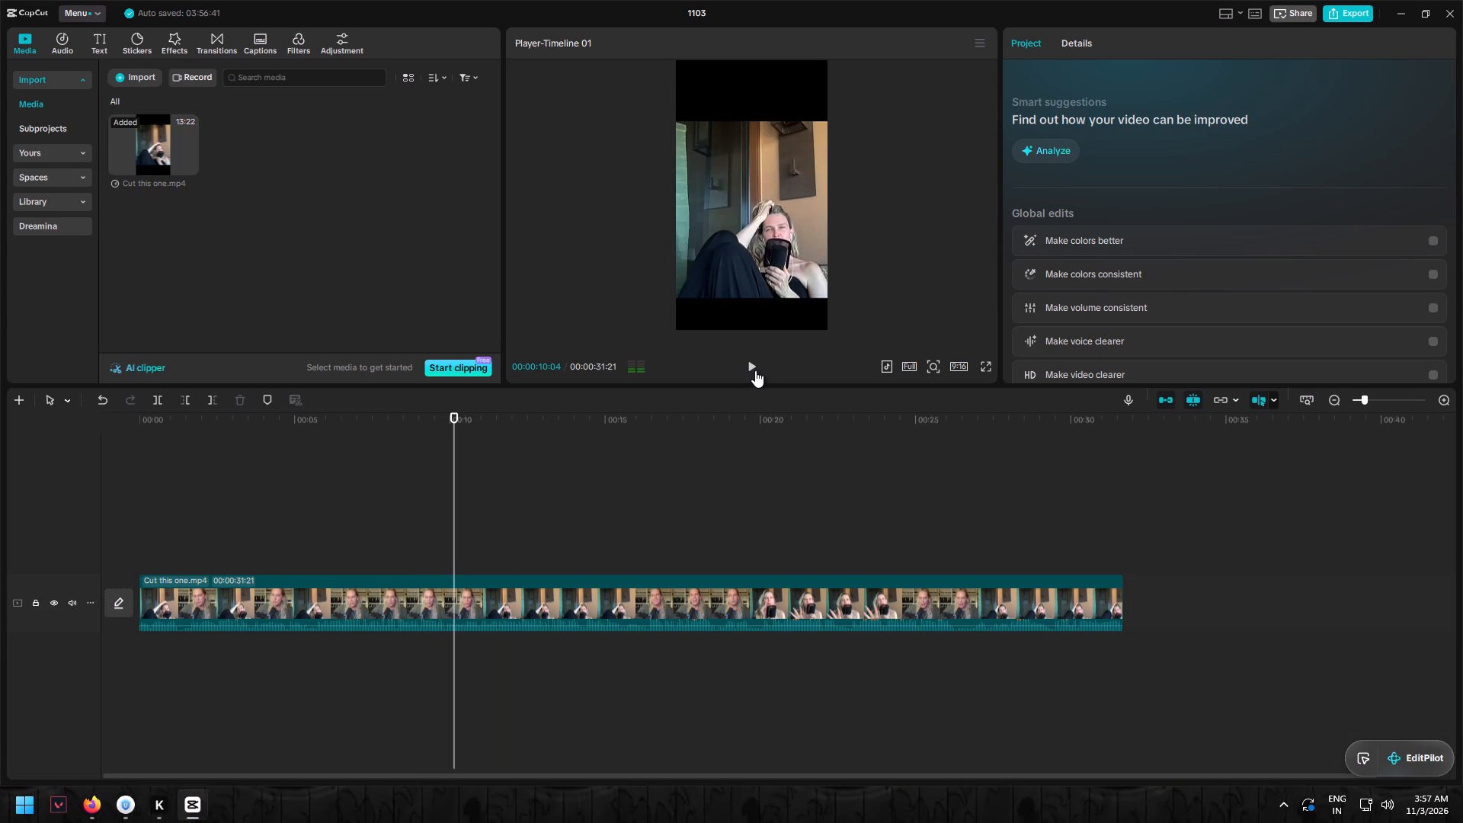
pyautogui.click(439, 525)
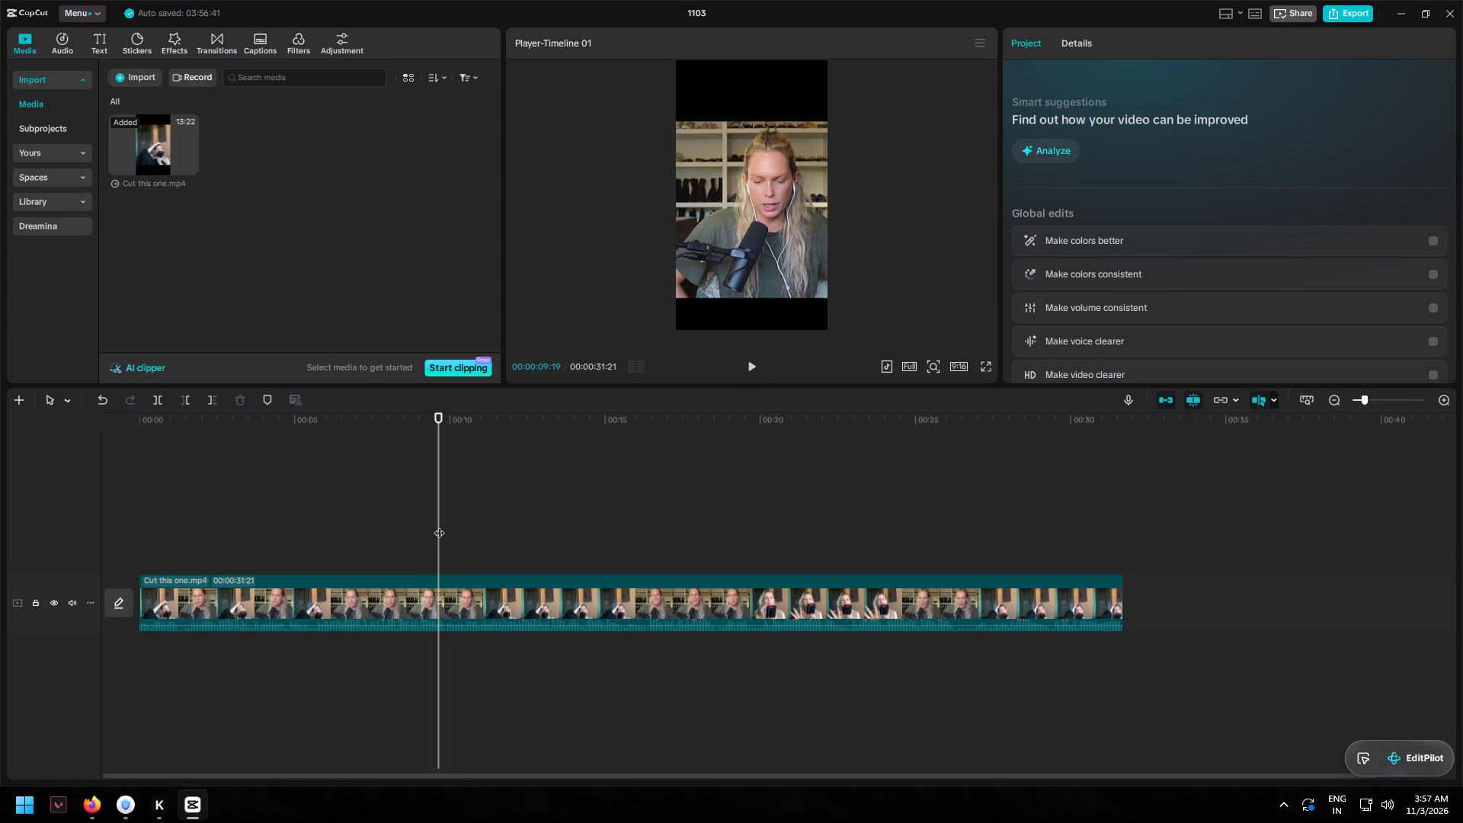
pyautogui.hotkey('ctrl', 'b')
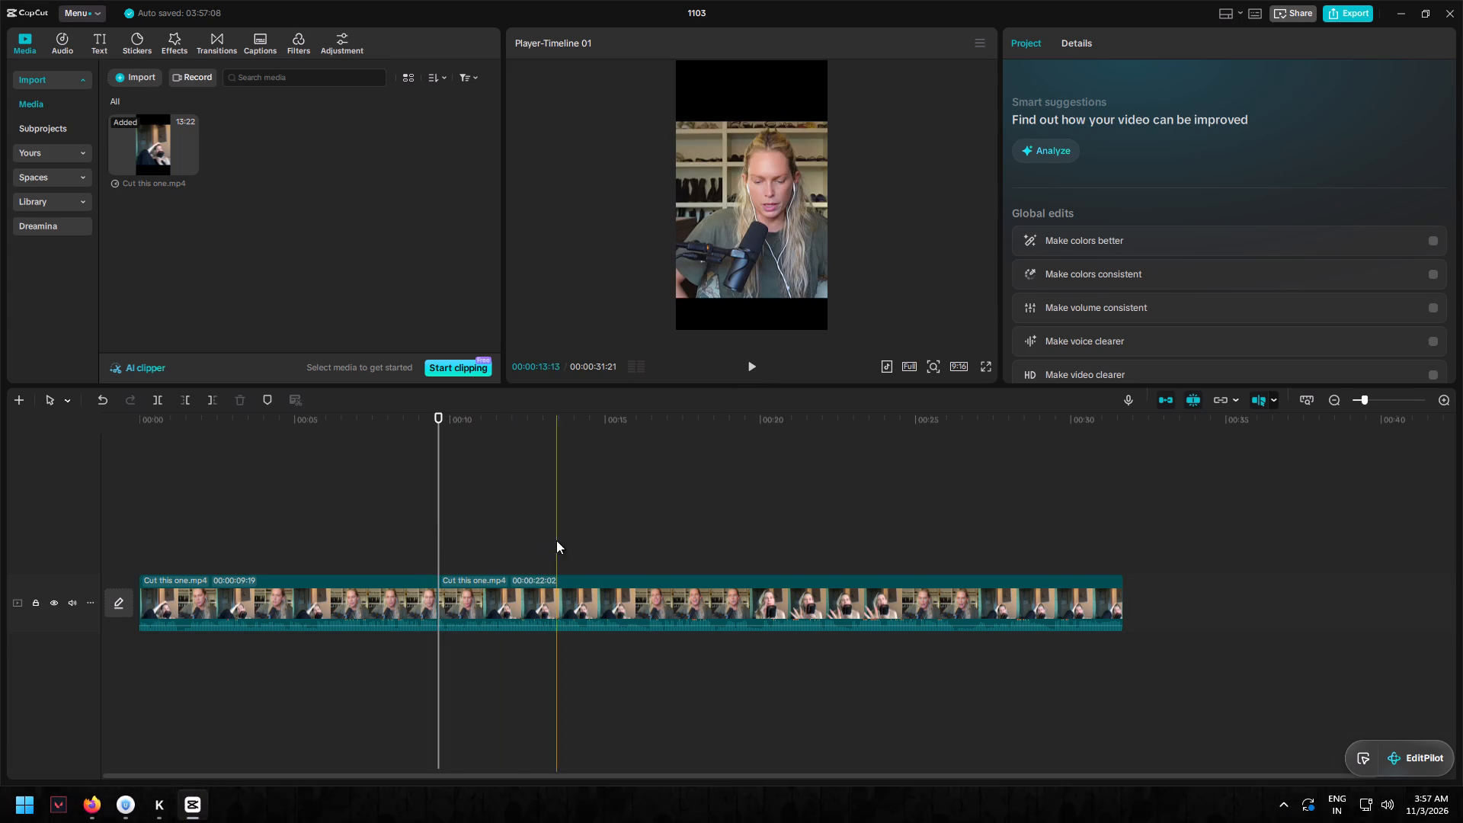
# Replay the second segment to find where the hook line ends, and split it at 00:00:12:10.
pyautogui.click(748, 367)
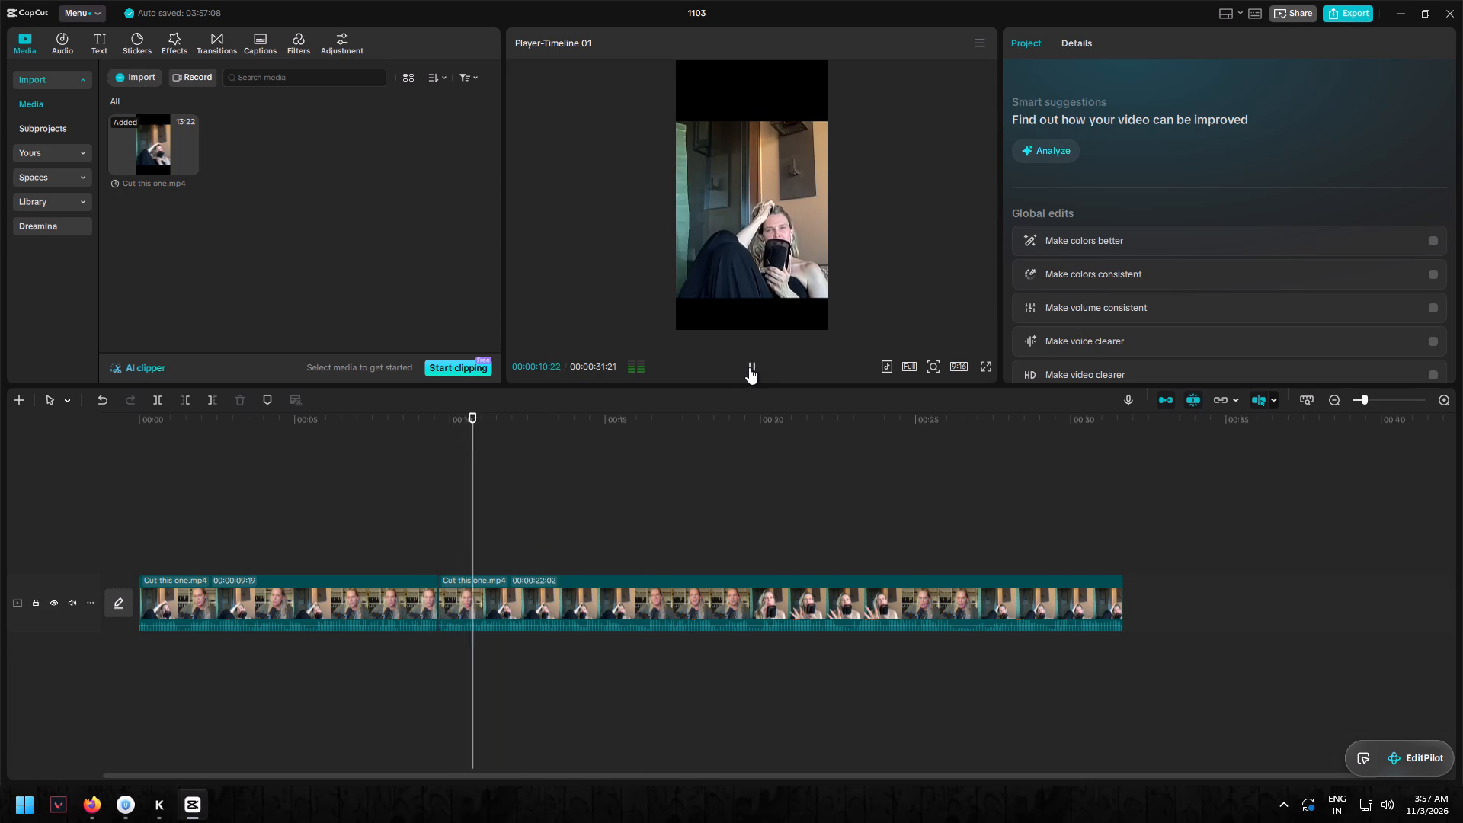
pyautogui.click(749, 367)
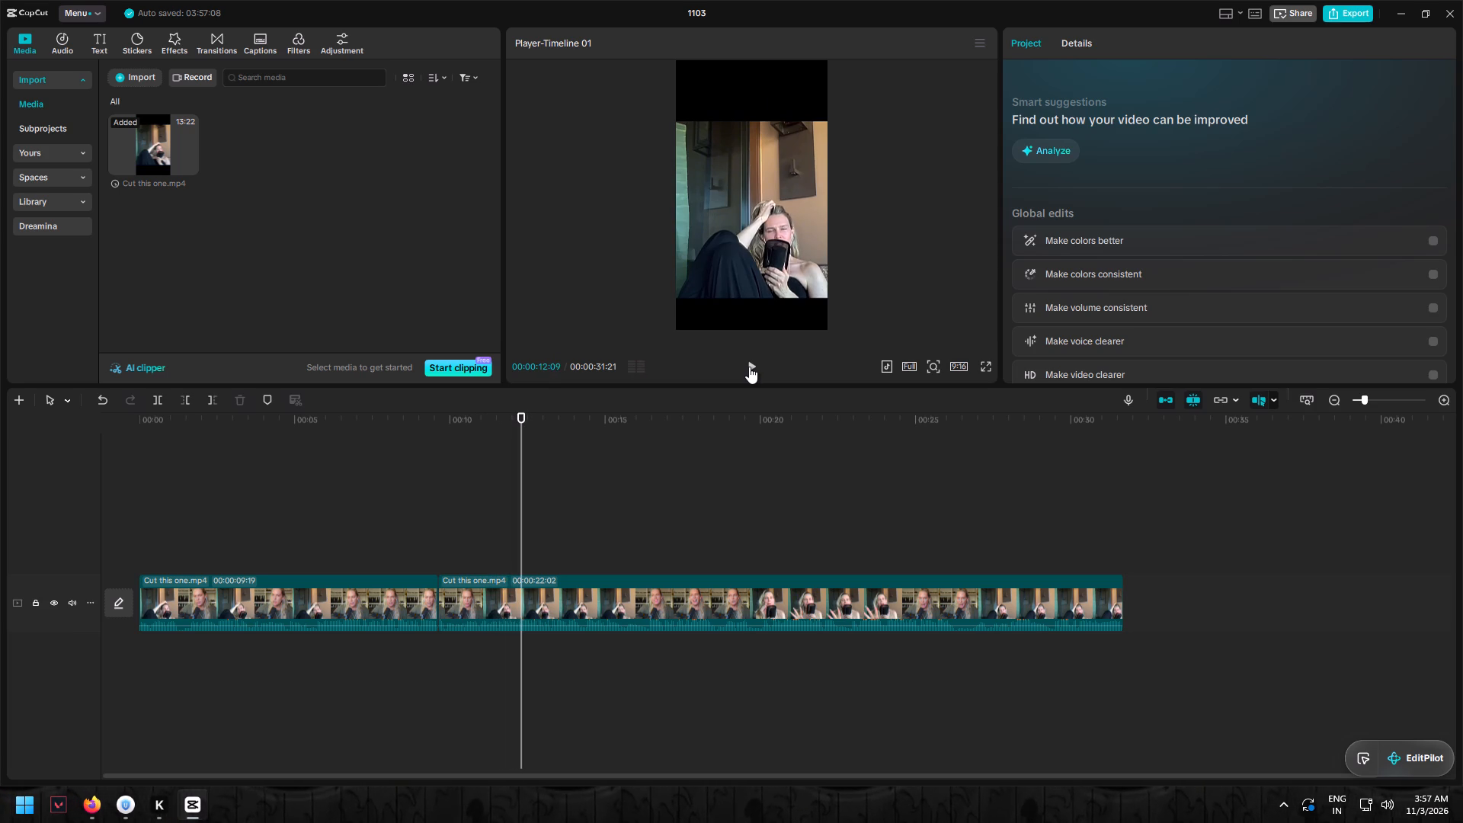
pyautogui.click(518, 551)
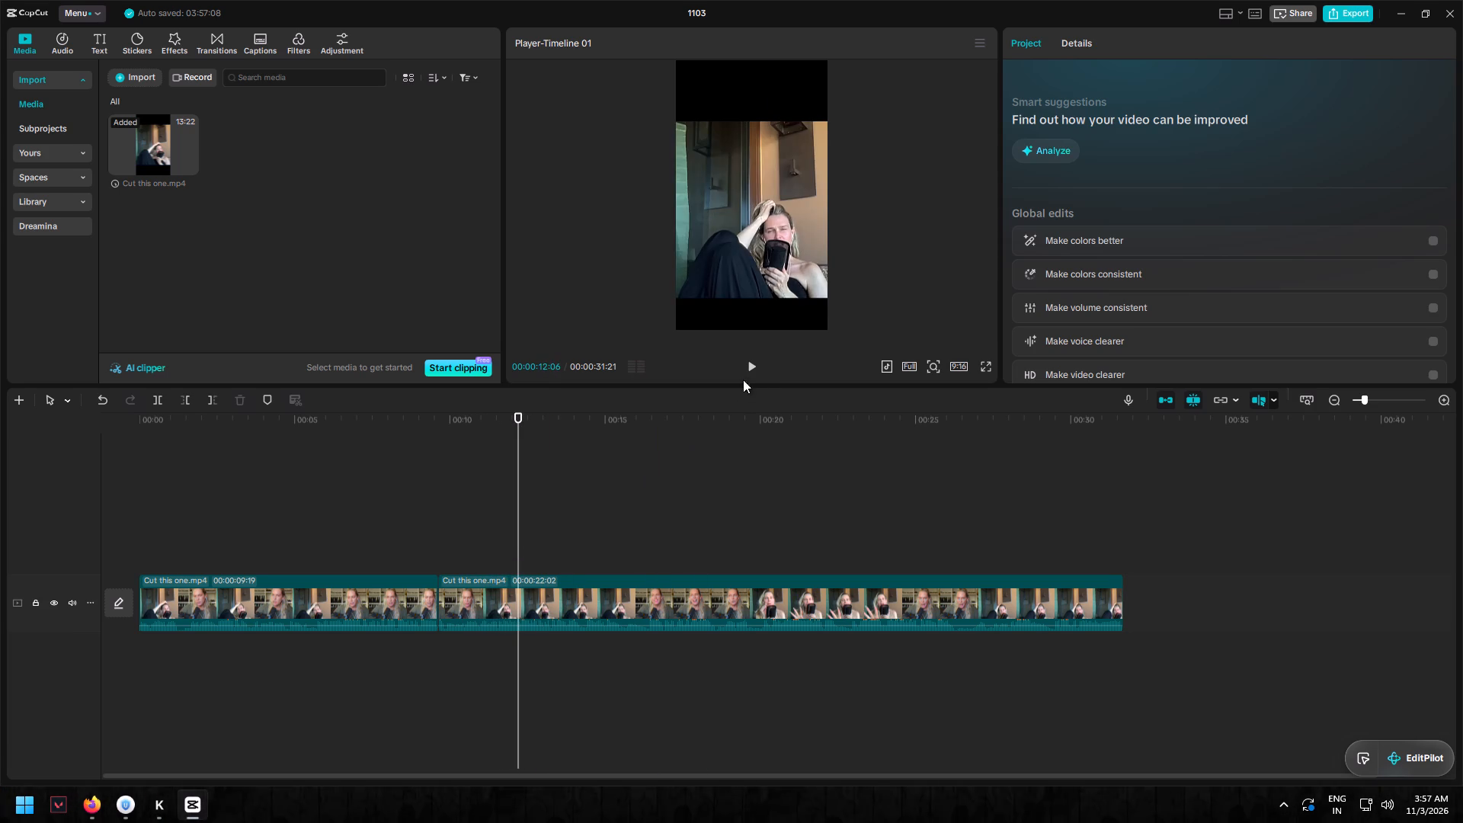
pyautogui.doubleClick(751, 368)
pyautogui.doubleClick(751, 367)
pyautogui.click(751, 367)
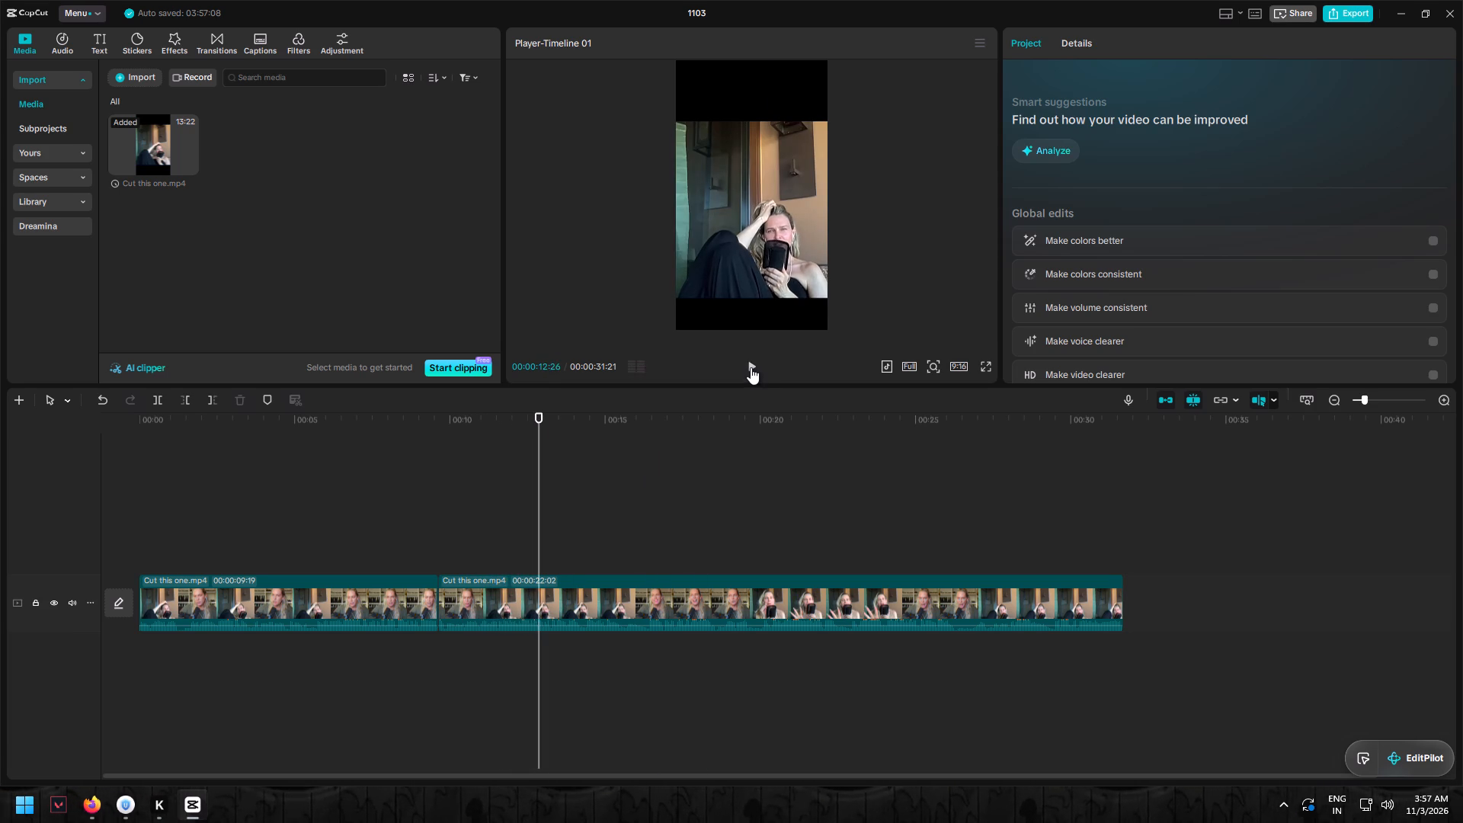
pyautogui.click(751, 367)
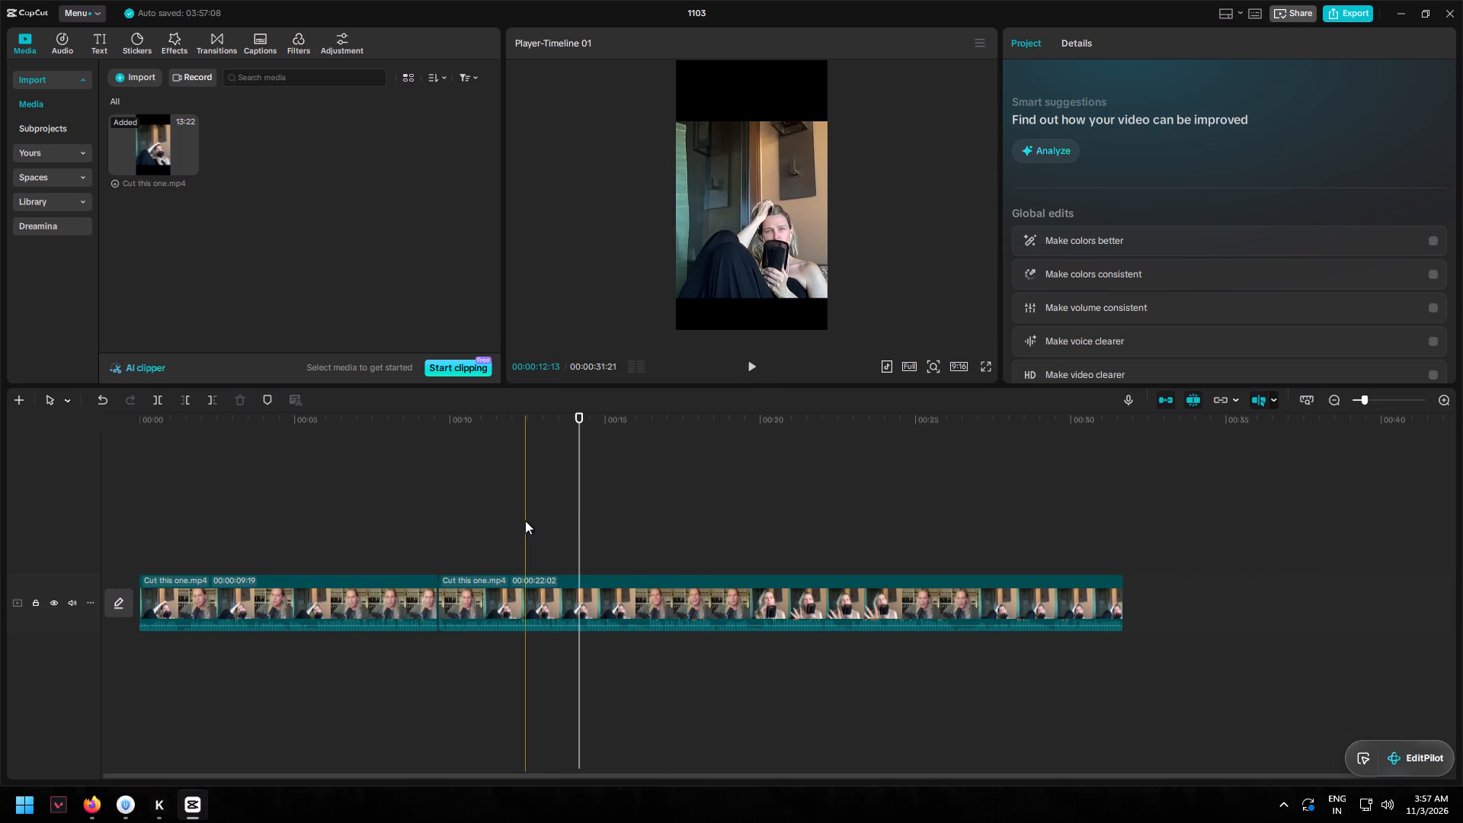
pyautogui.click(525, 520)
pyautogui.click(521, 520)
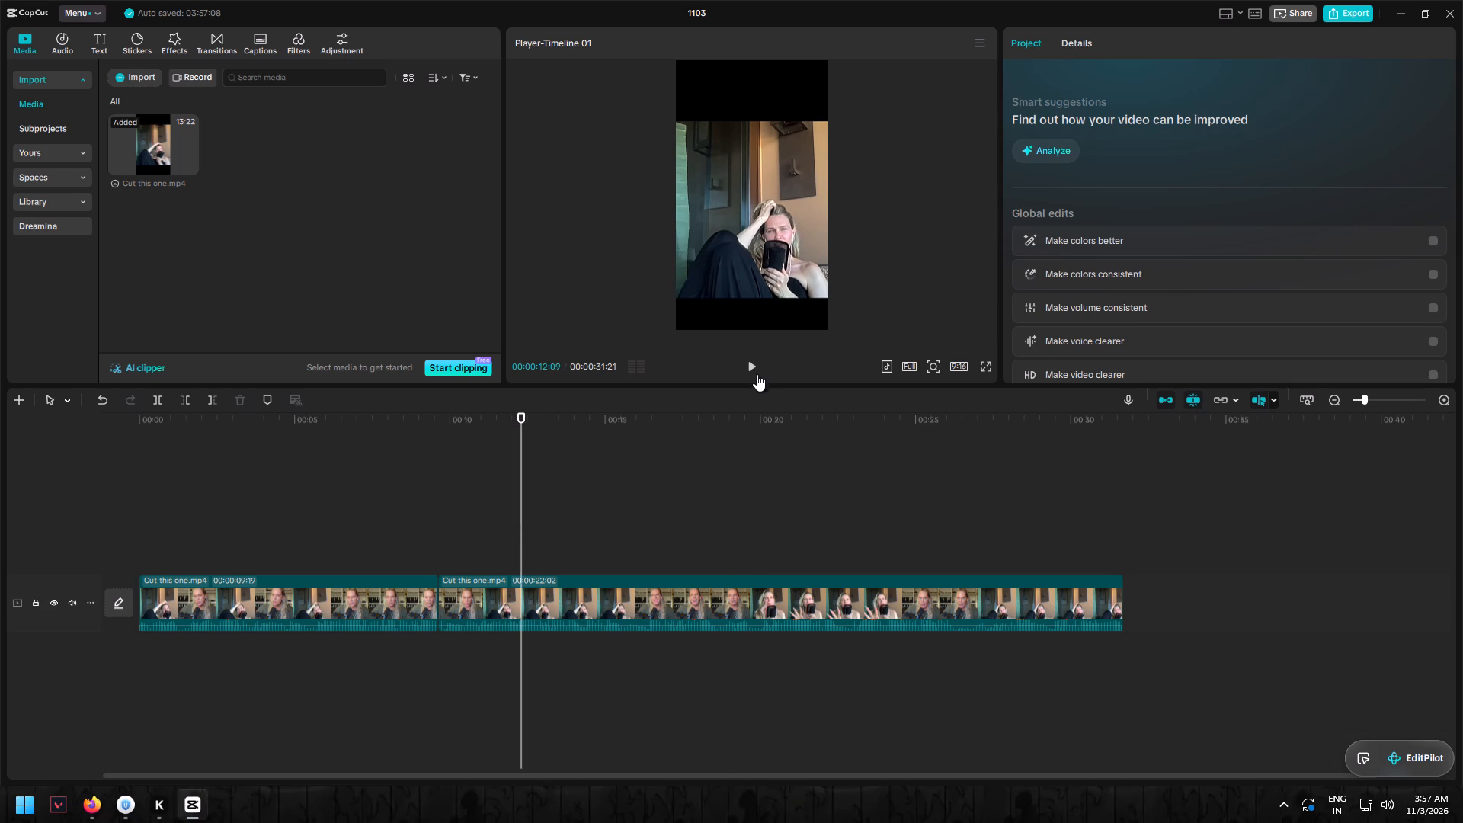
pyautogui.click(755, 369)
pyautogui.click(755, 369)
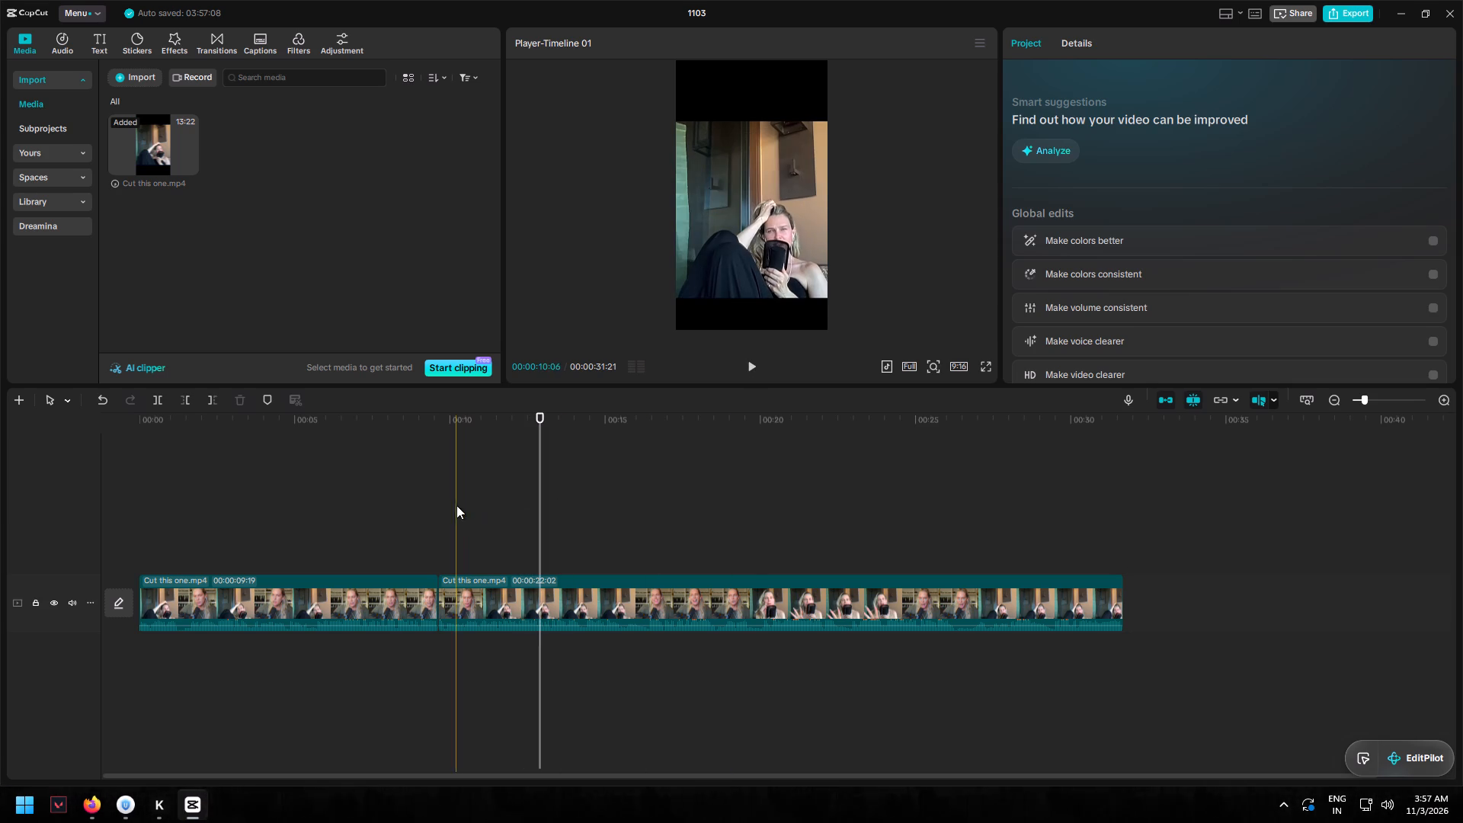
pyautogui.click(485, 493)
pyautogui.click(755, 367)
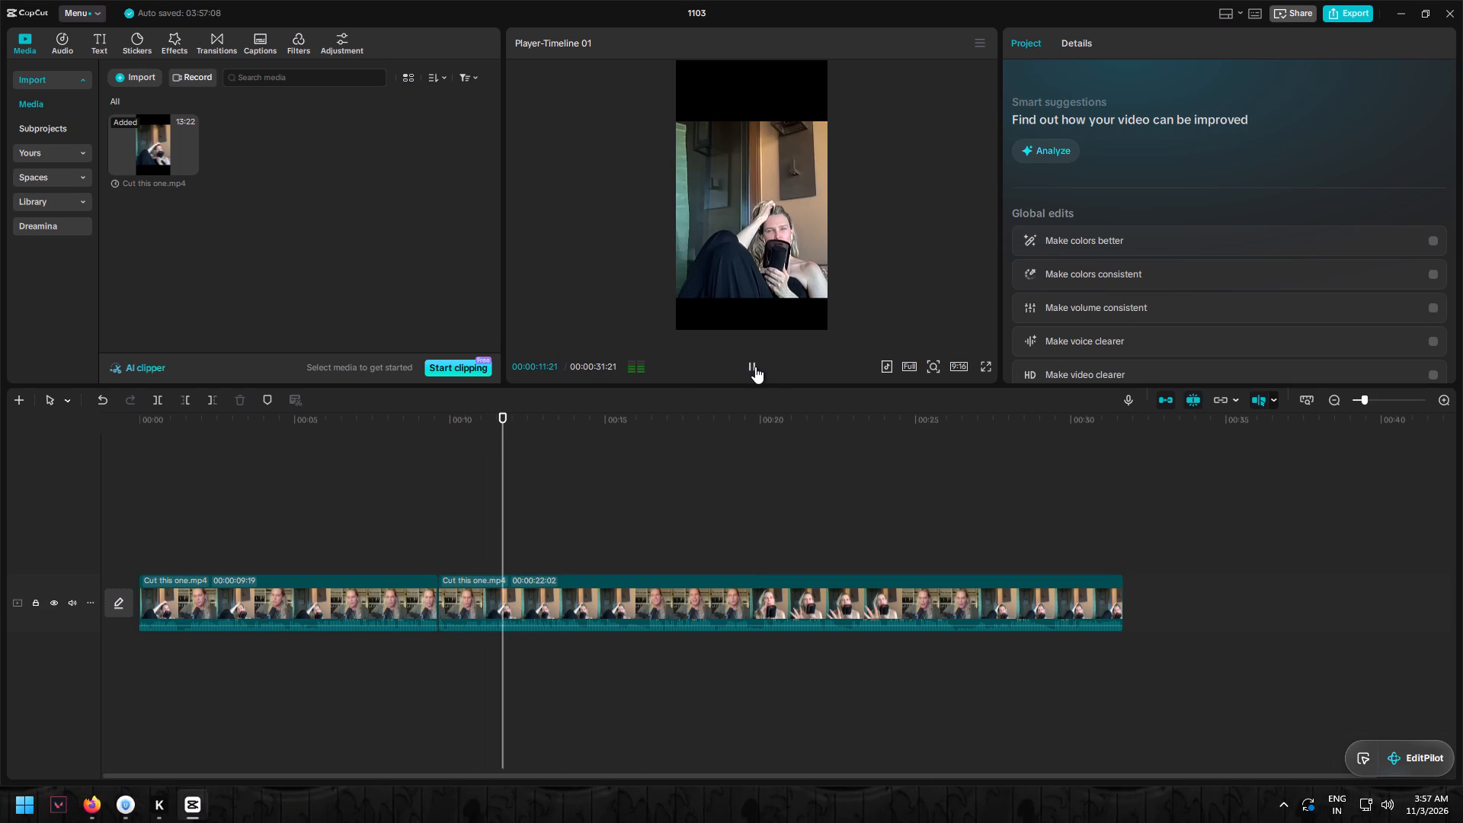
pyautogui.click(755, 367)
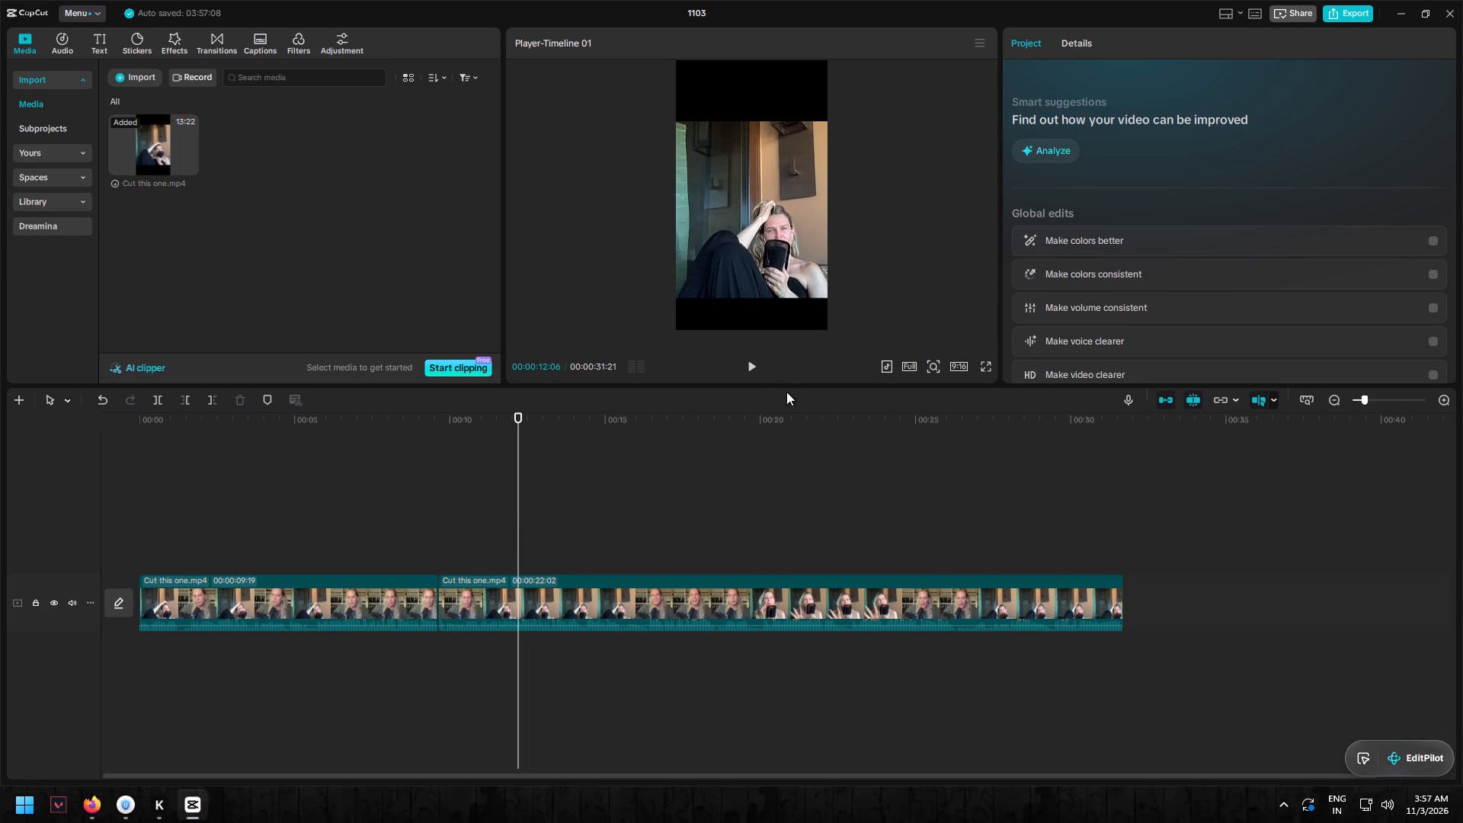
pyautogui.doubleClick(749, 367)
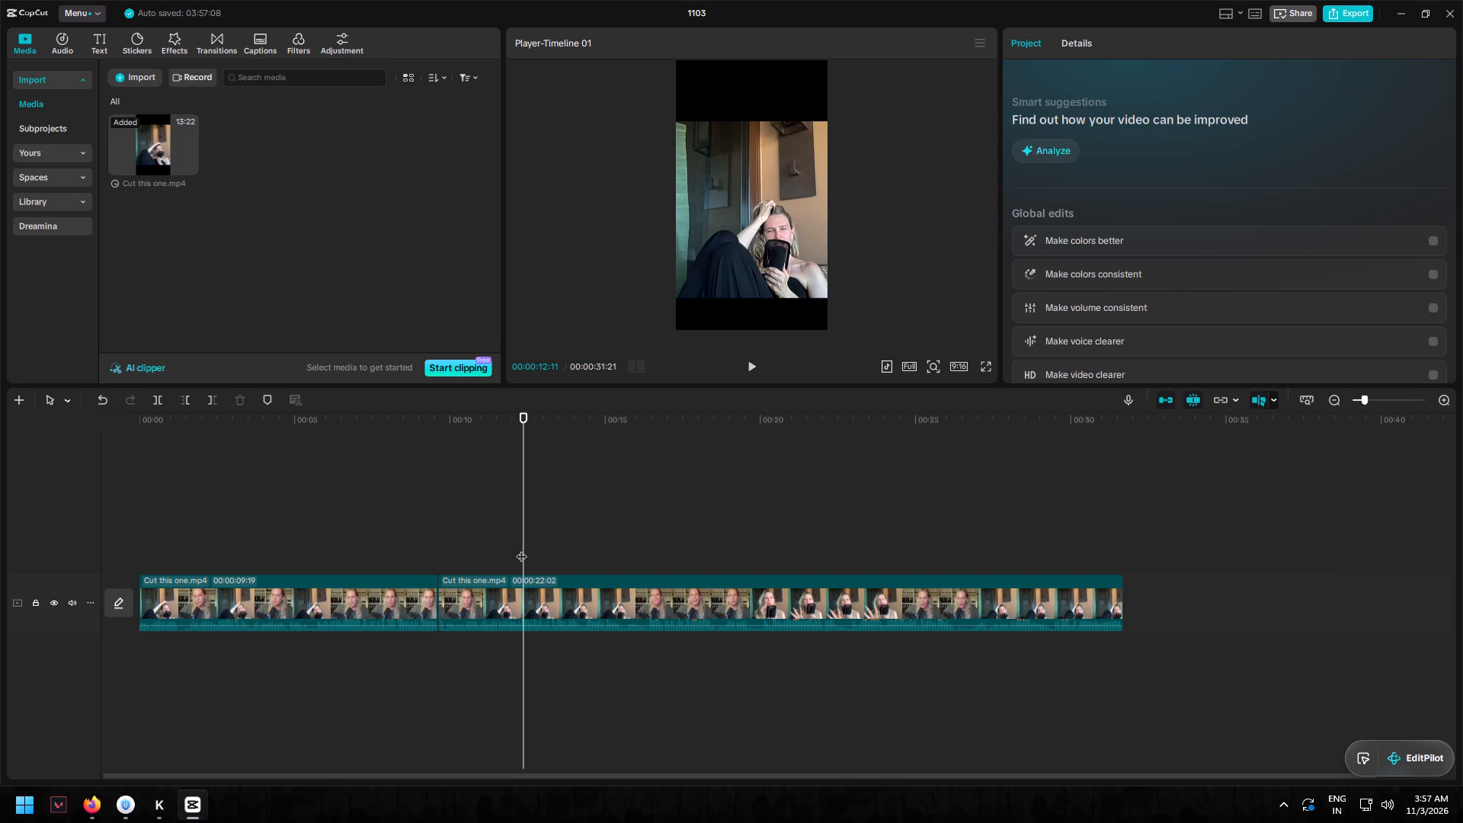
pyautogui.click(520, 417)
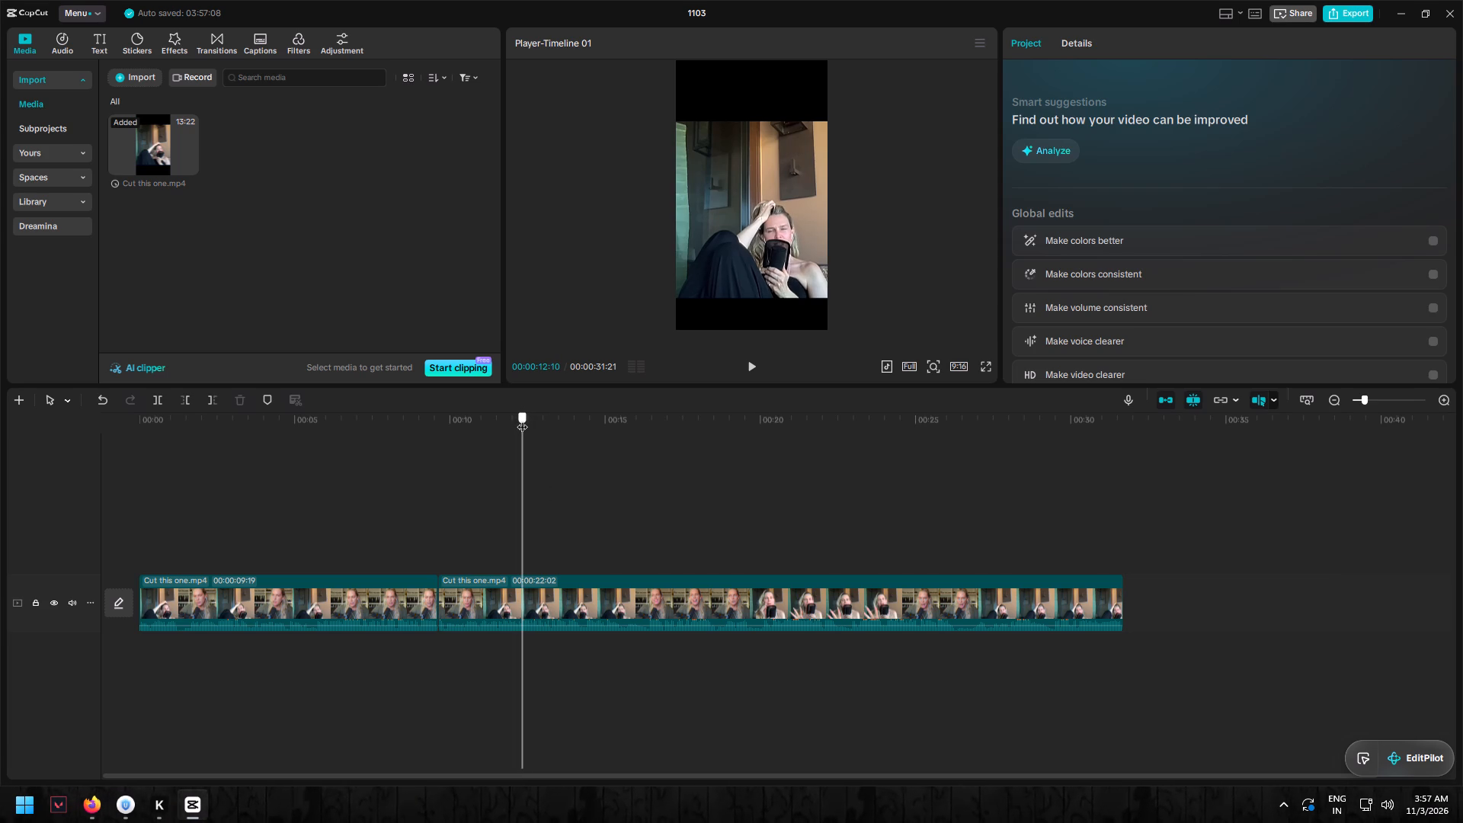
pyautogui.hotkey('ctrl', 'b')
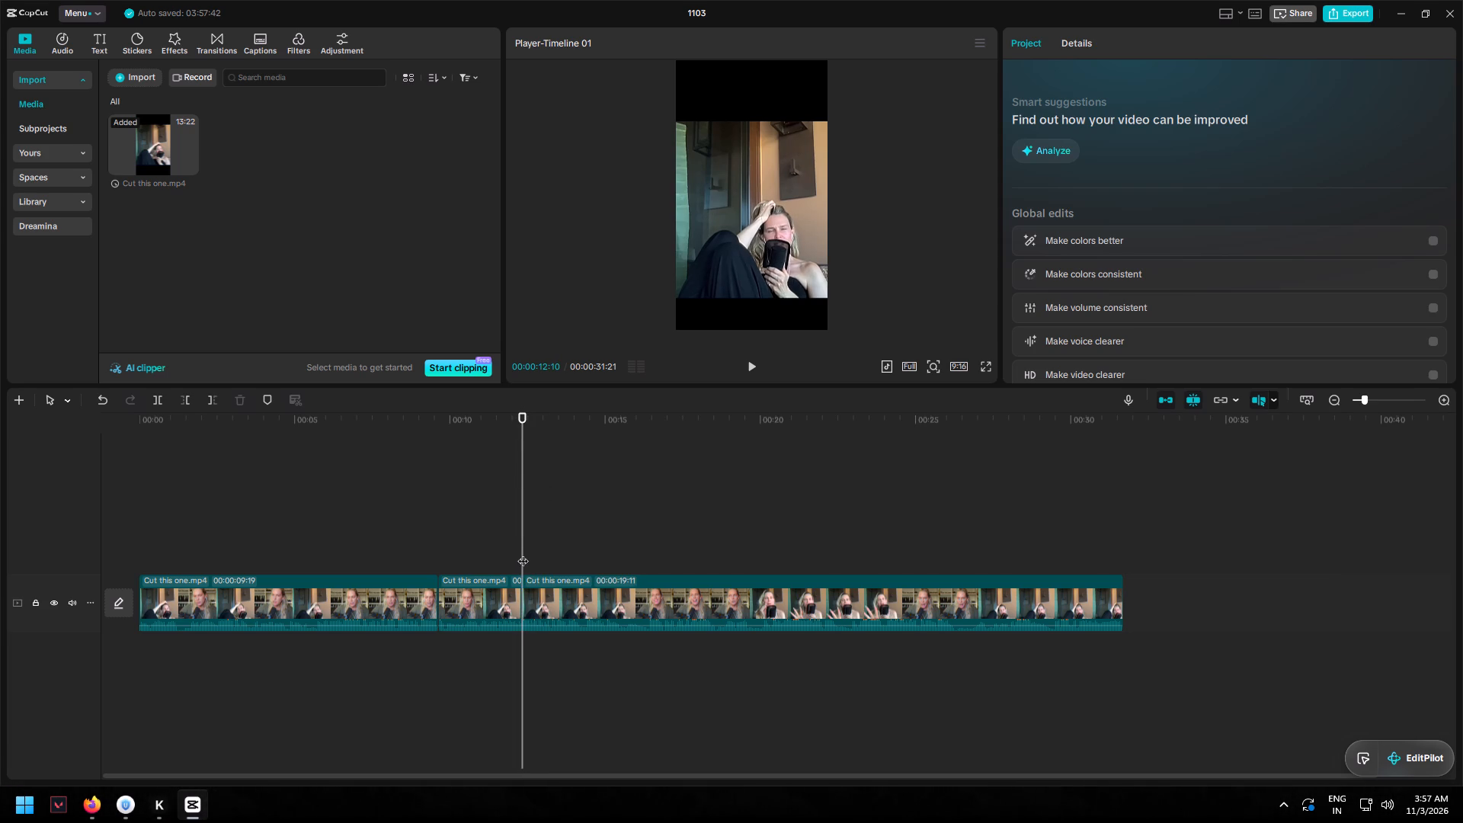
# Copy the short segment between the two splits and place the duplicate at the very start of the main track.
pyautogui.click(495, 605)
pyautogui.rightClick(495, 605)
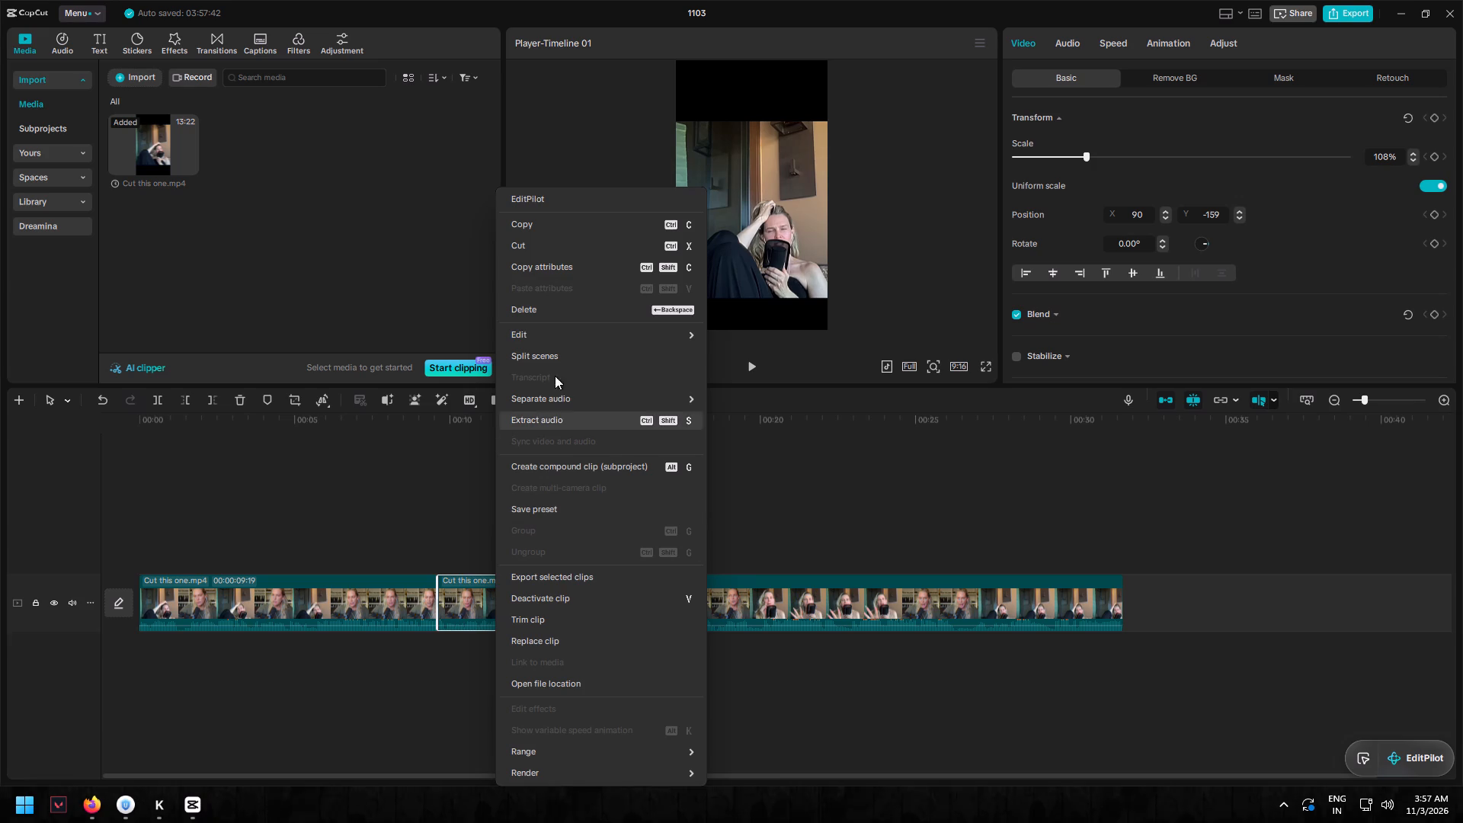
pyautogui.click(558, 223)
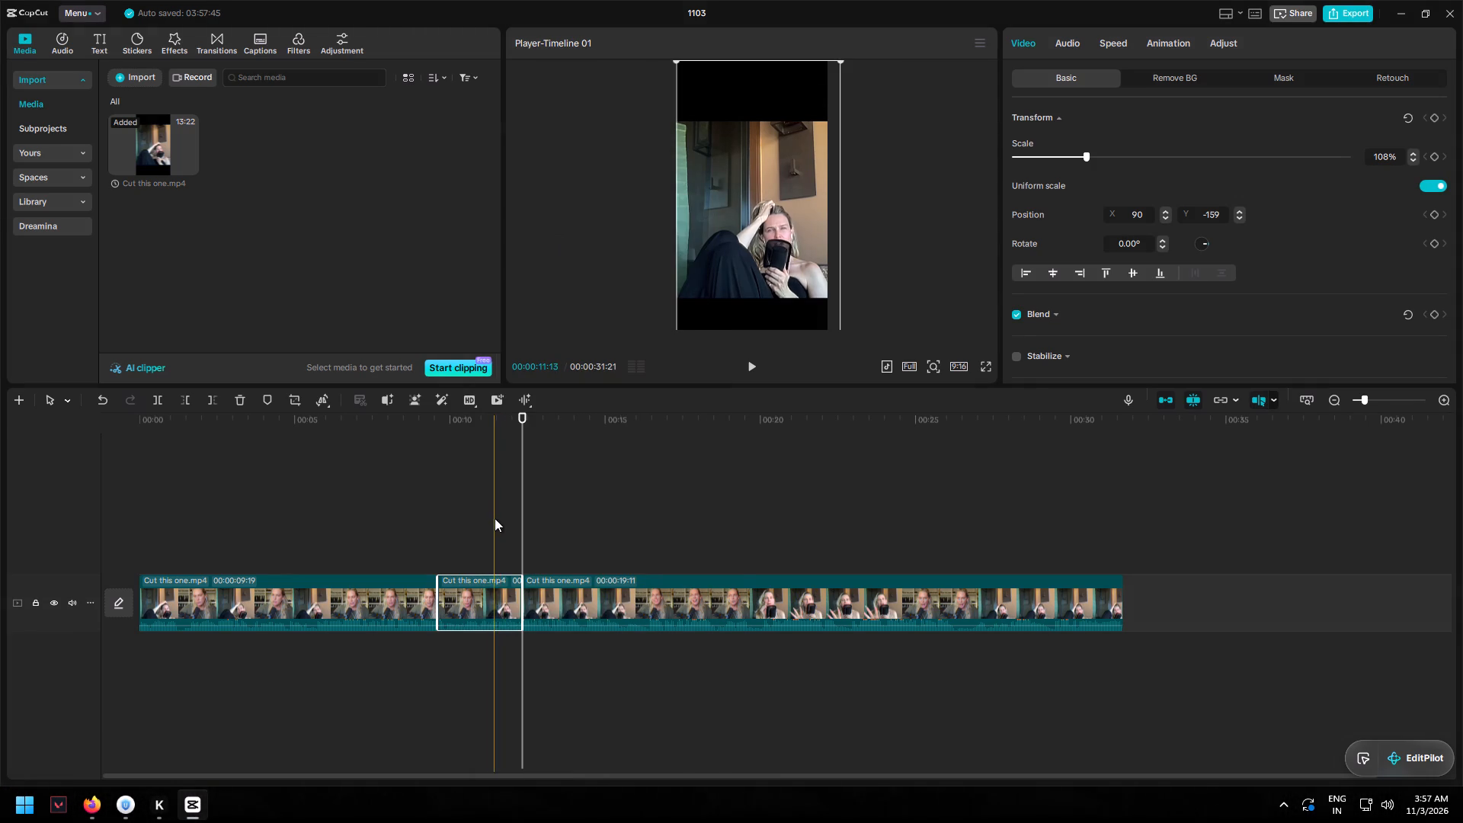
pyautogui.rightClick(495, 517)
pyautogui.click(508, 571)
pyautogui.moveTo(552, 544); pyautogui.dragTo(172, 577)
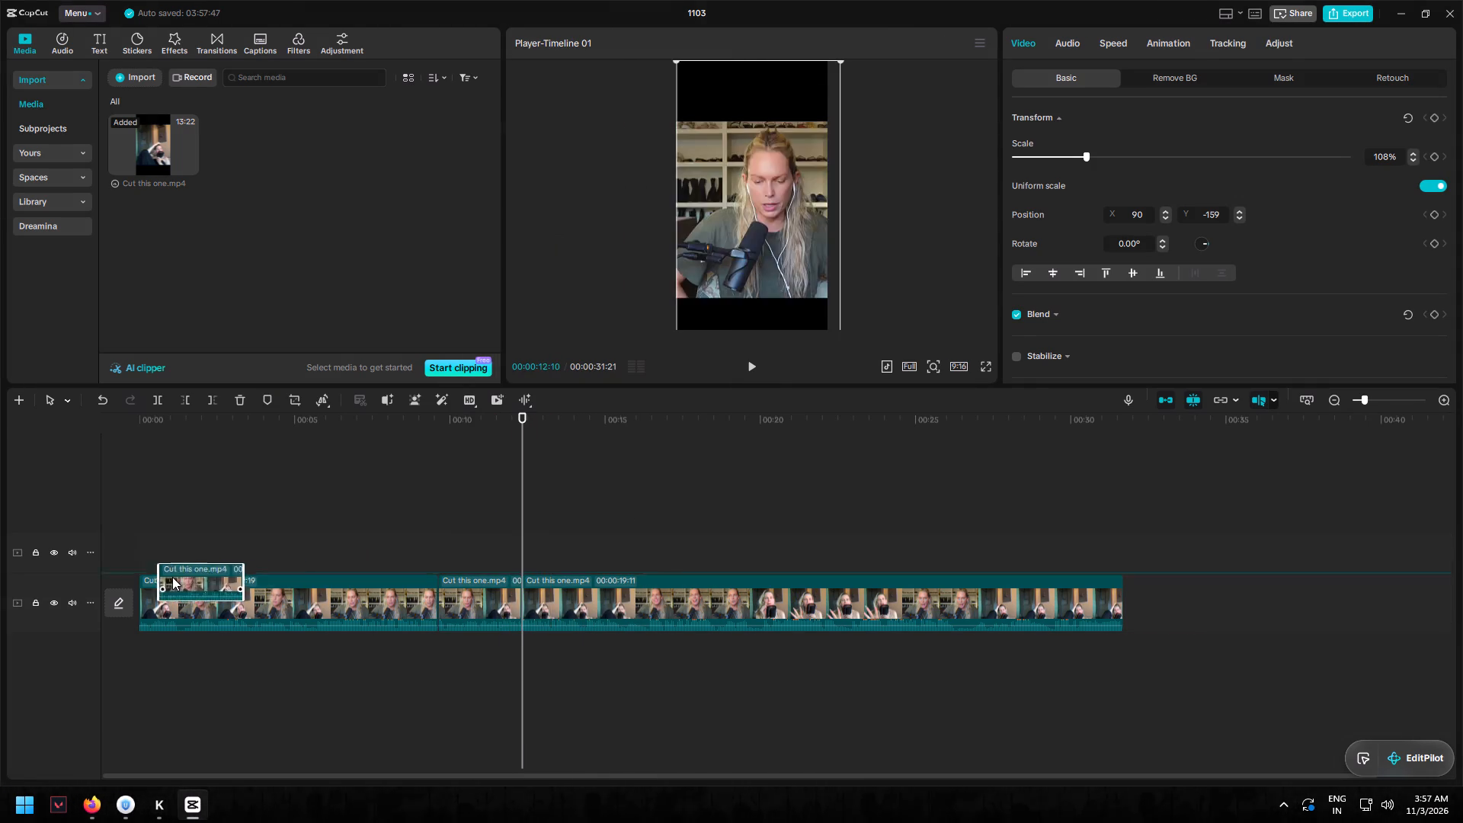
pyautogui.moveTo(172, 577); pyautogui.dragTo(155, 600)
# Play the timeline from the beginning to check the new opening hook and its transition into the original clip.
pyautogui.moveTo(523, 429); pyautogui.dragTo(137, 445)
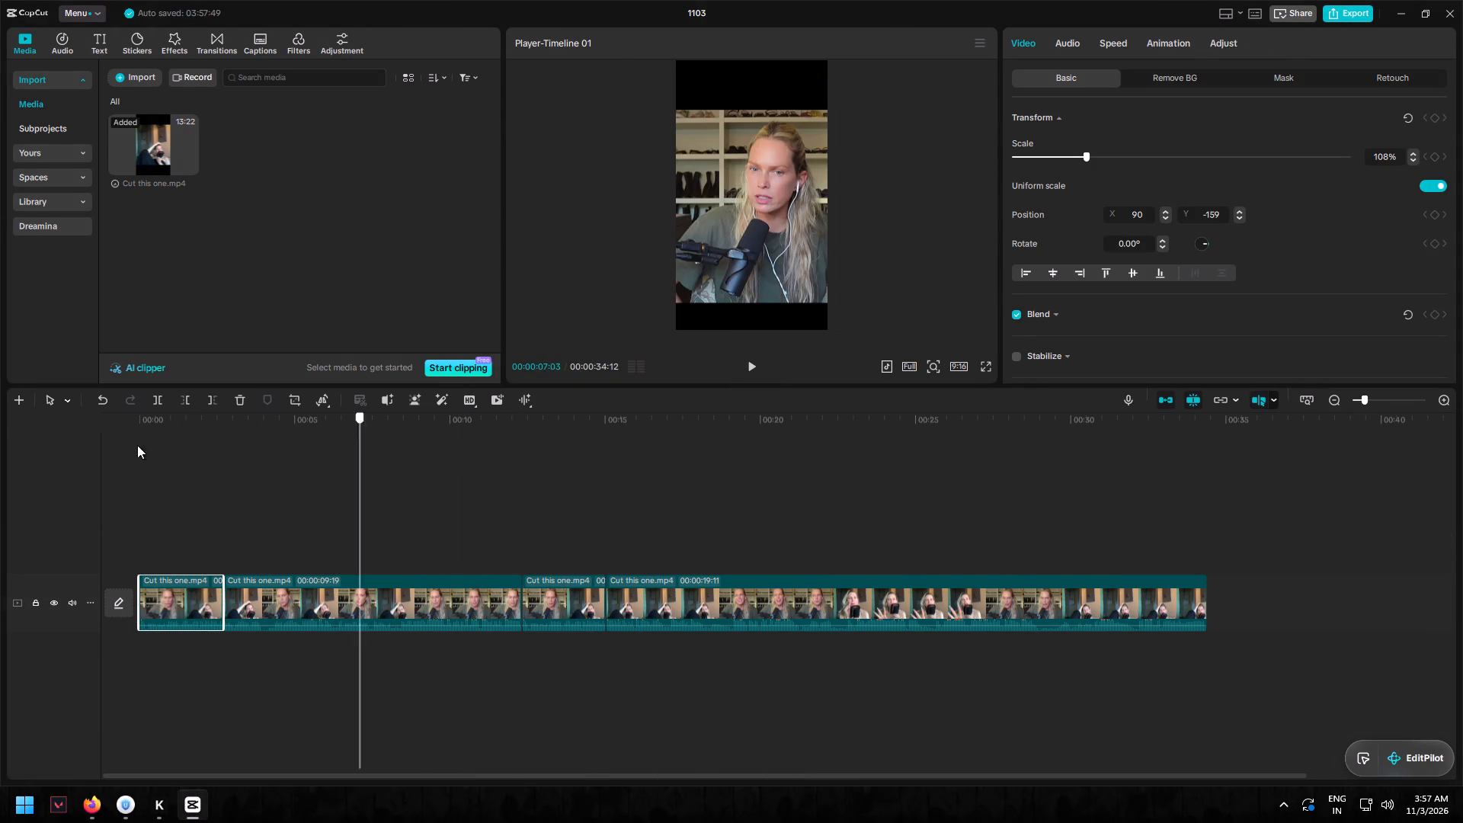
pyautogui.moveTo(137, 445); pyautogui.dragTo(0, 468)
pyautogui.click(751, 369)
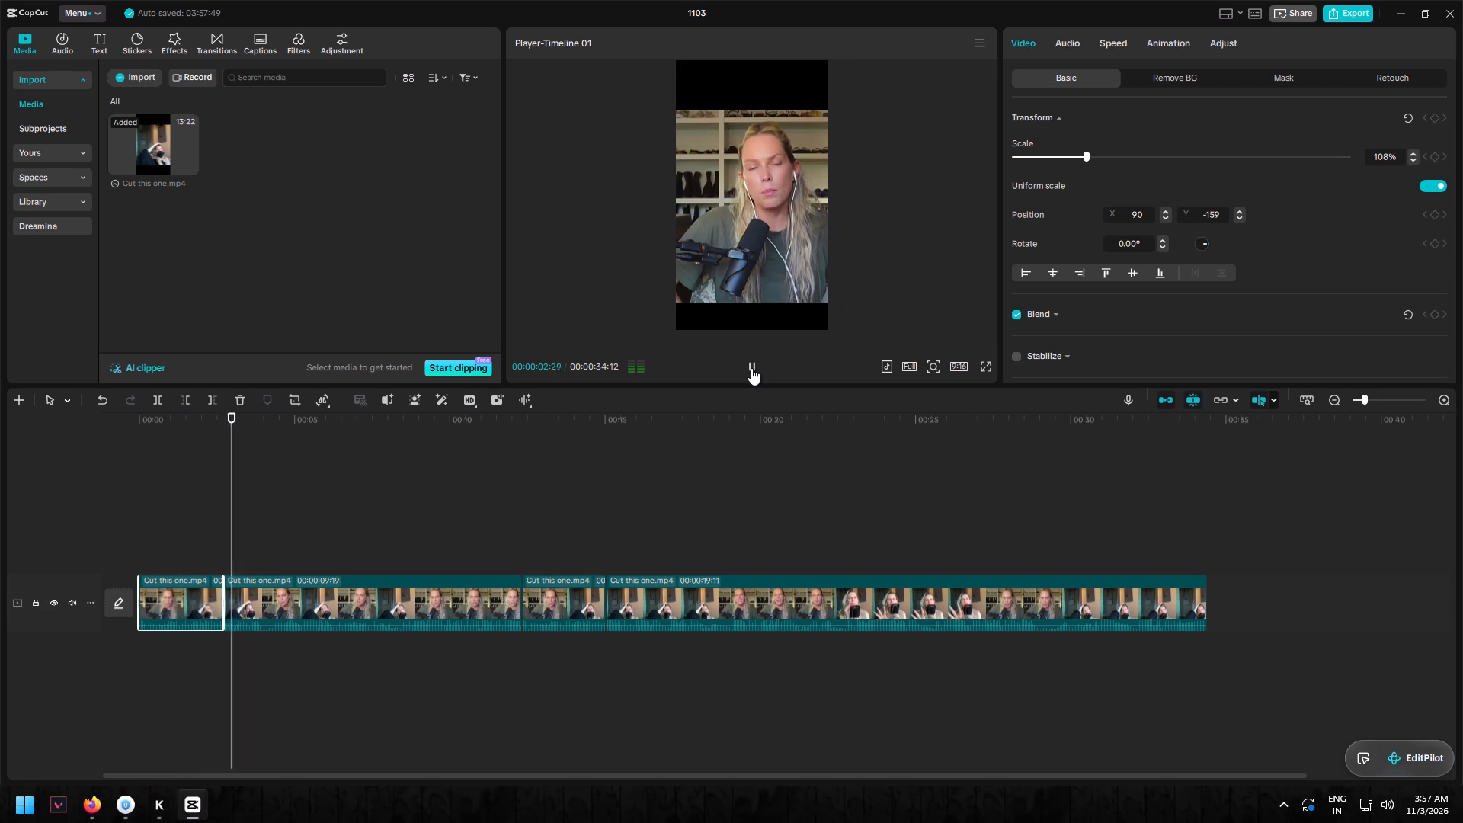
pyautogui.click(751, 368)
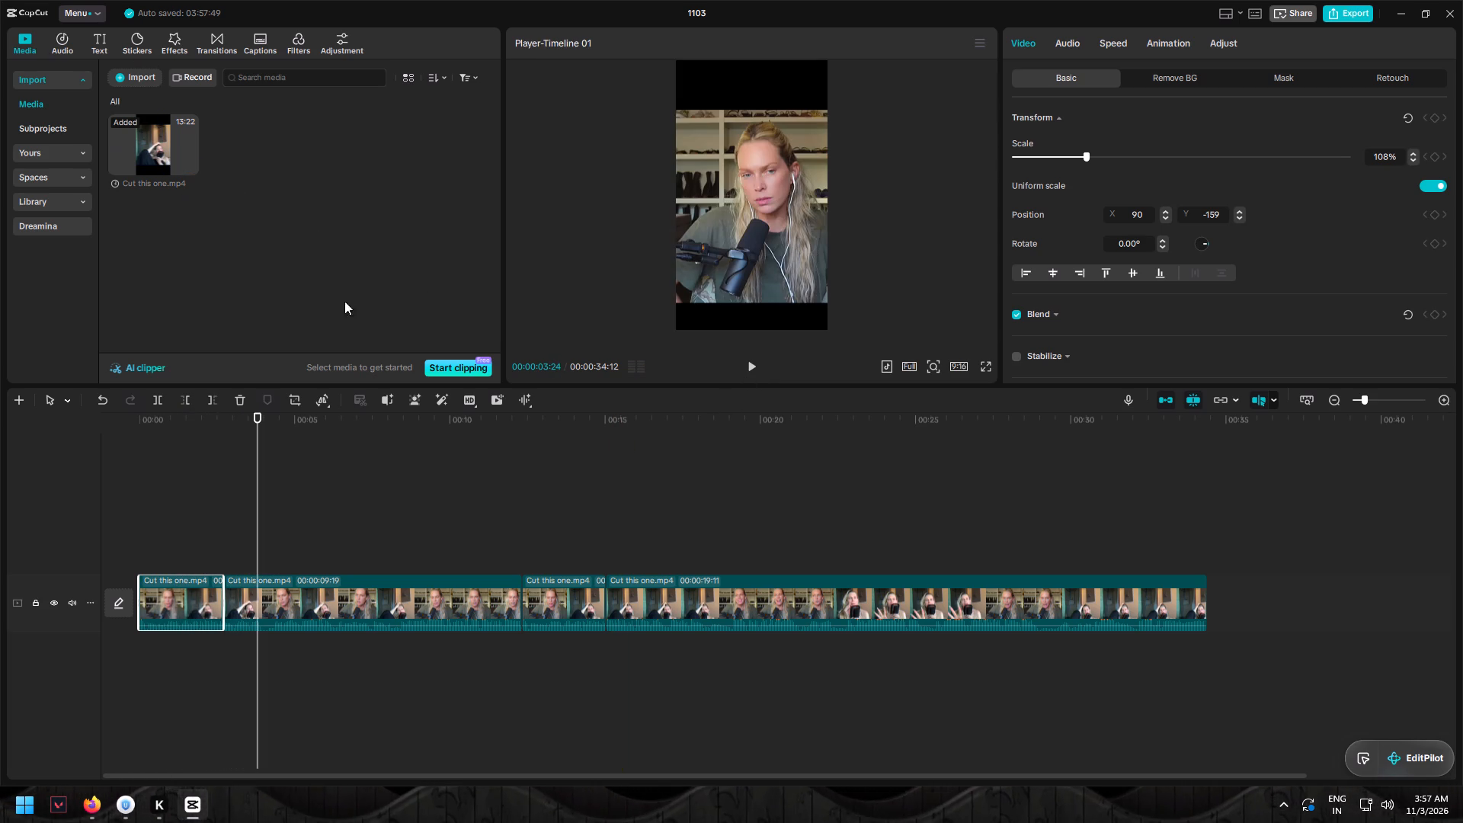
# Import the RISER.mp3 sound effect from the SFX folder inside WHOP materials.
pyautogui.click(146, 81)
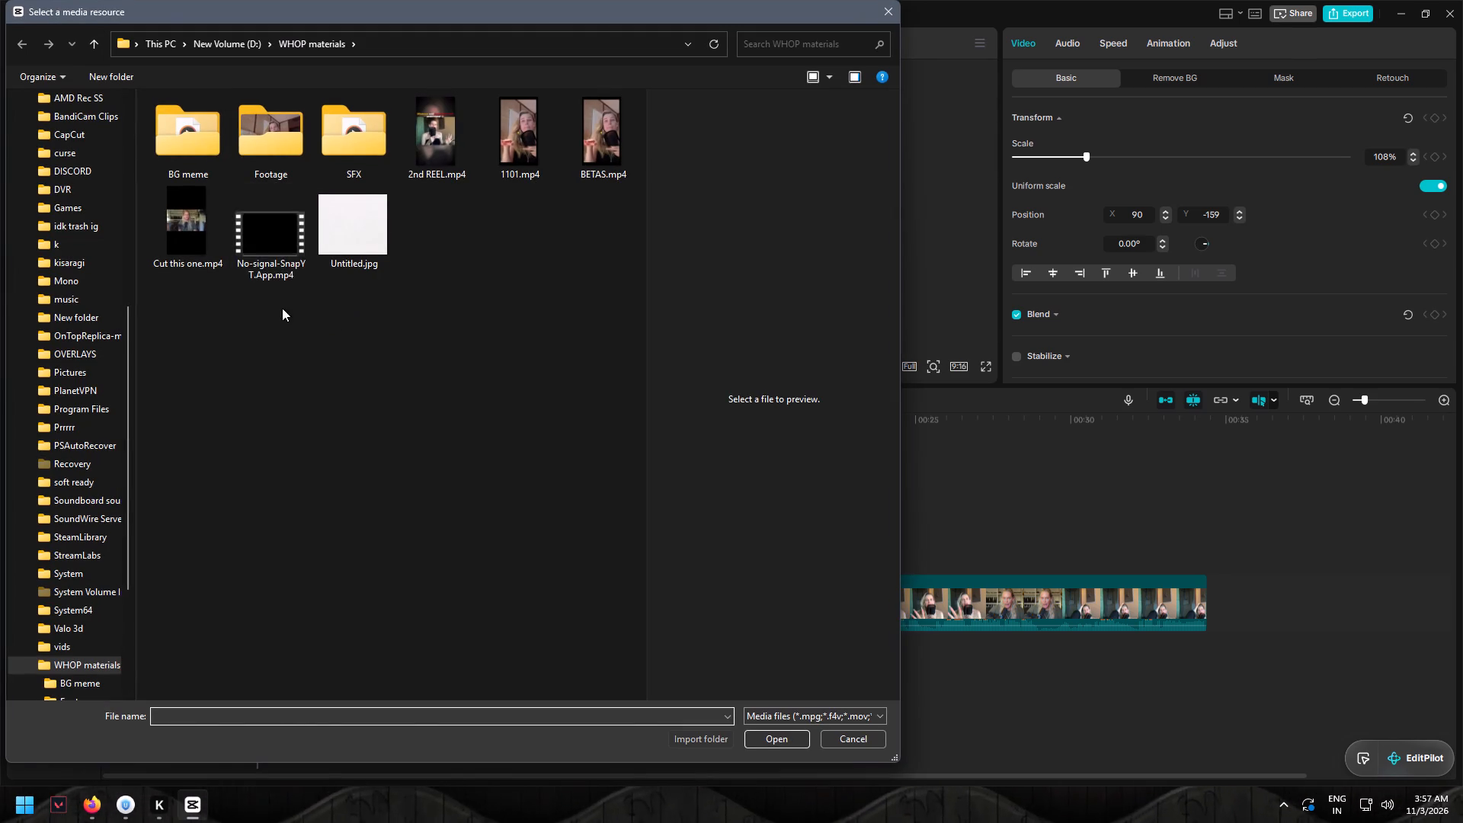
pyautogui.scroll(4, 126, 384)
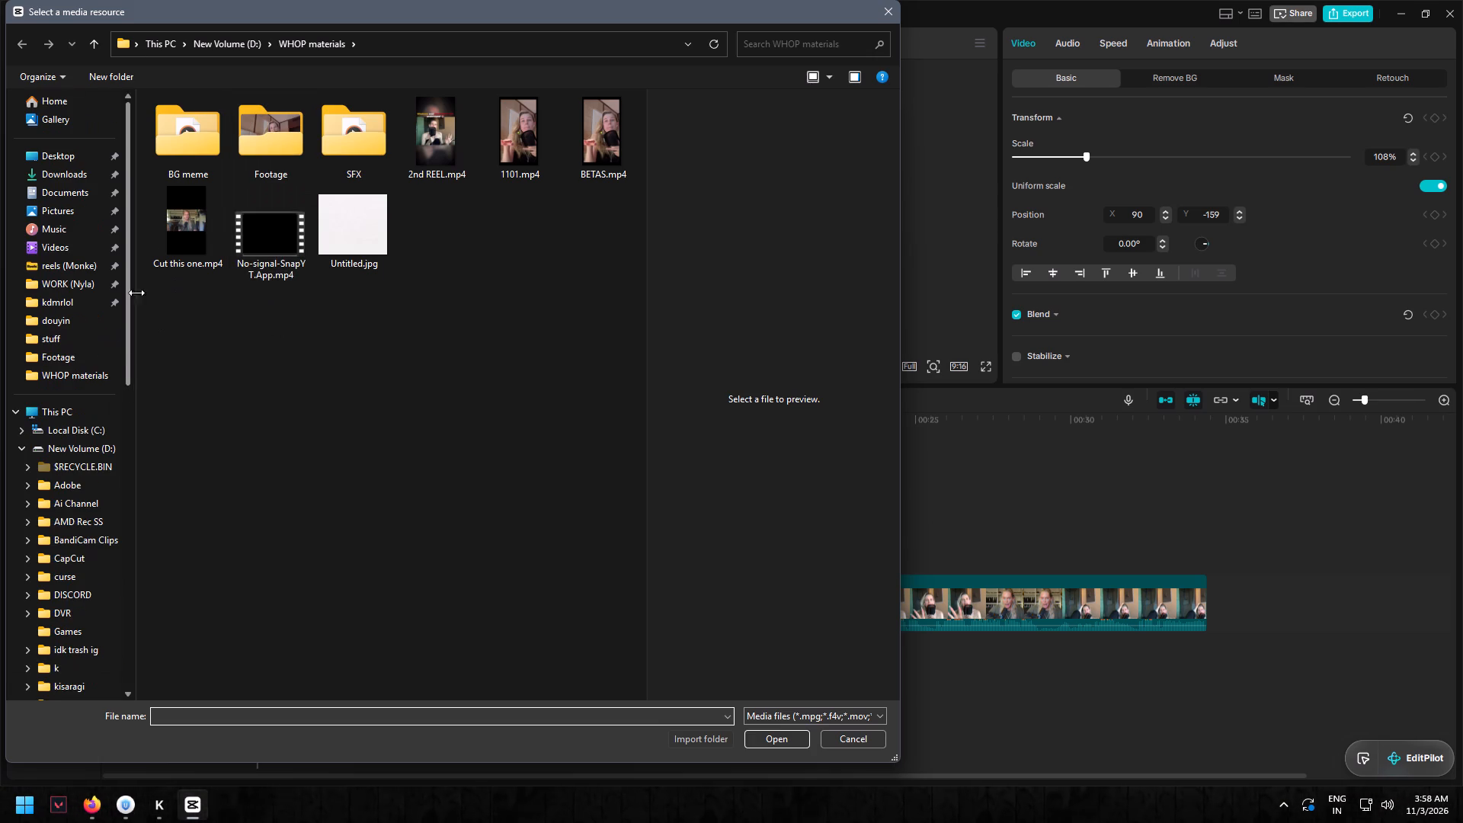
pyautogui.click(286, 37)
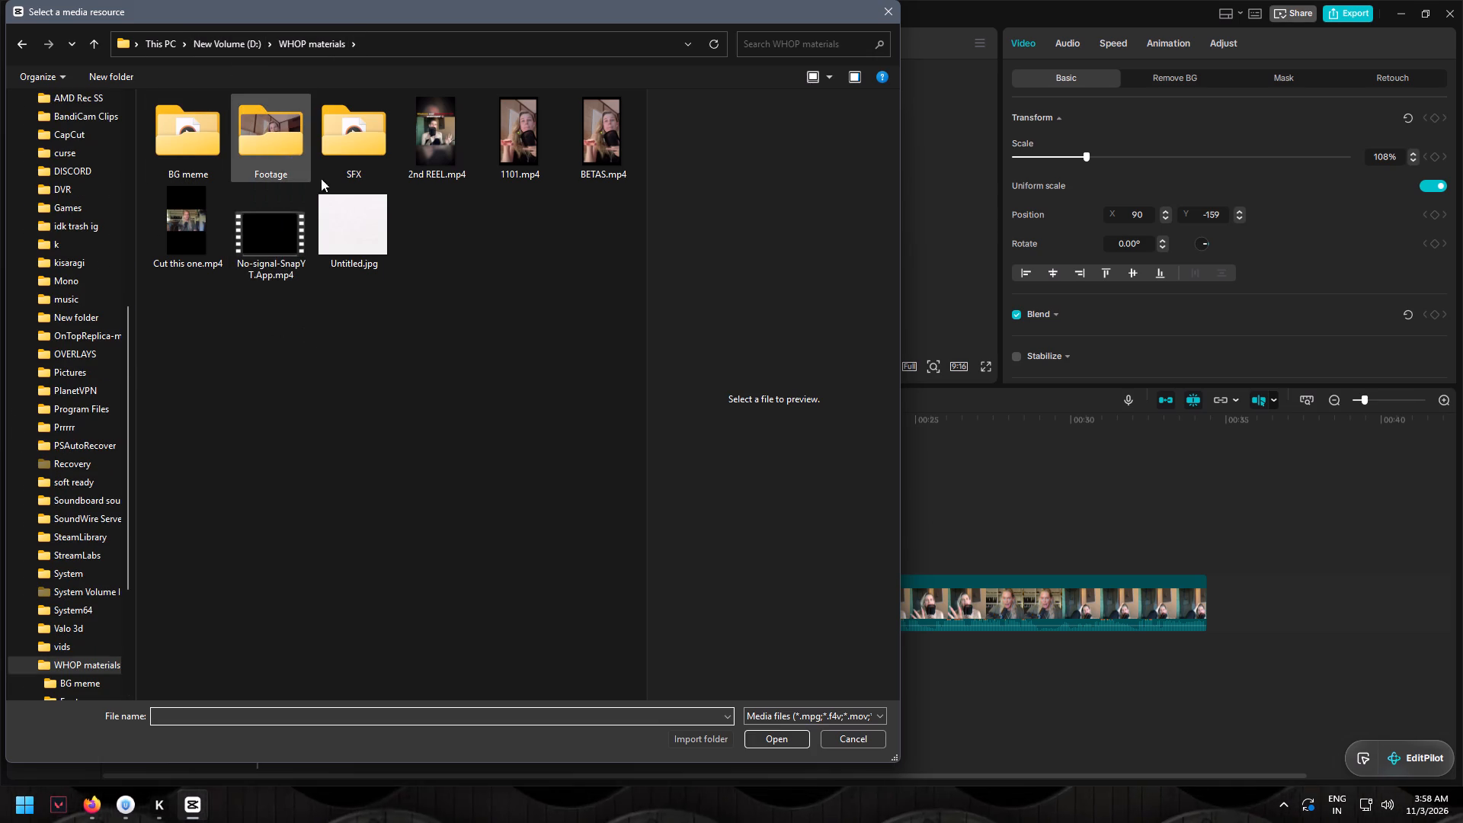
pyautogui.click(366, 158)
pyautogui.doubleClick(366, 158)
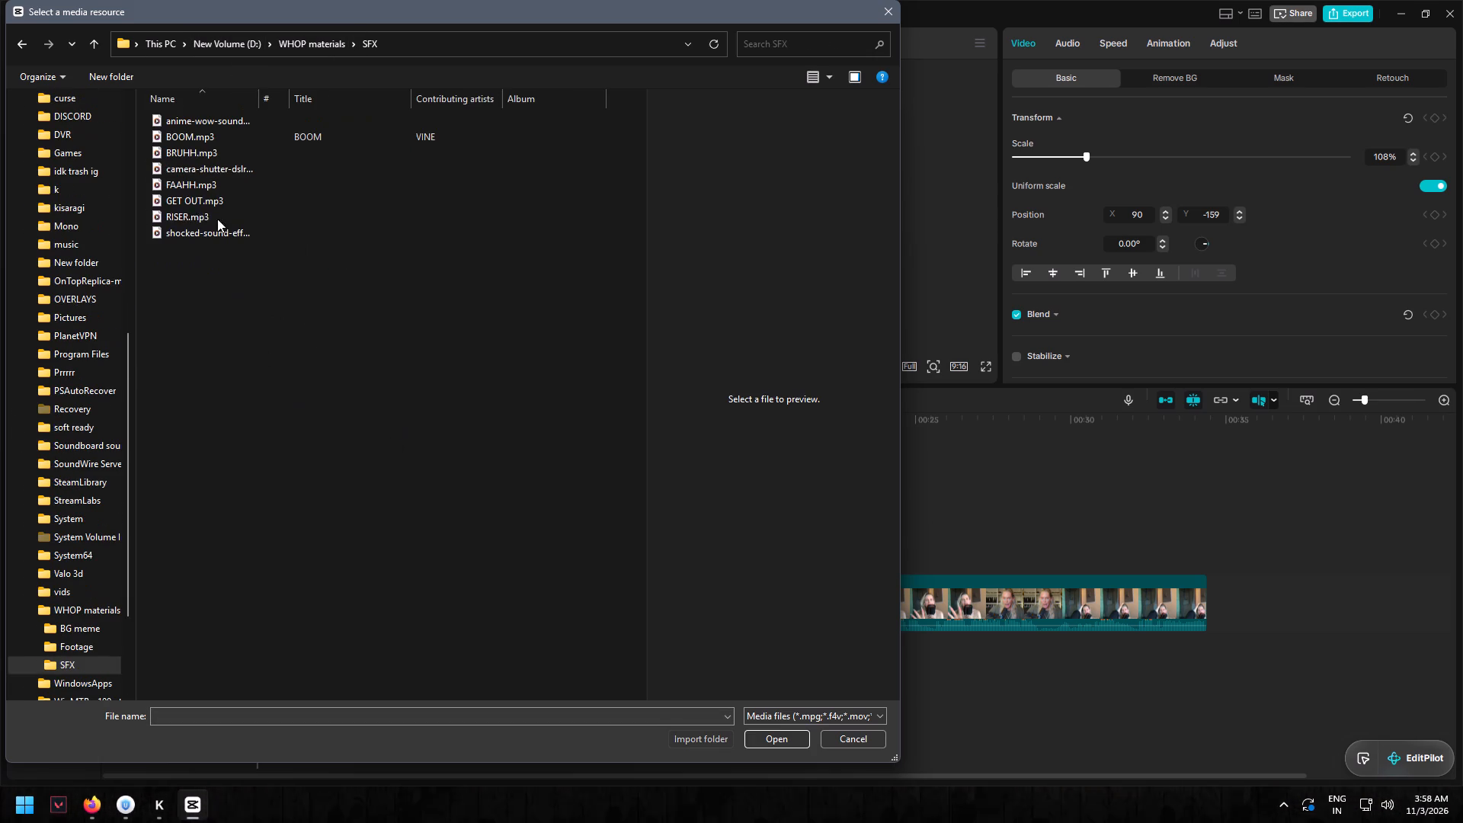
pyautogui.click(216, 216)
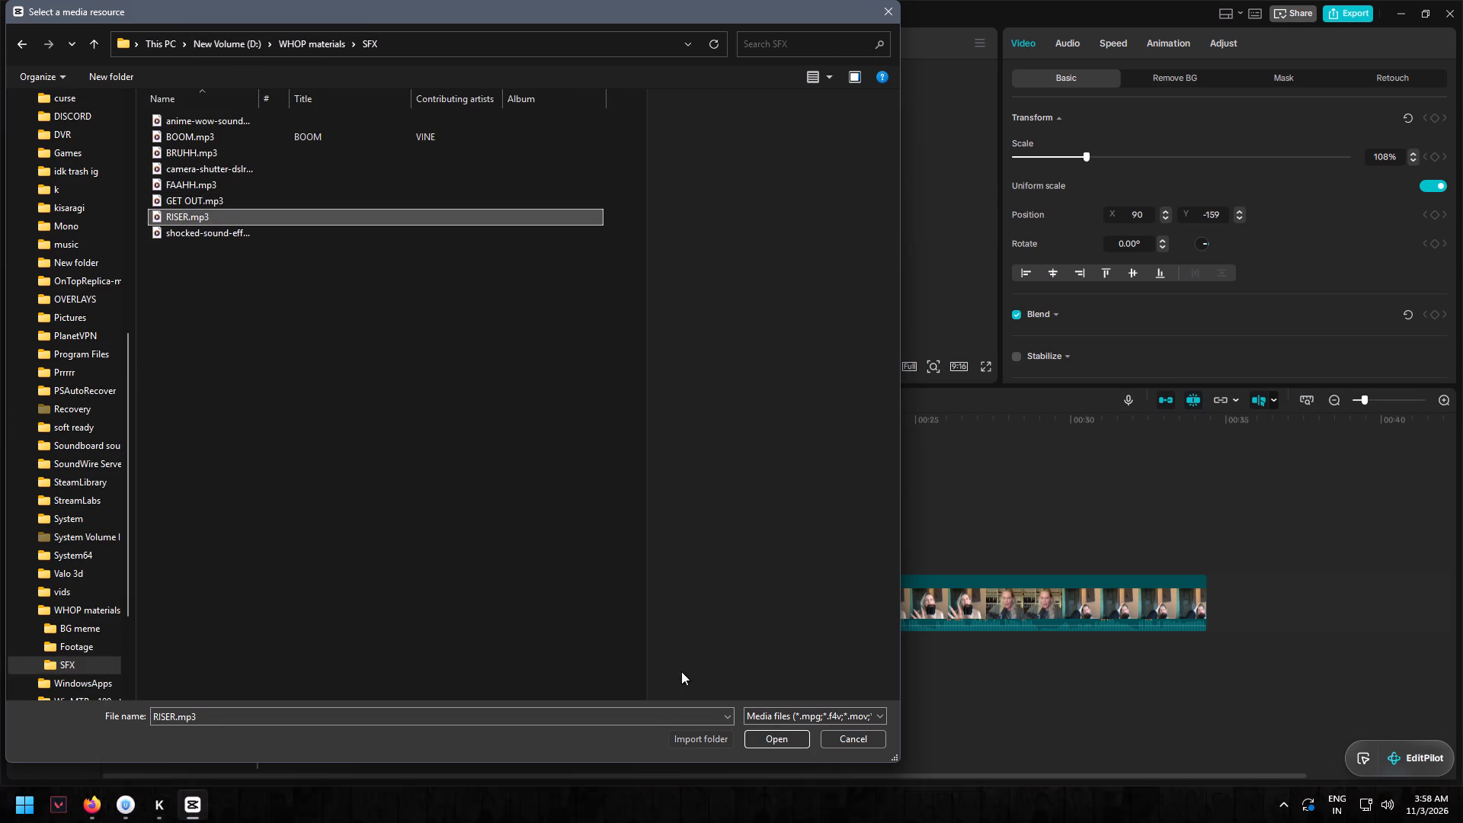
pyautogui.click(780, 738)
# Place RISER.mp3 on an audio track under the opening hook, trim its beginning slightly, and align it to the timeline start.
pyautogui.moveTo(272, 139); pyautogui.dragTo(145, 691)
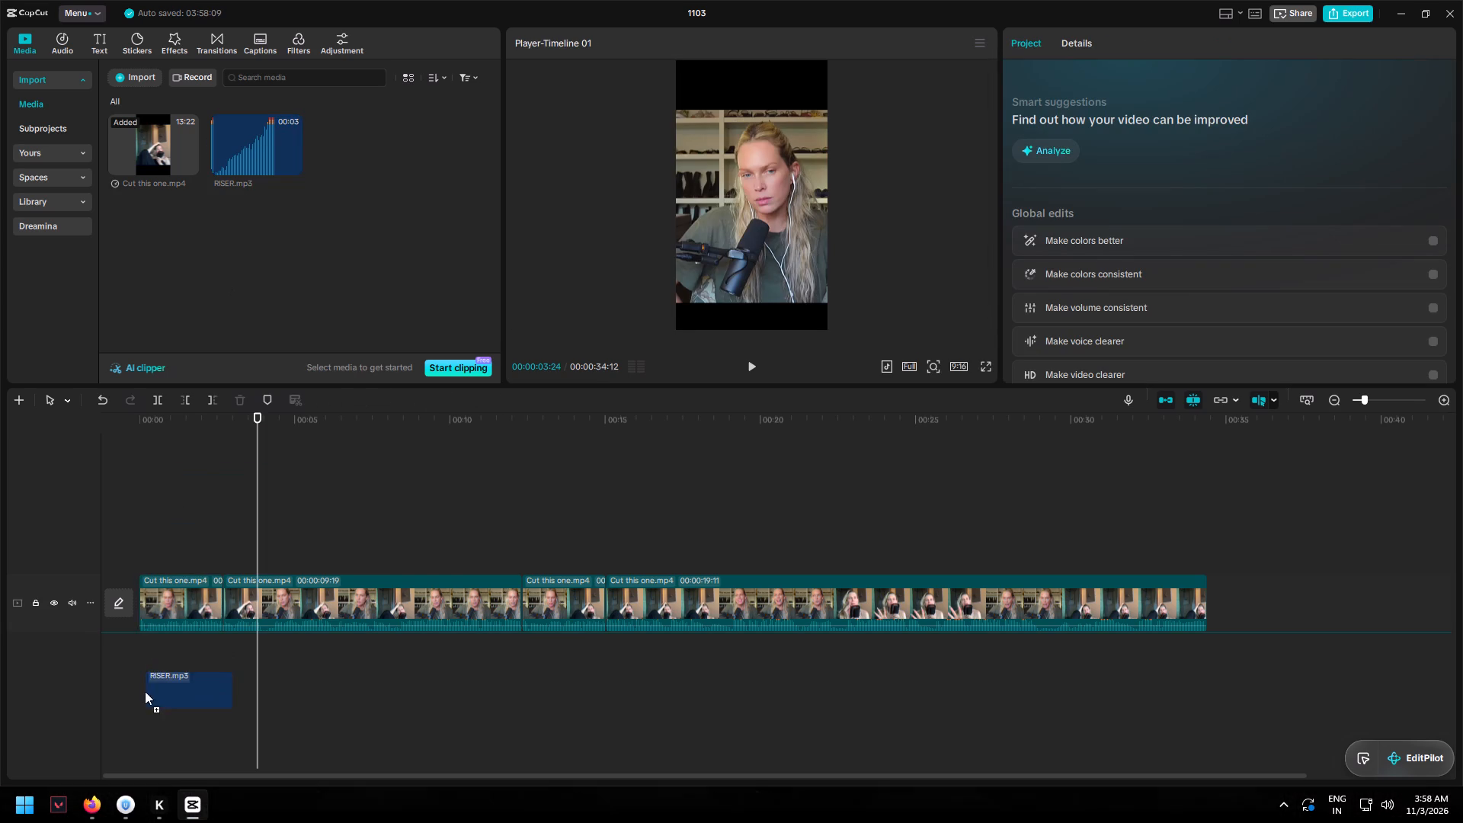
pyautogui.moveTo(145, 691); pyautogui.dragTo(126, 659)
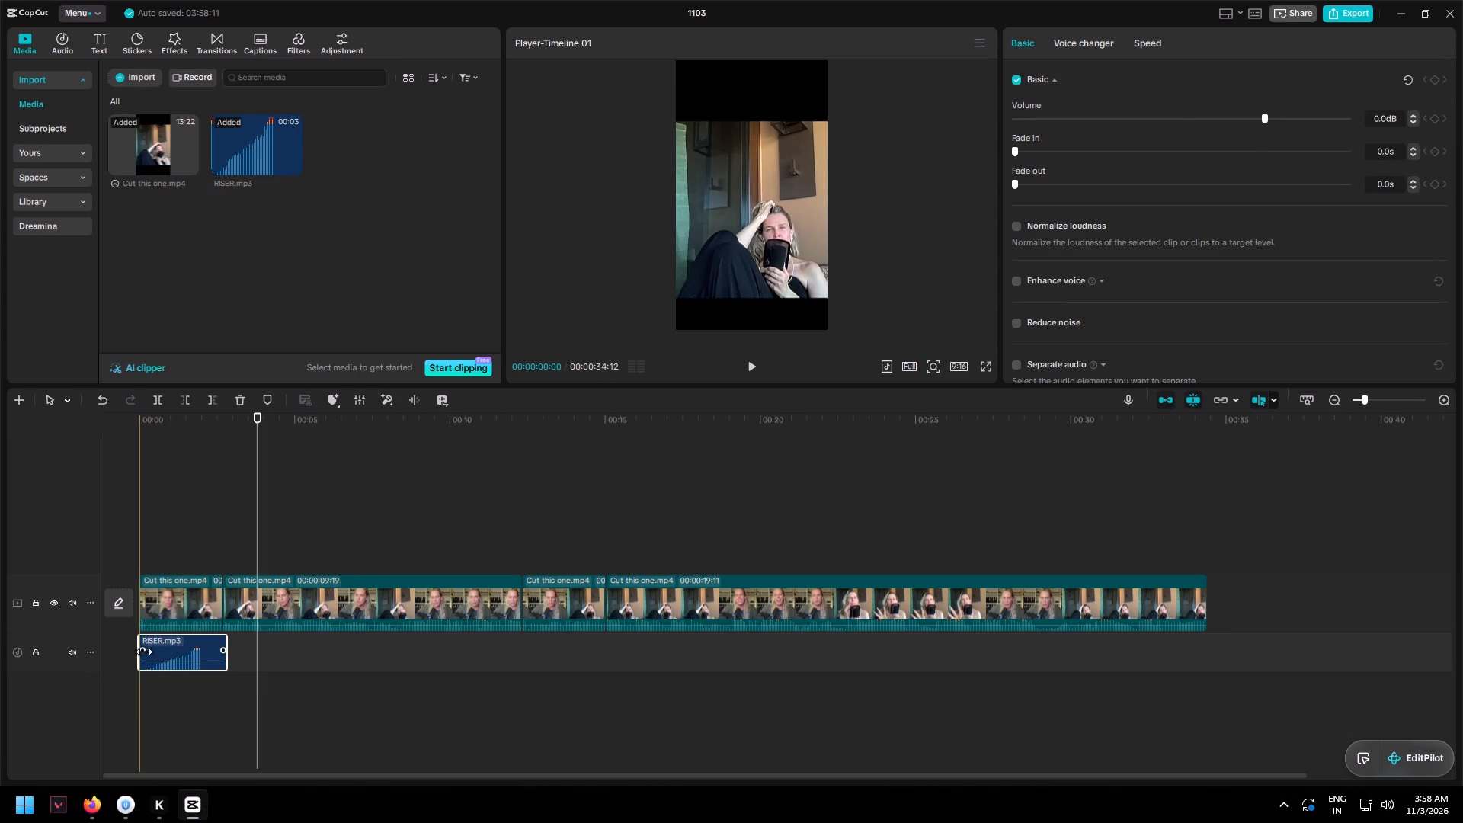
pyautogui.moveTo(139, 649); pyautogui.dragTo(158, 651)
pyautogui.moveTo(139, 643); pyautogui.dragTo(146, 643)
pyautogui.moveTo(174, 648); pyautogui.dragTo(168, 648)
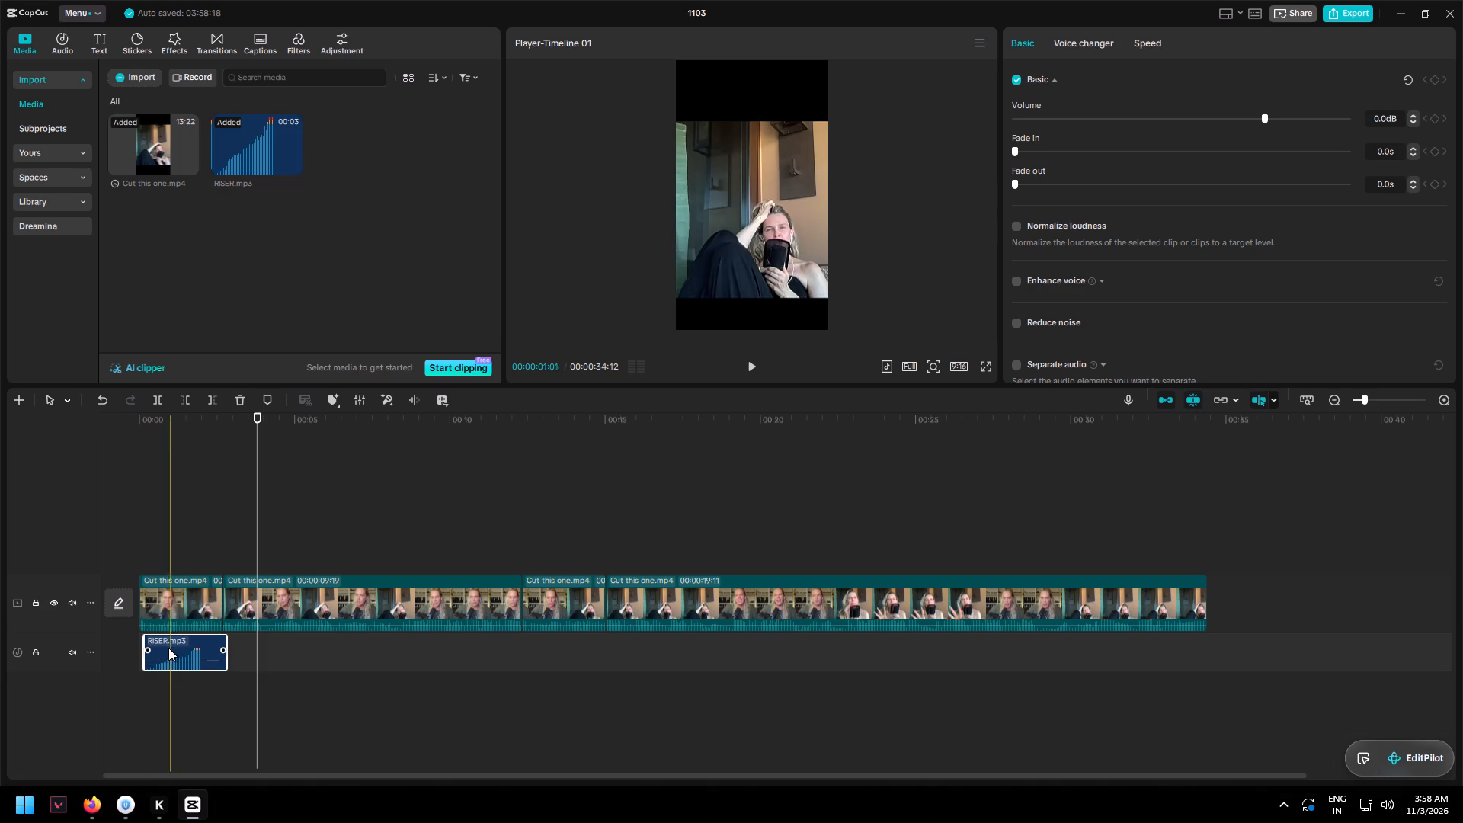
pyautogui.moveTo(168, 648); pyautogui.dragTo(165, 648)
# Lower the volume of the RISER.mp3 clip to -3.1 dB.
pyautogui.moveTo(255, 423); pyautogui.dragTo(107, 450)
pyautogui.click(157, 623)
pyautogui.click(171, 644)
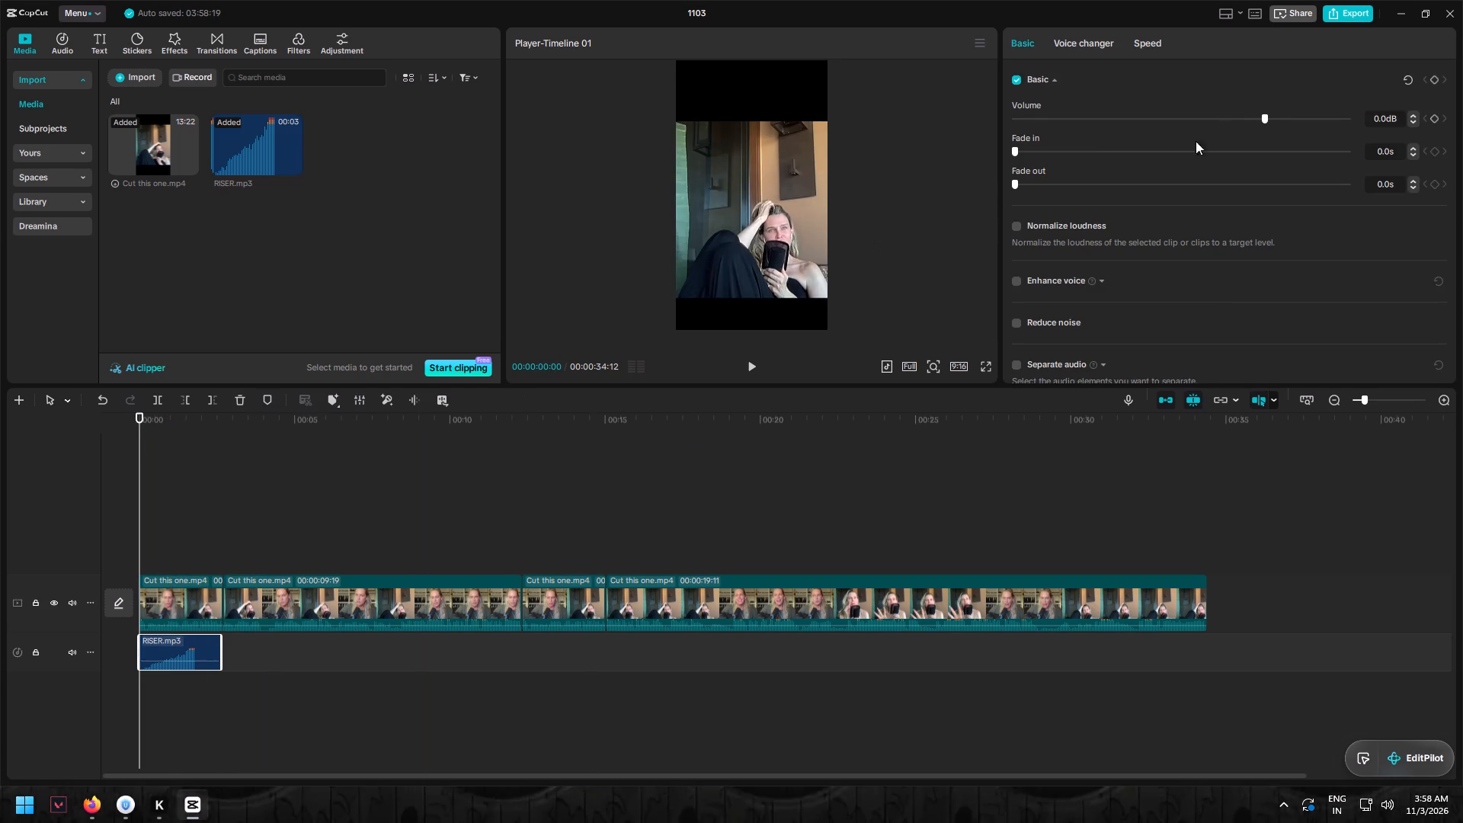
pyautogui.click(1249, 116)
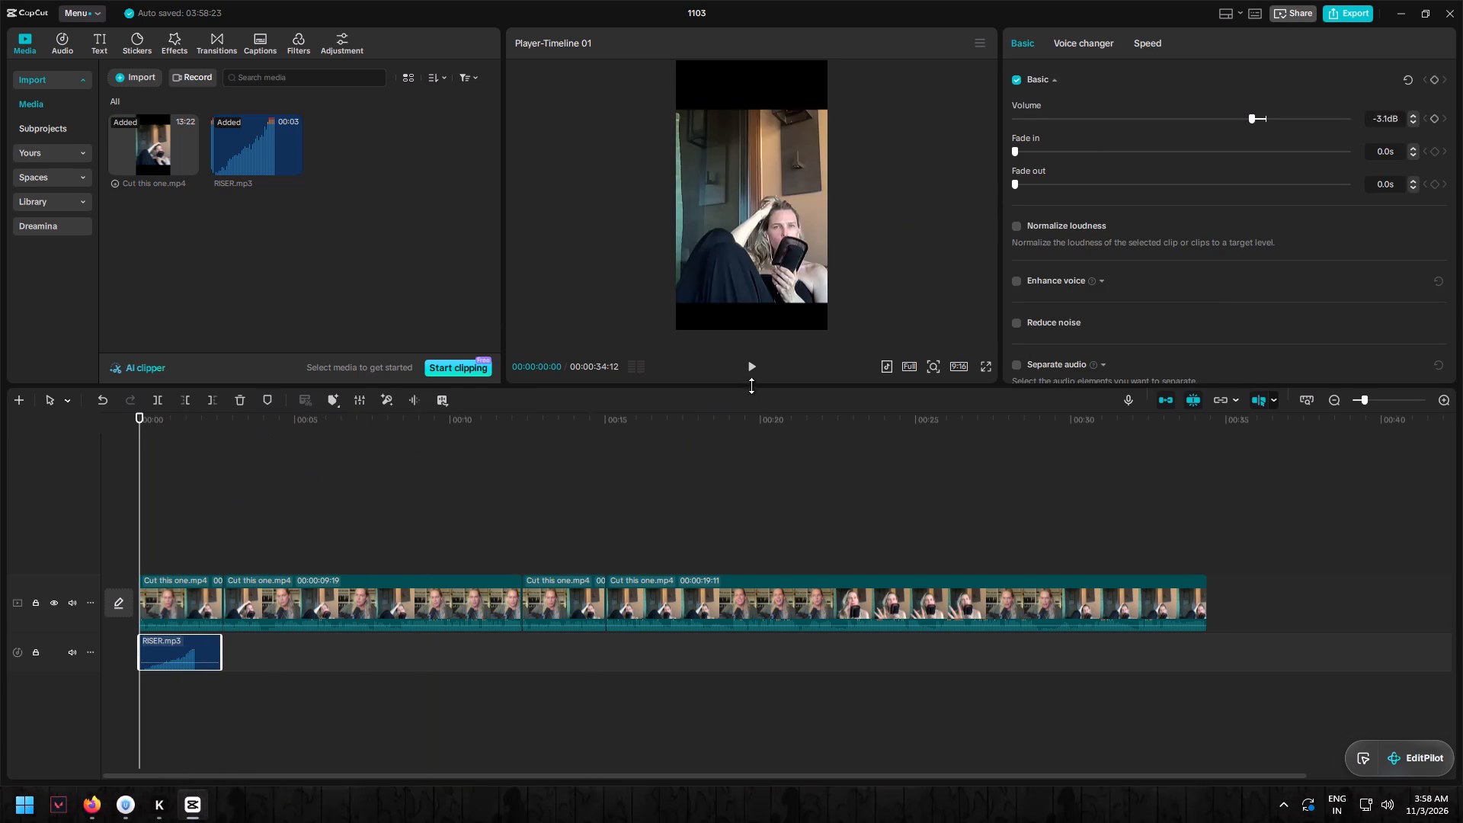
# Play the opening with the riser, shift RISER.mp3 about 0.4 s later so it runs past the hook's end, and replay it.
pyautogui.click(753, 367)
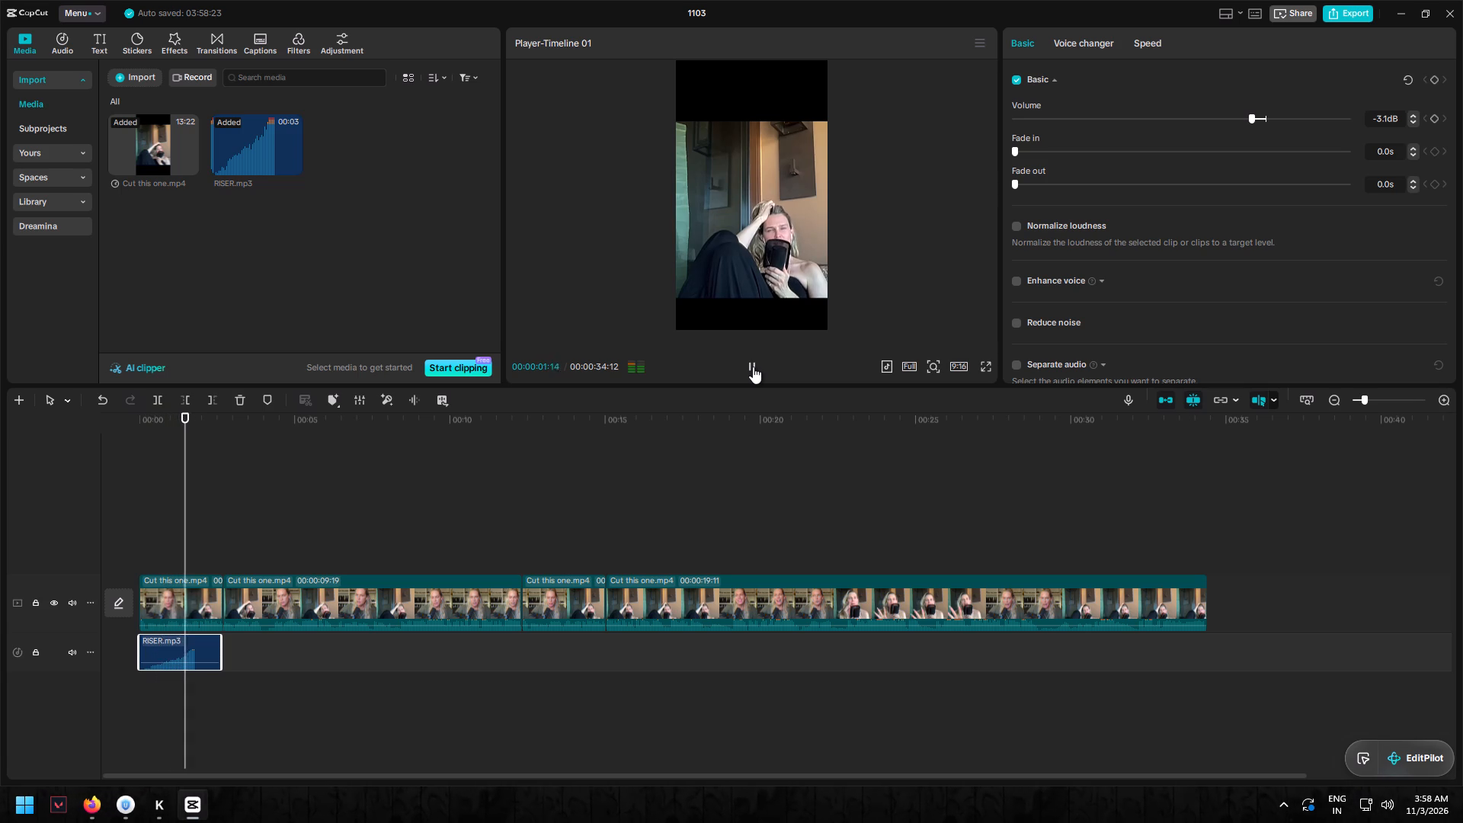
pyautogui.moveTo(201, 641); pyautogui.dragTo(204, 641)
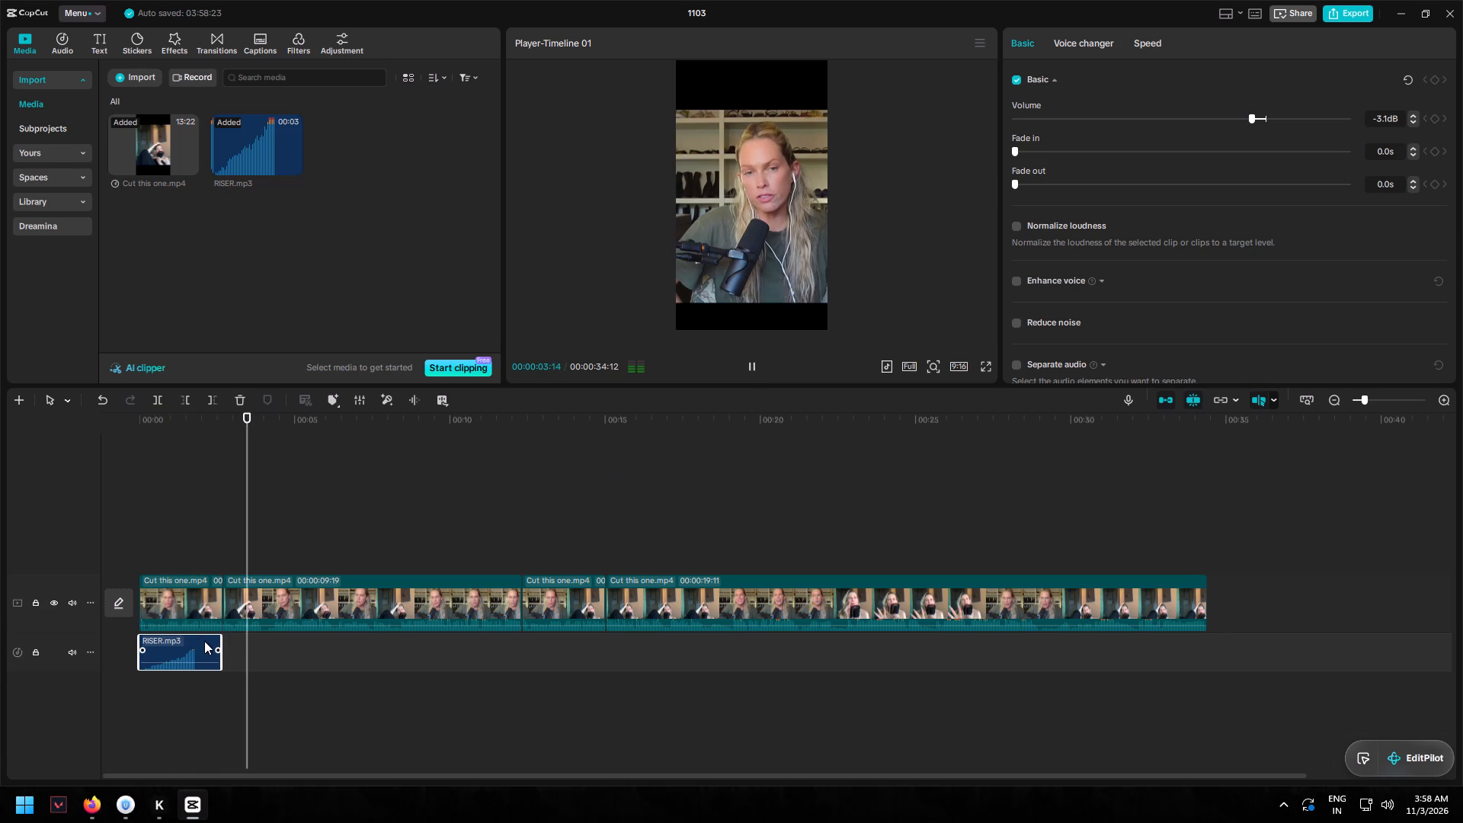
pyautogui.moveTo(204, 641); pyautogui.dragTo(214, 642)
pyautogui.click(193, 533)
pyautogui.moveTo(194, 451); pyautogui.dragTo(144, 452)
pyautogui.click(747, 371)
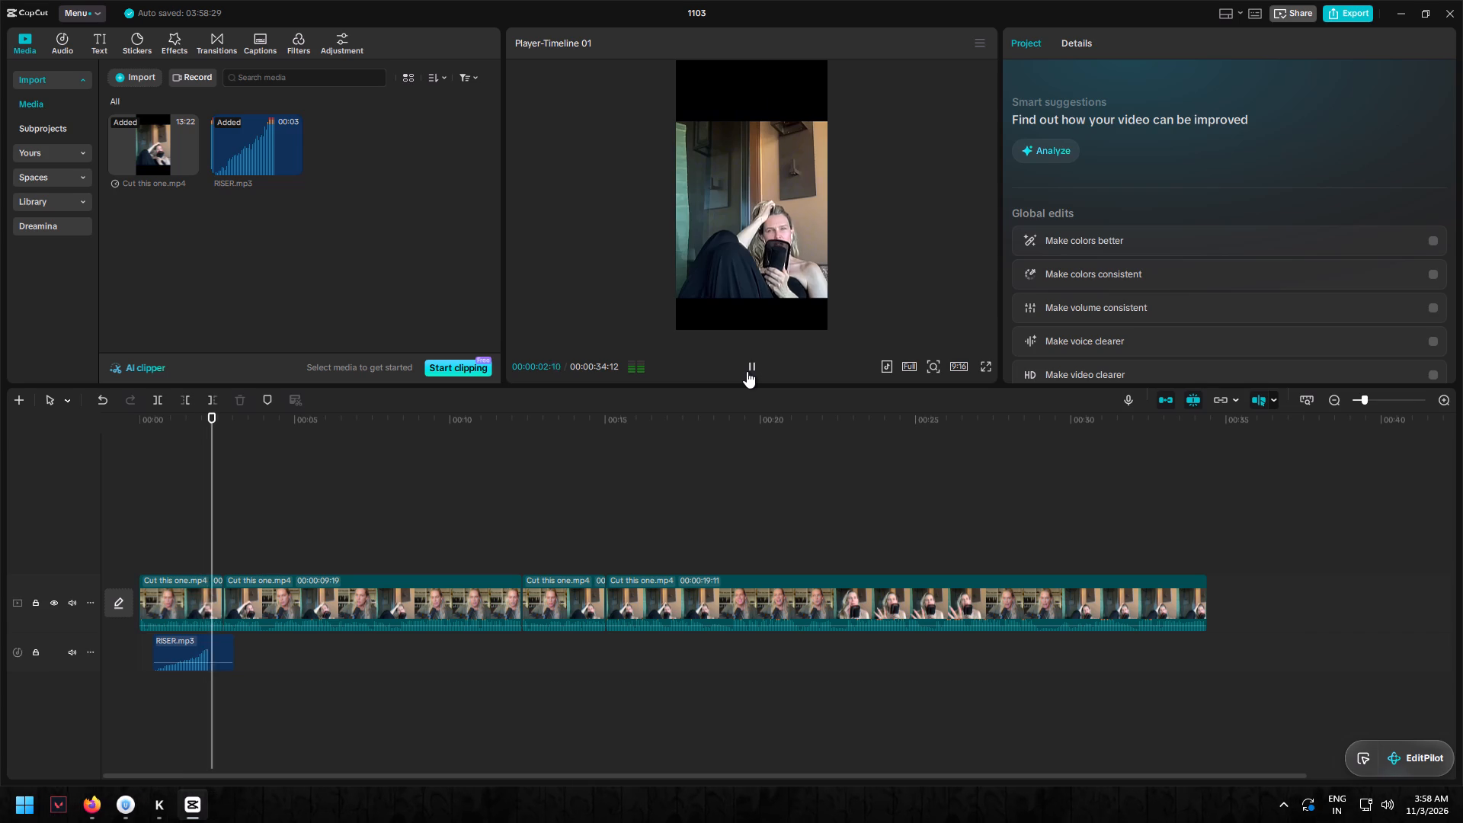
pyautogui.click(747, 371)
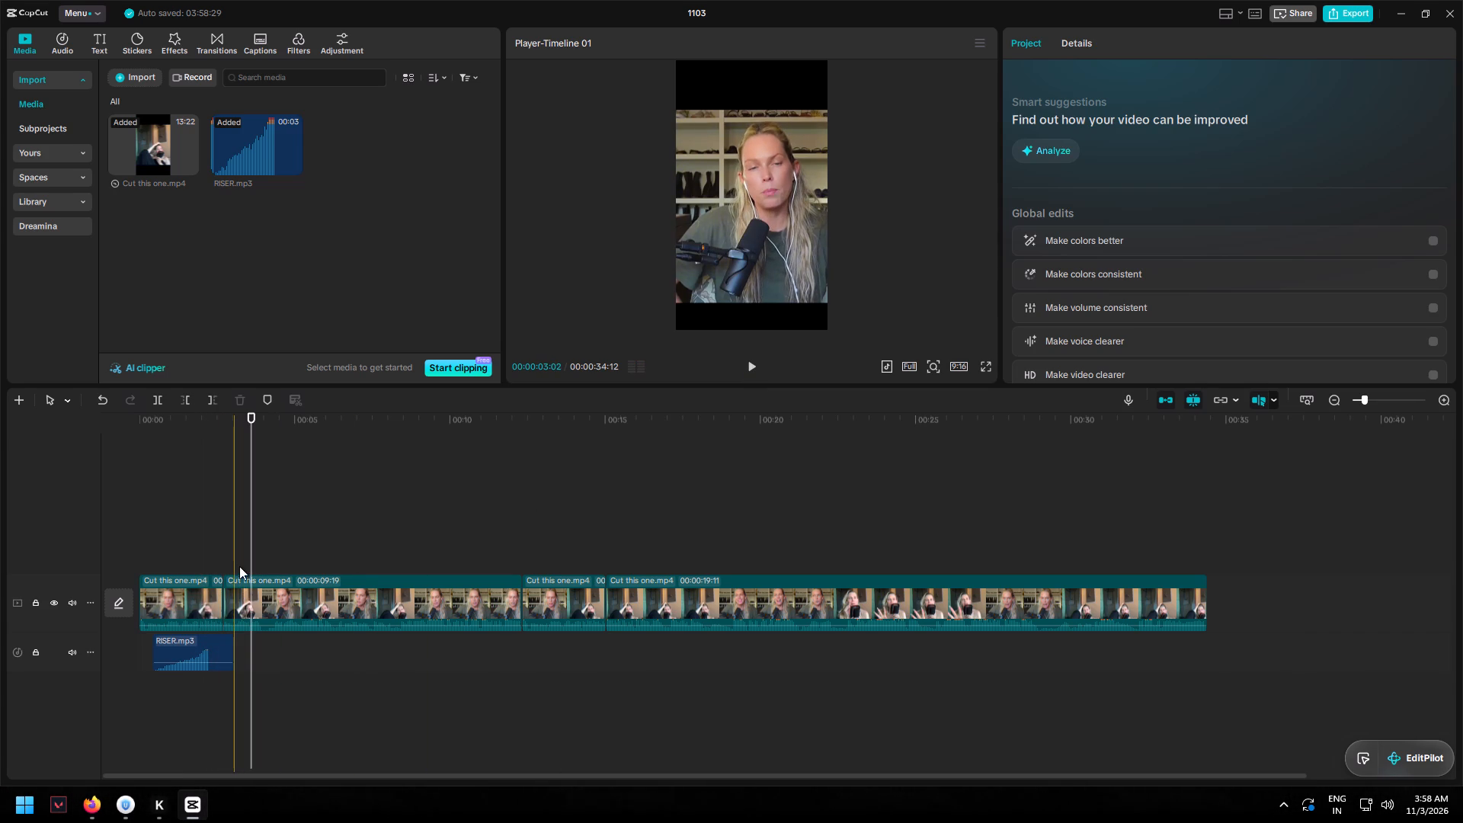
# Turn off the main track magnet, shift the three clips after the hook about 11 frames later, and play across the gap.
pyautogui.moveTo(239, 563); pyautogui.dragTo(802, 617)
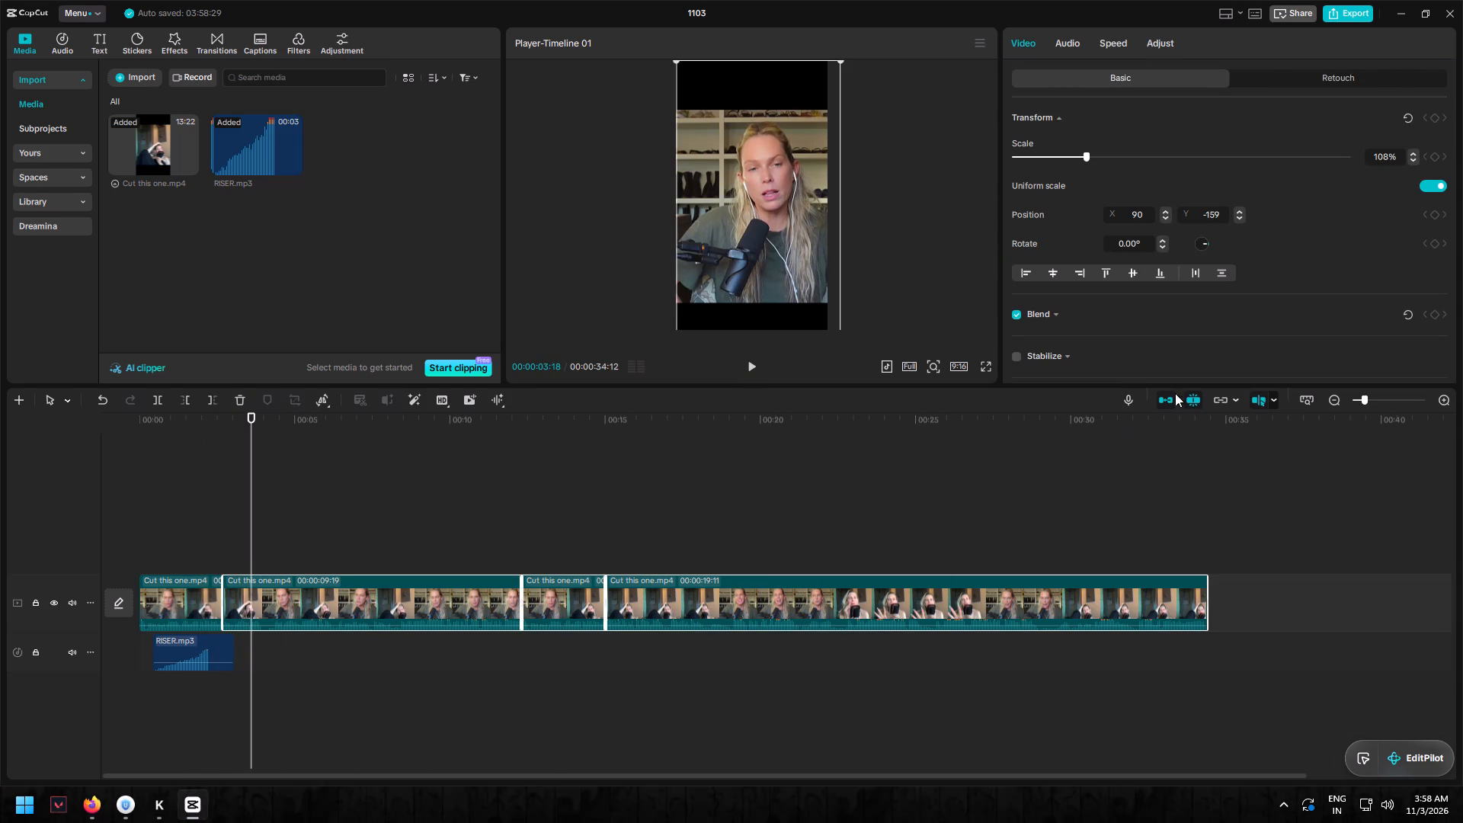
pyautogui.click(1169, 401)
pyautogui.moveTo(392, 598); pyautogui.dragTo(397, 598)
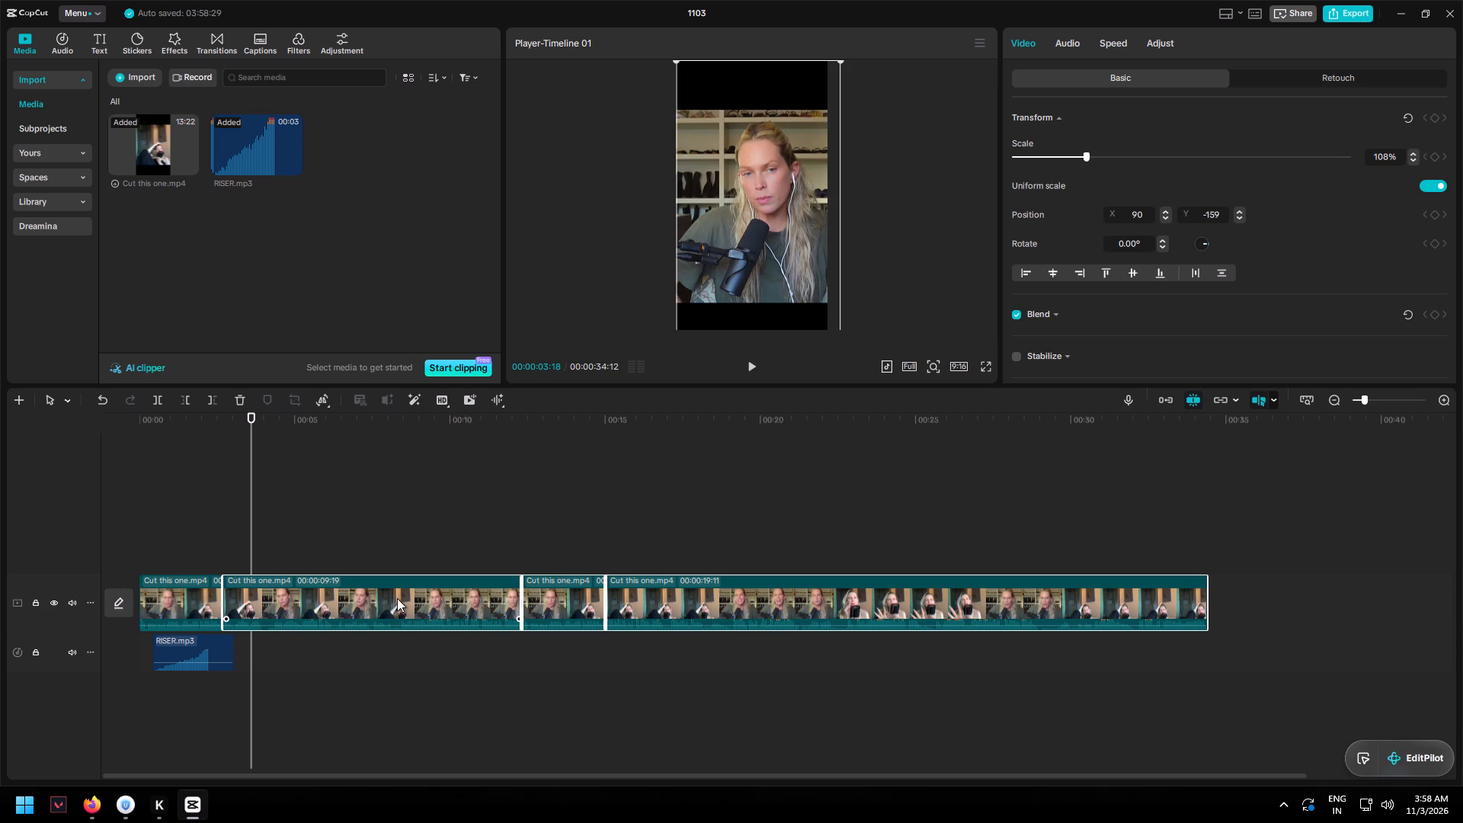
pyautogui.moveTo(397, 598); pyautogui.dragTo(400, 598)
pyautogui.click(210, 537)
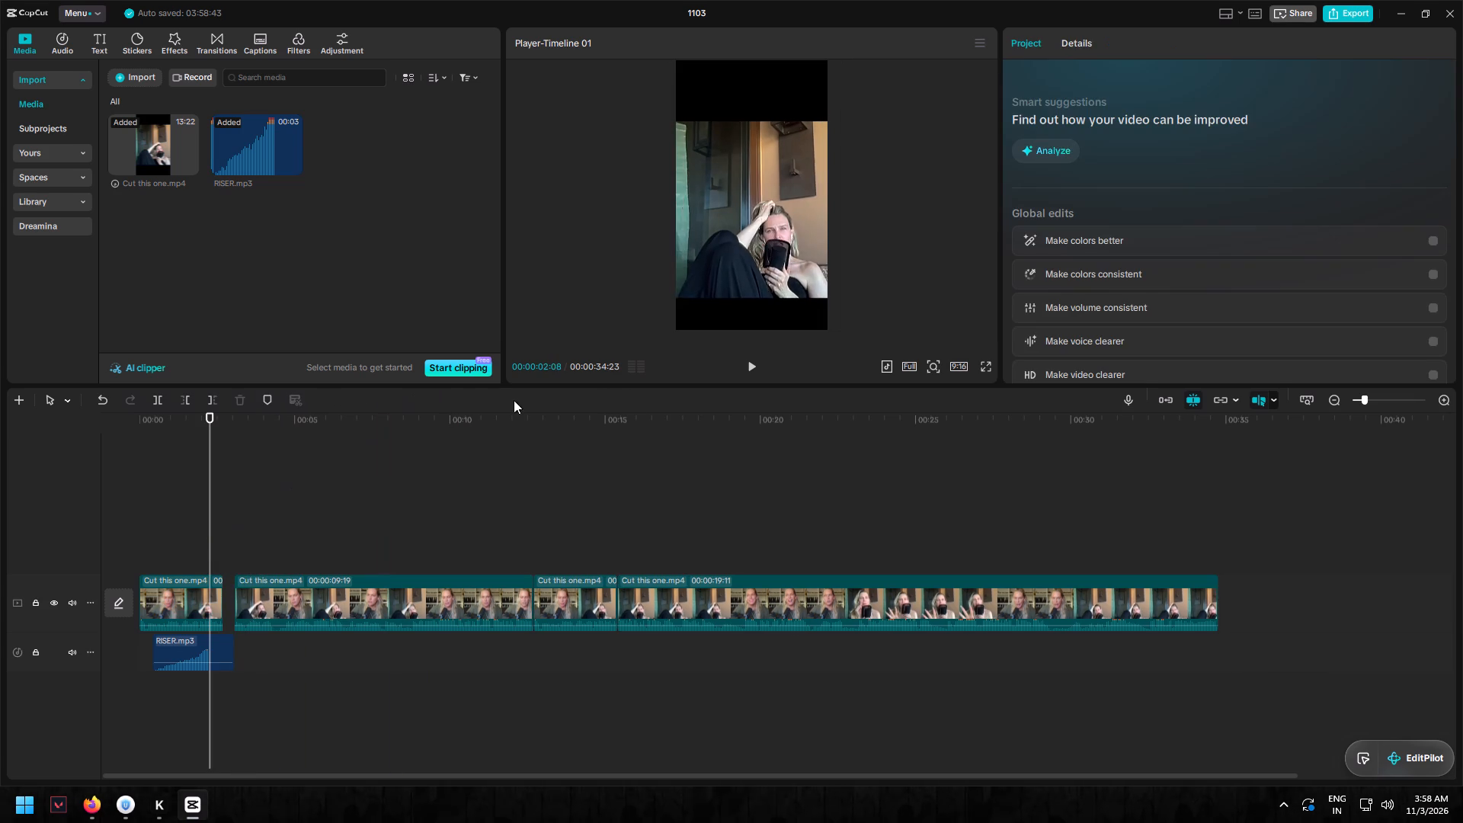
pyautogui.click(754, 362)
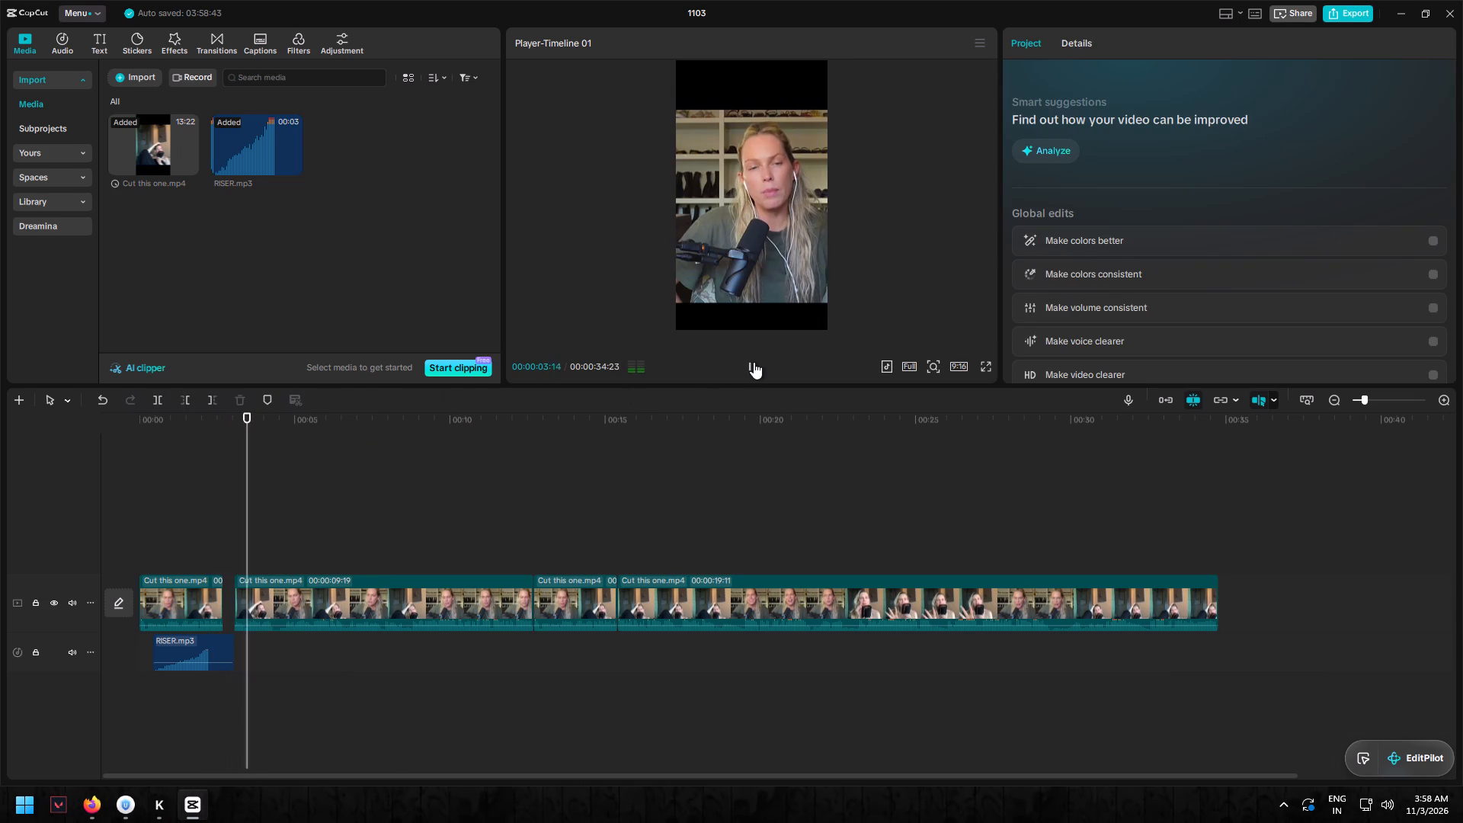
pyautogui.click(754, 362)
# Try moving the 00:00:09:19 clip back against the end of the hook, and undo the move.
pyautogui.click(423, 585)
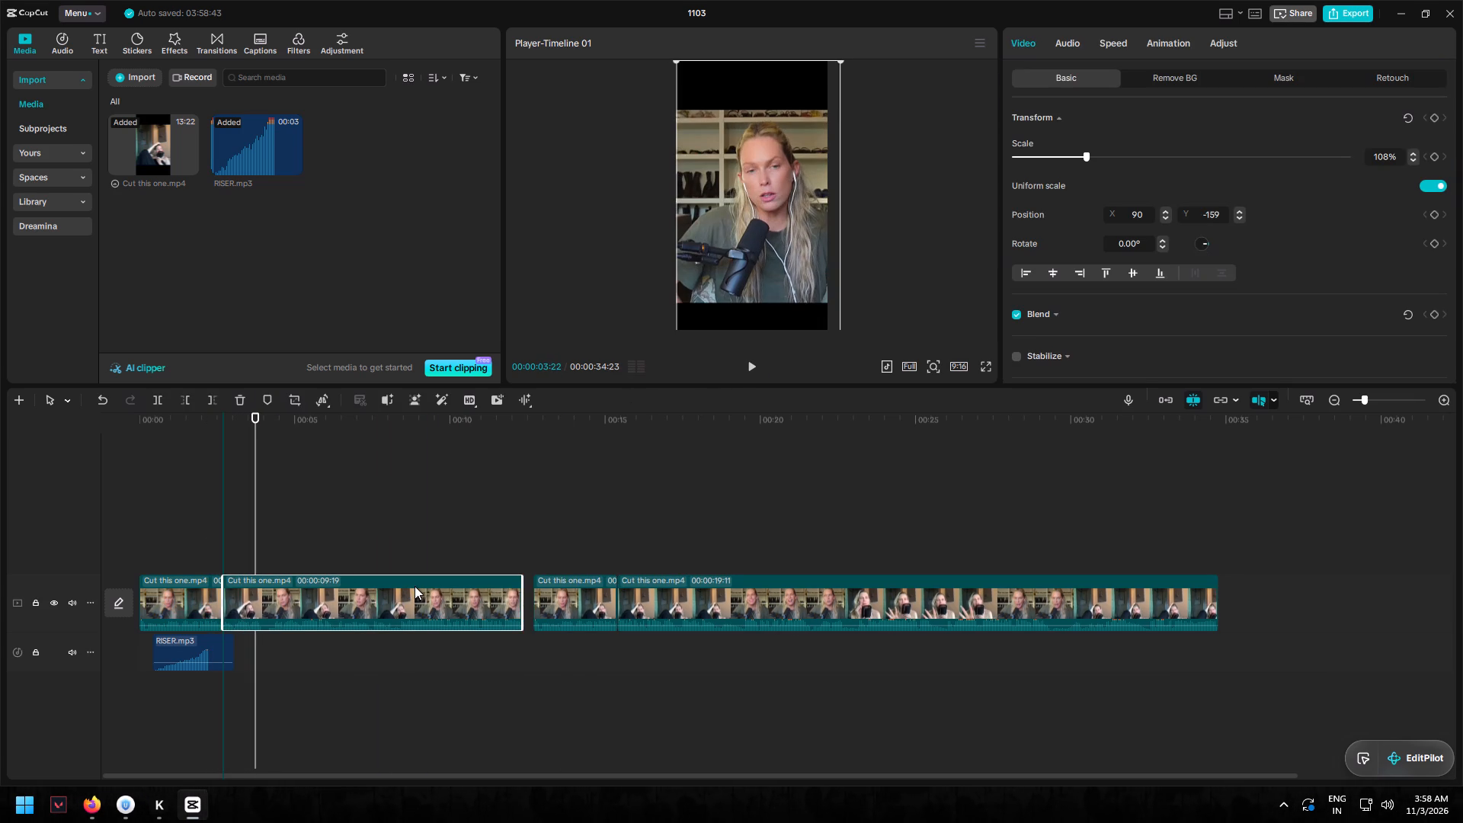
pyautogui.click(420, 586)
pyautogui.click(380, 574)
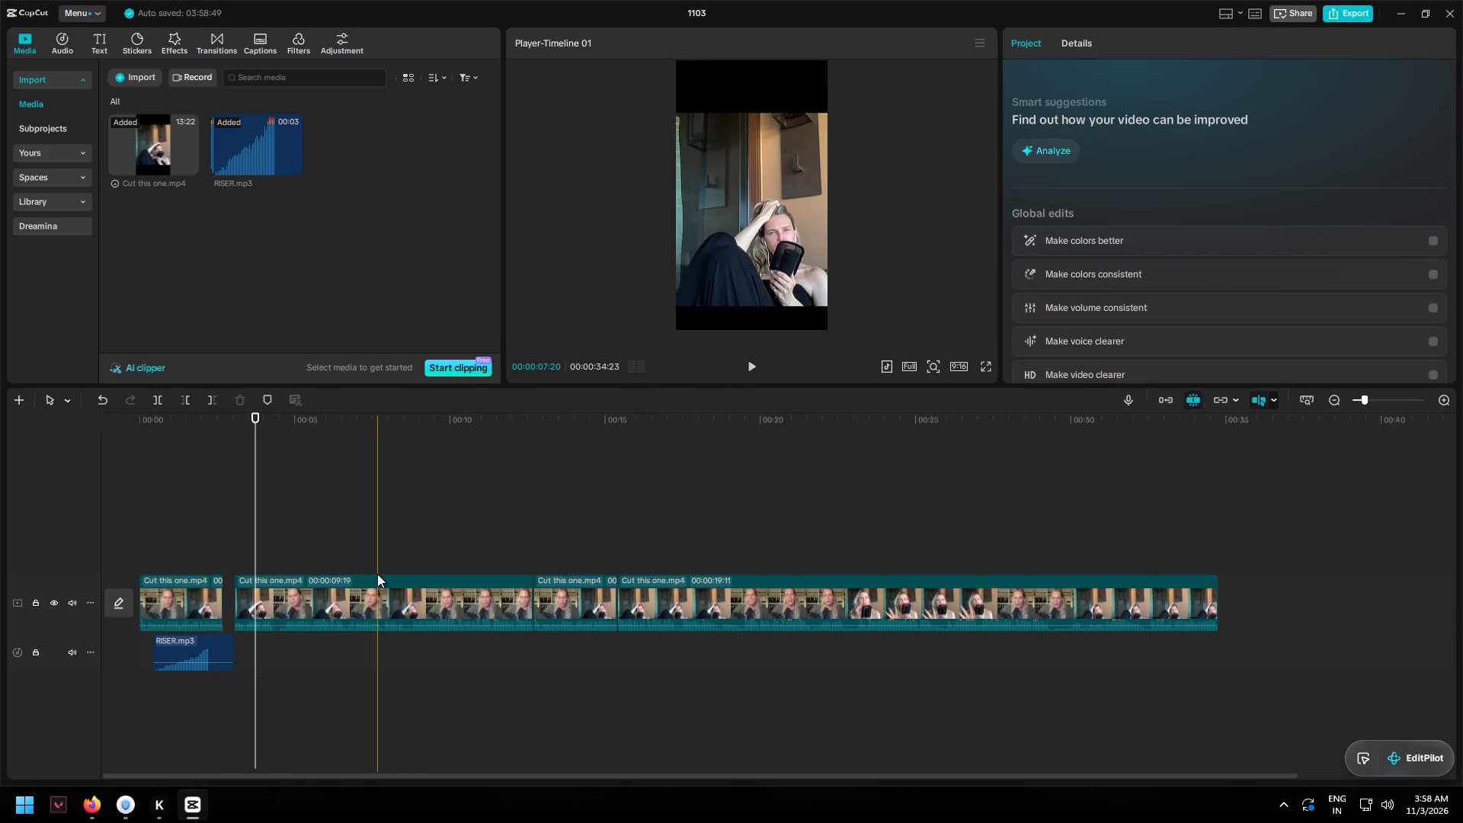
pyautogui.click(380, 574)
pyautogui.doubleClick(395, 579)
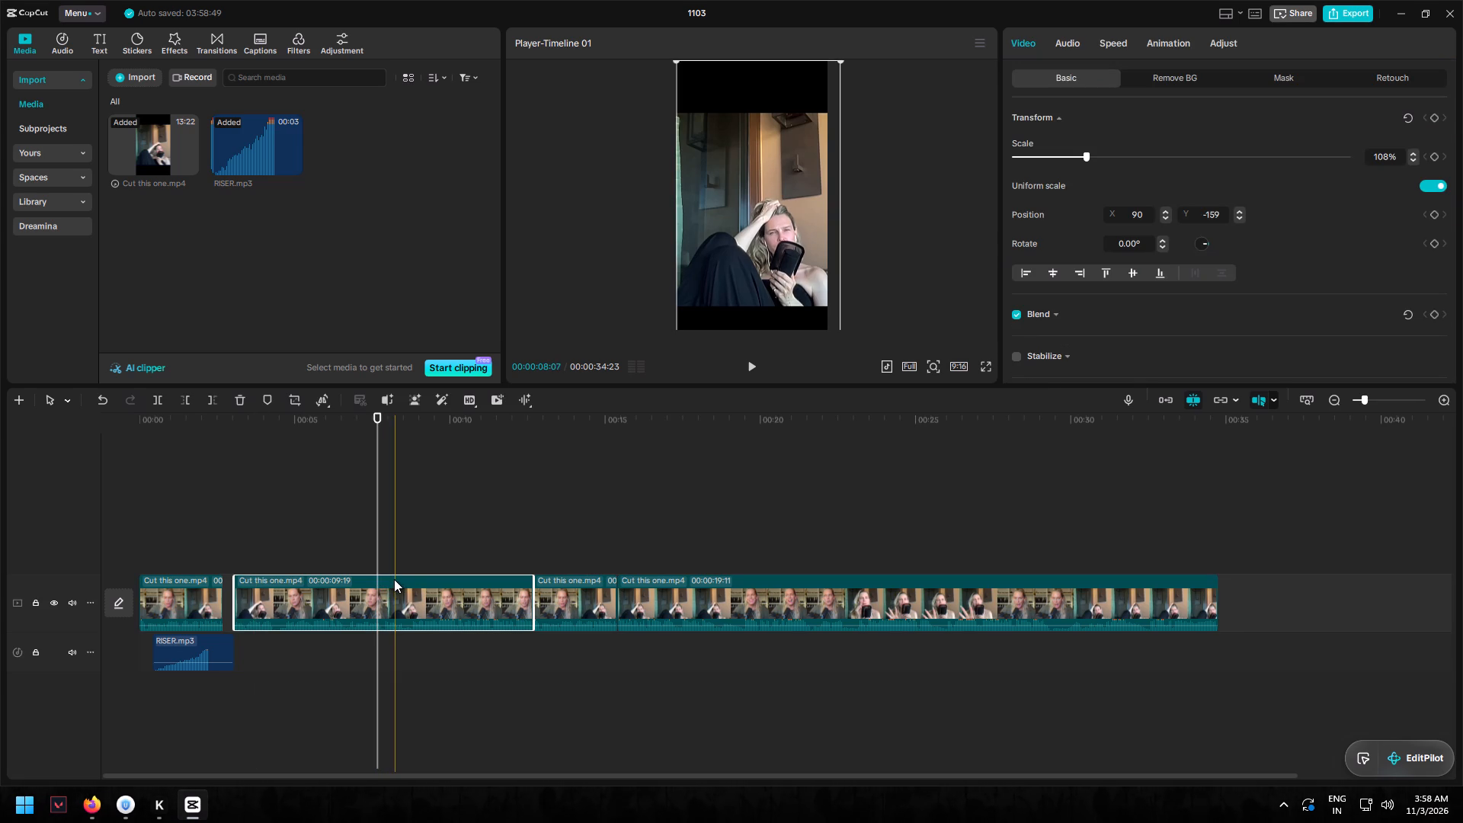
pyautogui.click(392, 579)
# Apply the basic Fade Out animation with a 0.5 s duration to the end of the opening hook clip.
pyautogui.click(227, 552)
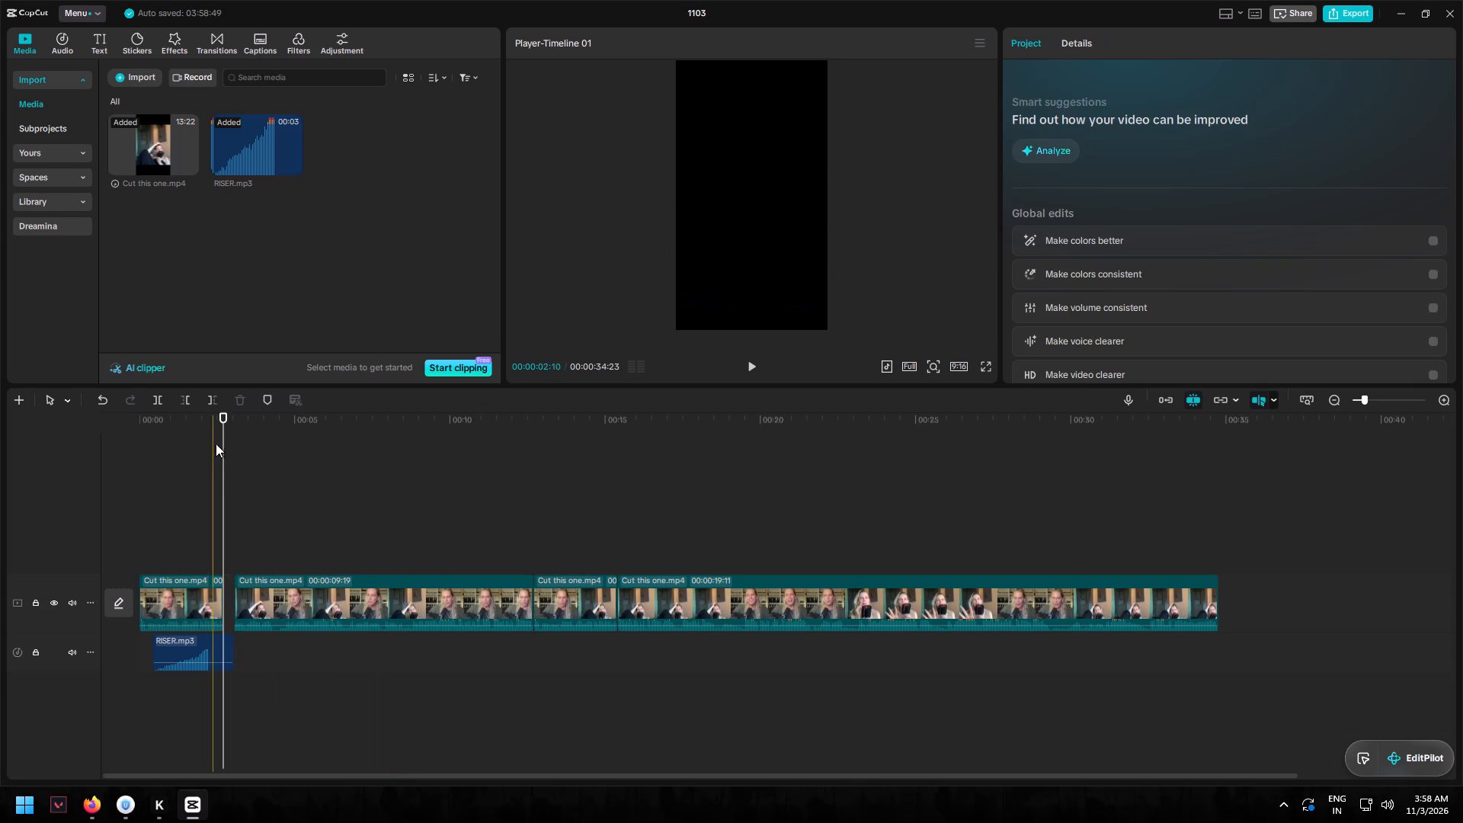
pyautogui.moveTo(226, 430); pyautogui.dragTo(103, 428)
pyautogui.click(185, 596)
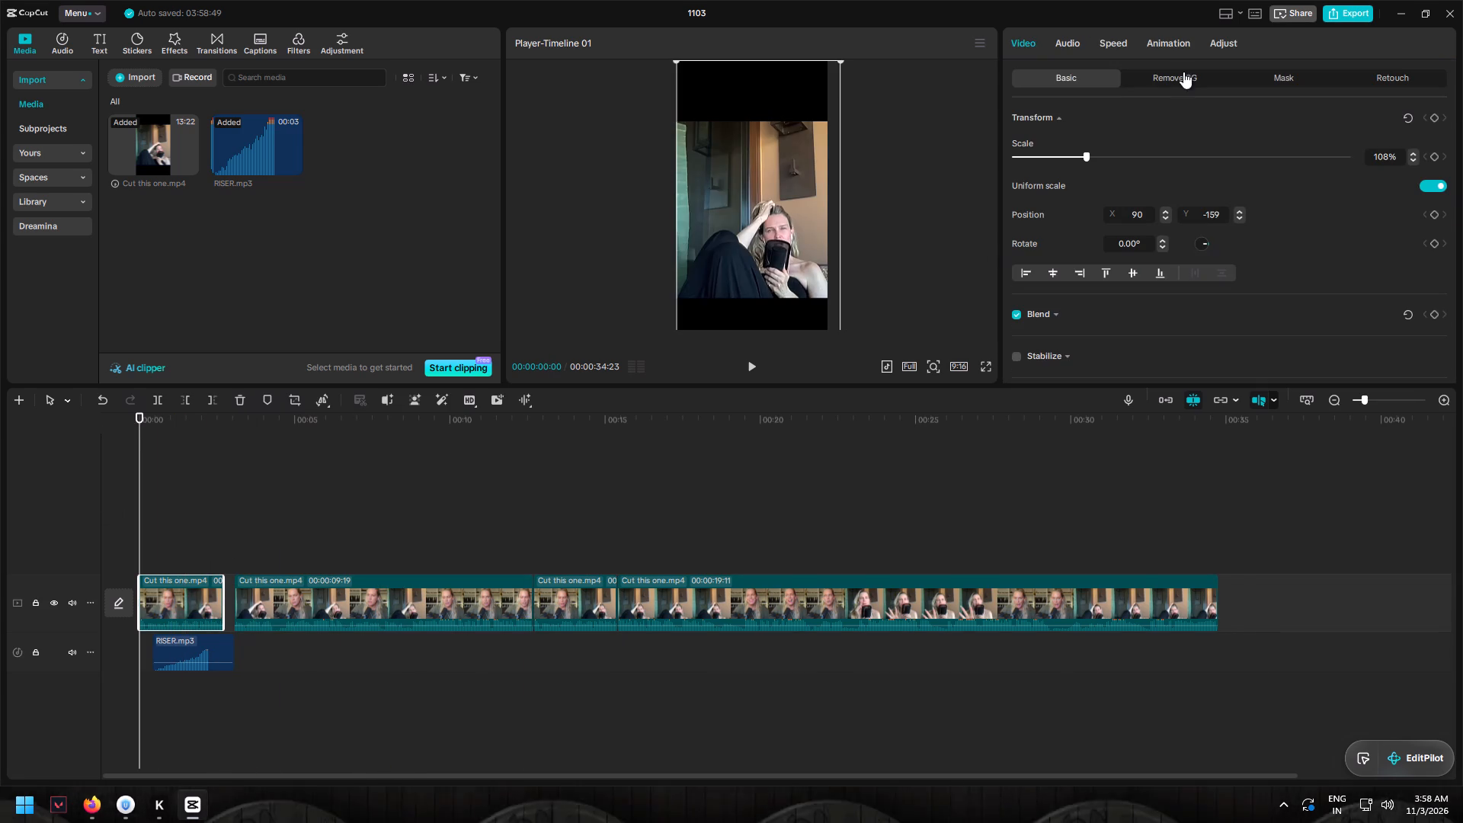
pyautogui.click(1161, 43)
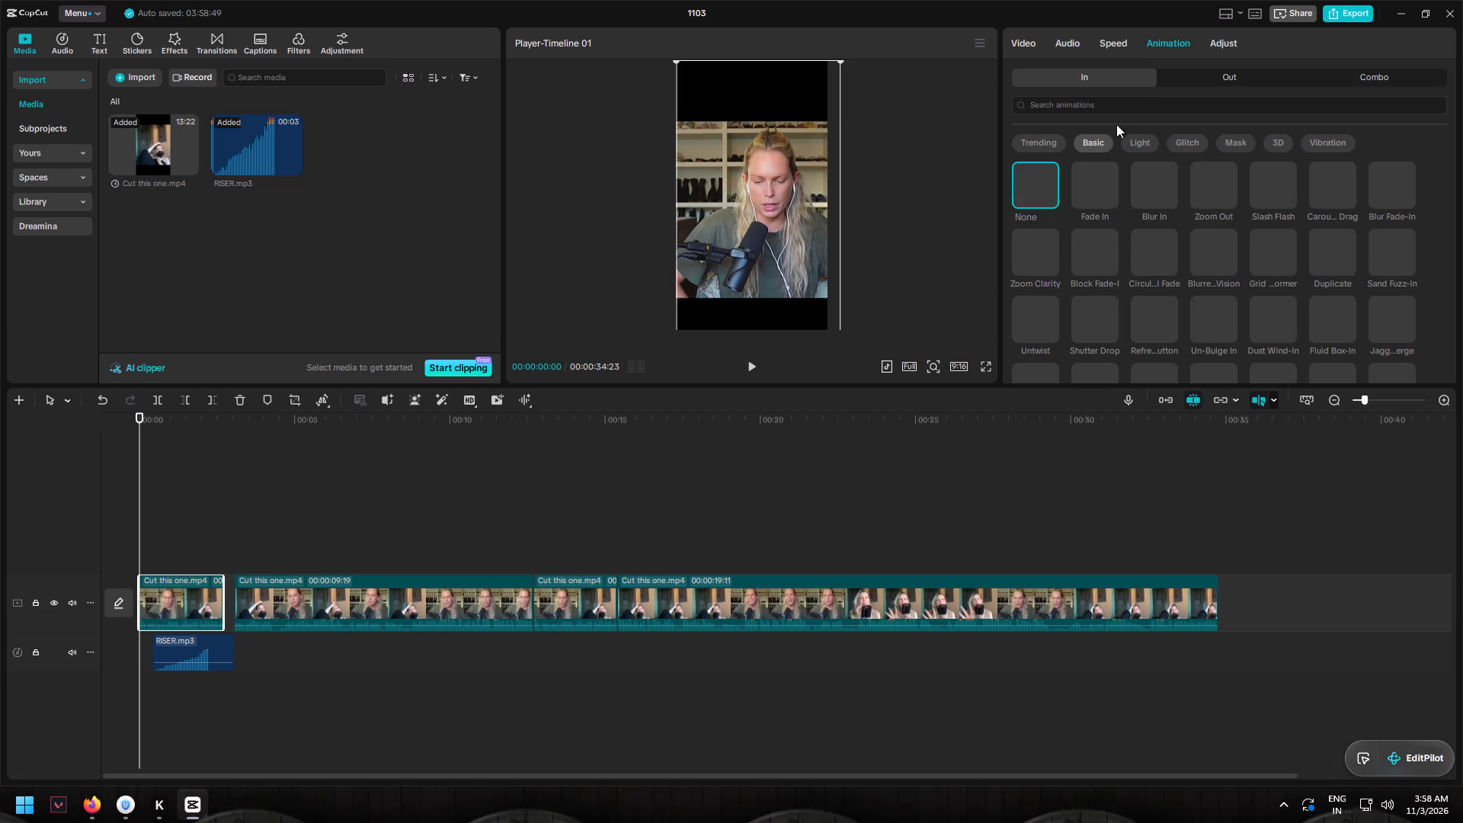
pyautogui.click(1205, 81)
pyautogui.click(1092, 188)
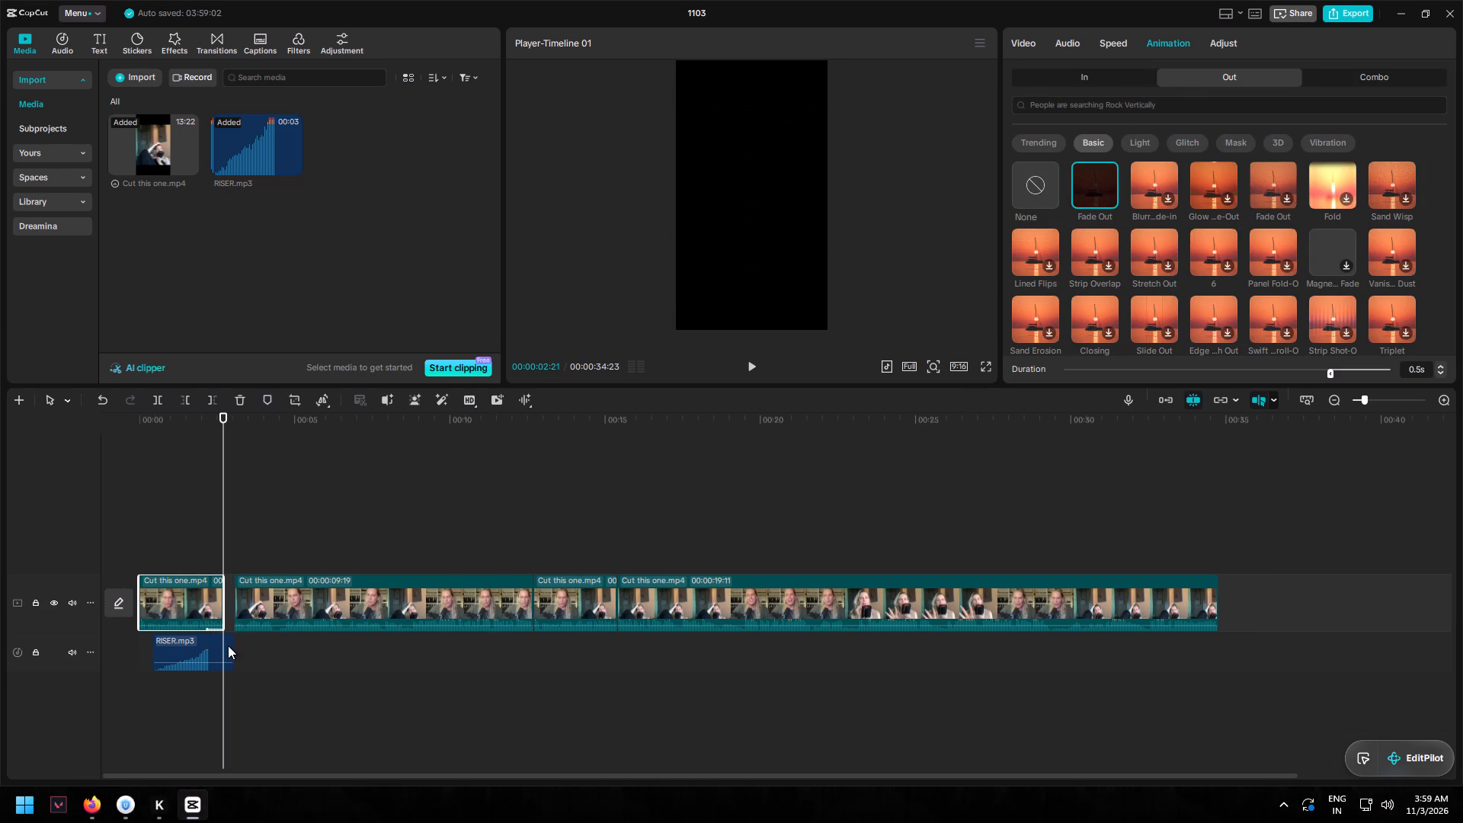
# Trim the tail of RISER.mp3 and shift it later so it ends just before the hook clip's end.
pyautogui.moveTo(234, 642); pyautogui.dragTo(224, 642)
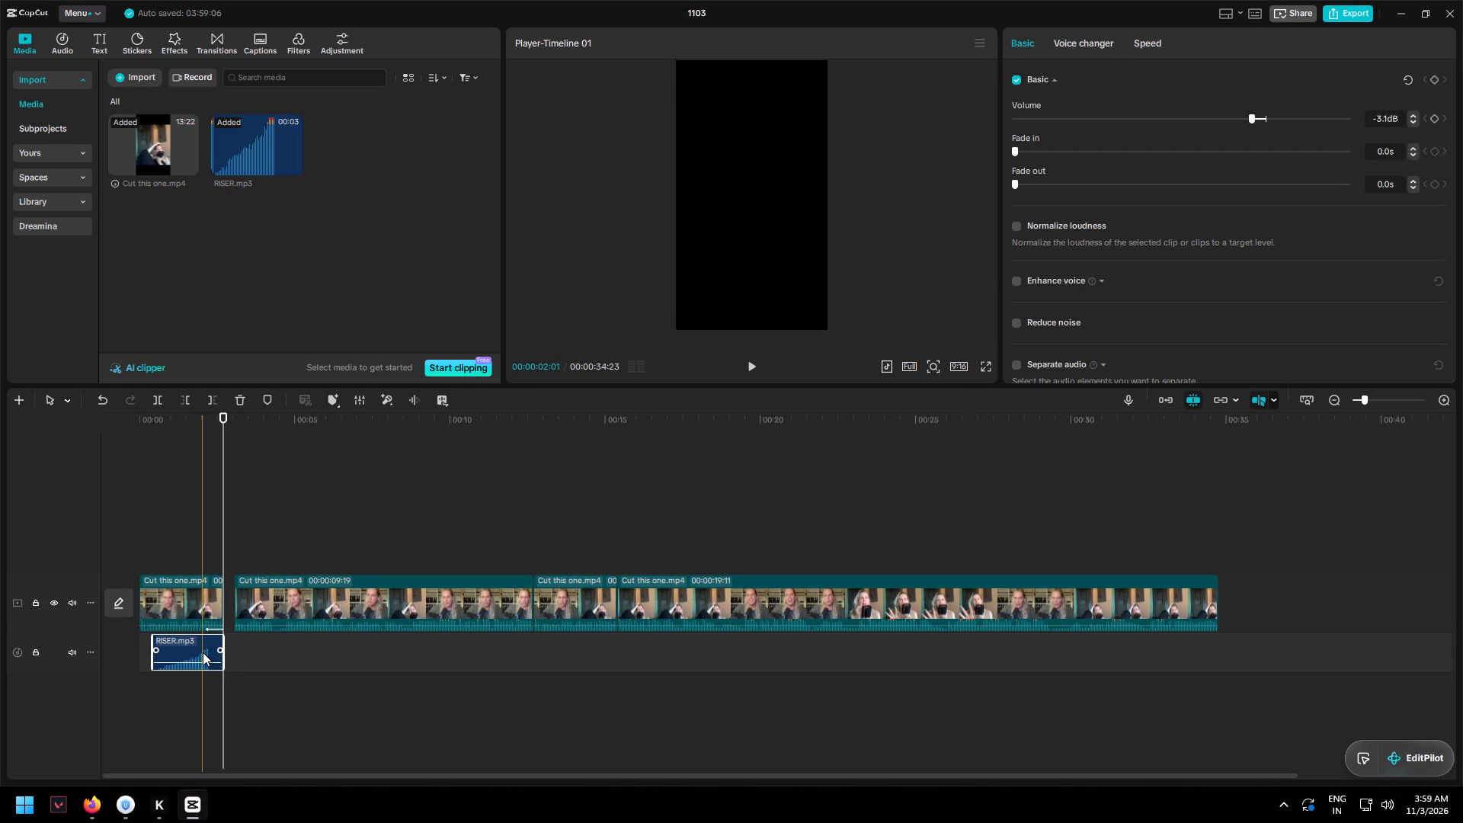
pyautogui.click(204, 640)
pyautogui.click(223, 640)
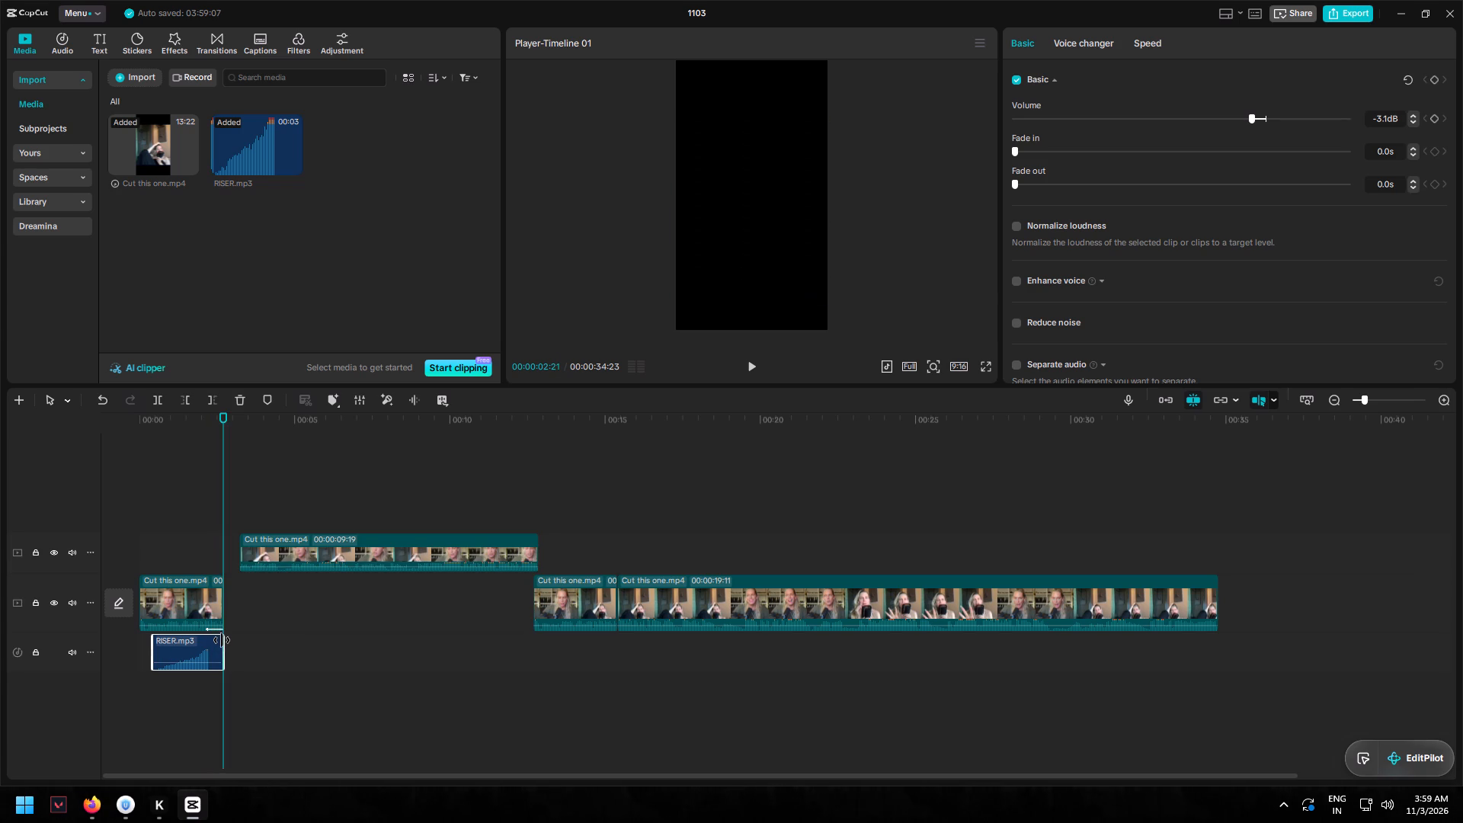
pyautogui.click(223, 648)
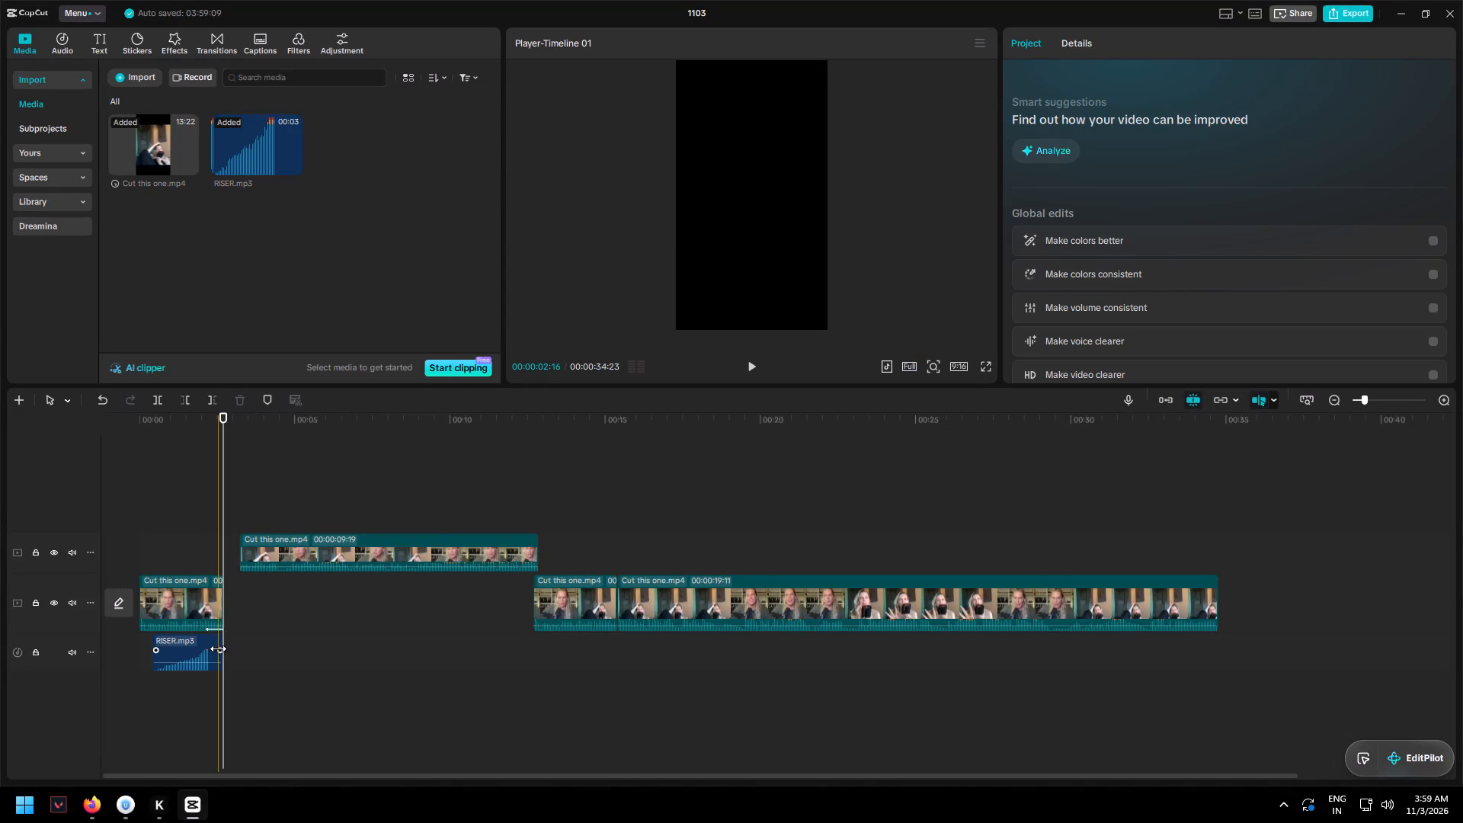
pyautogui.moveTo(219, 647); pyautogui.dragTo(214, 648)
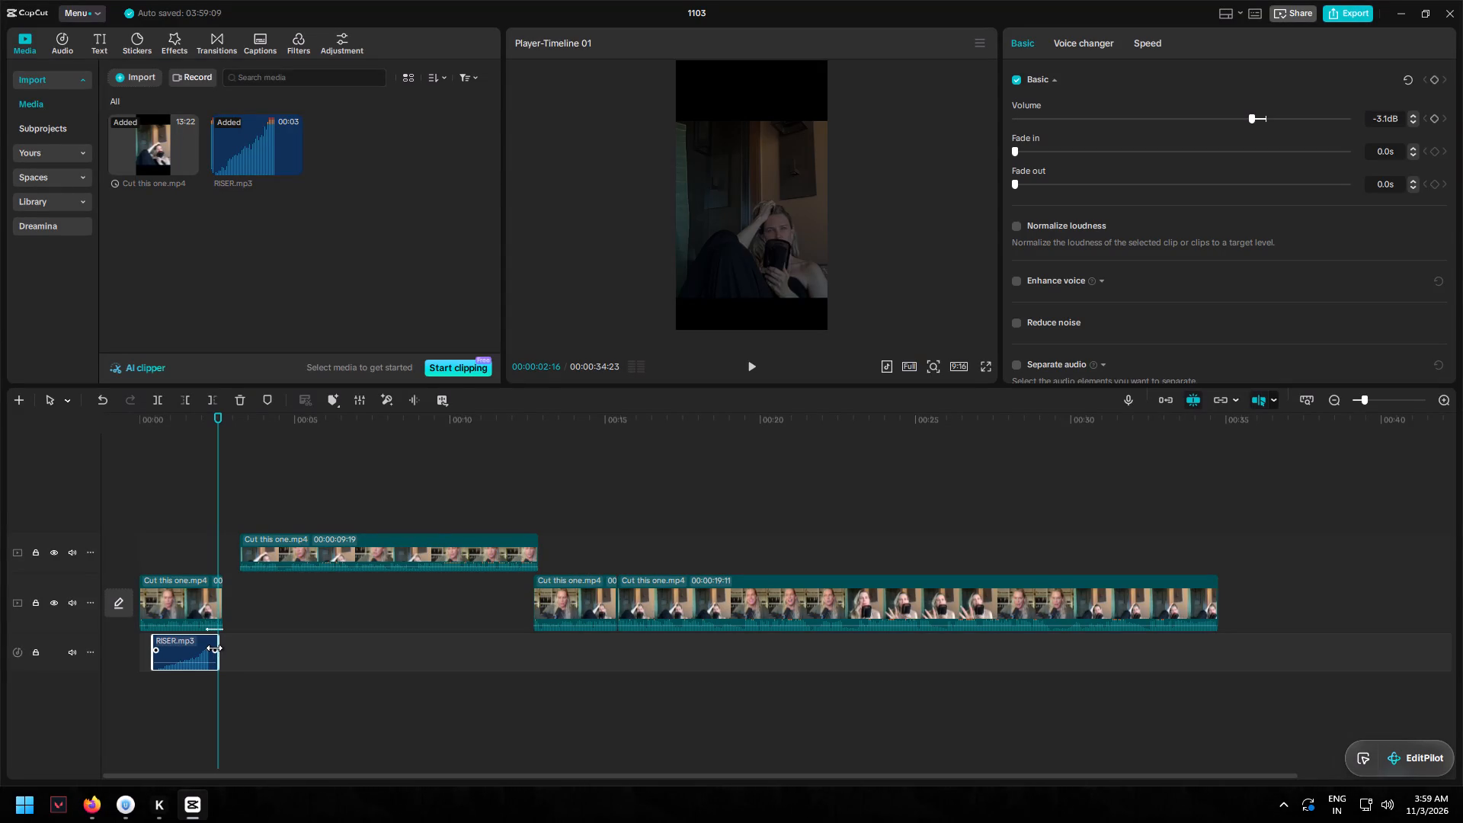
pyautogui.moveTo(214, 648); pyautogui.dragTo(205, 650)
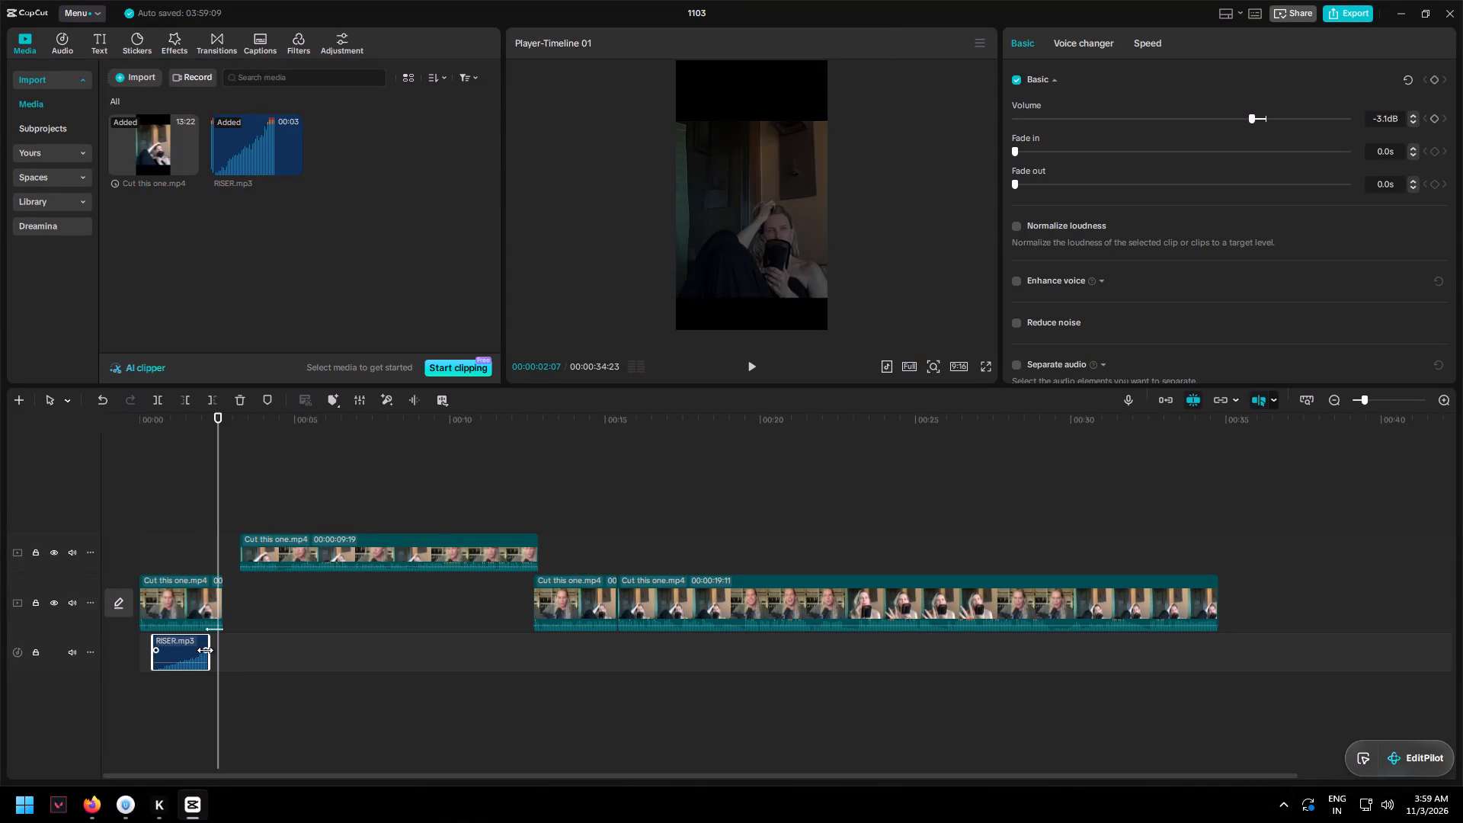
pyautogui.moveTo(205, 650); pyautogui.dragTo(210, 651)
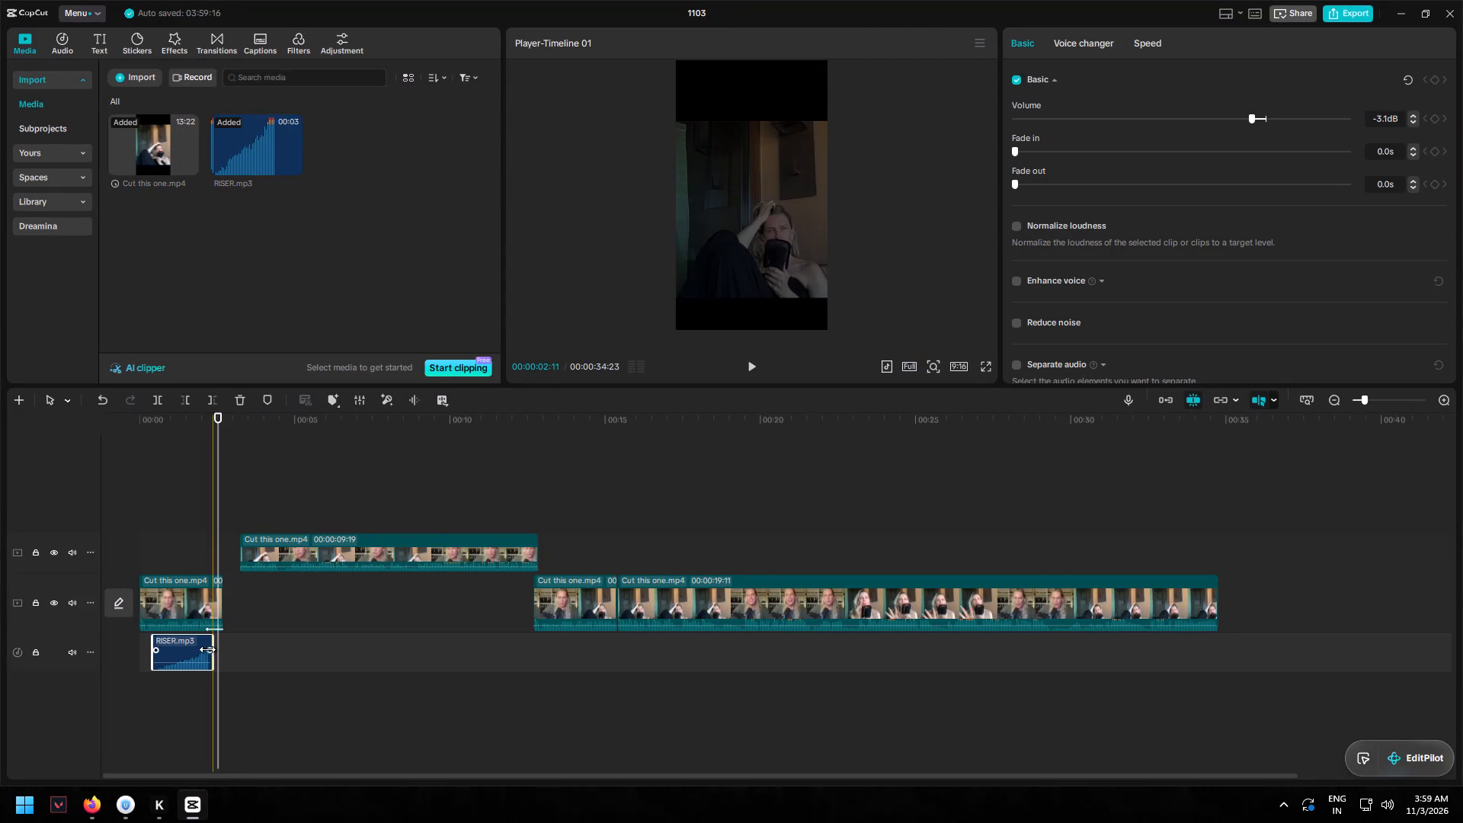
pyautogui.moveTo(196, 639); pyautogui.dragTo(205, 639)
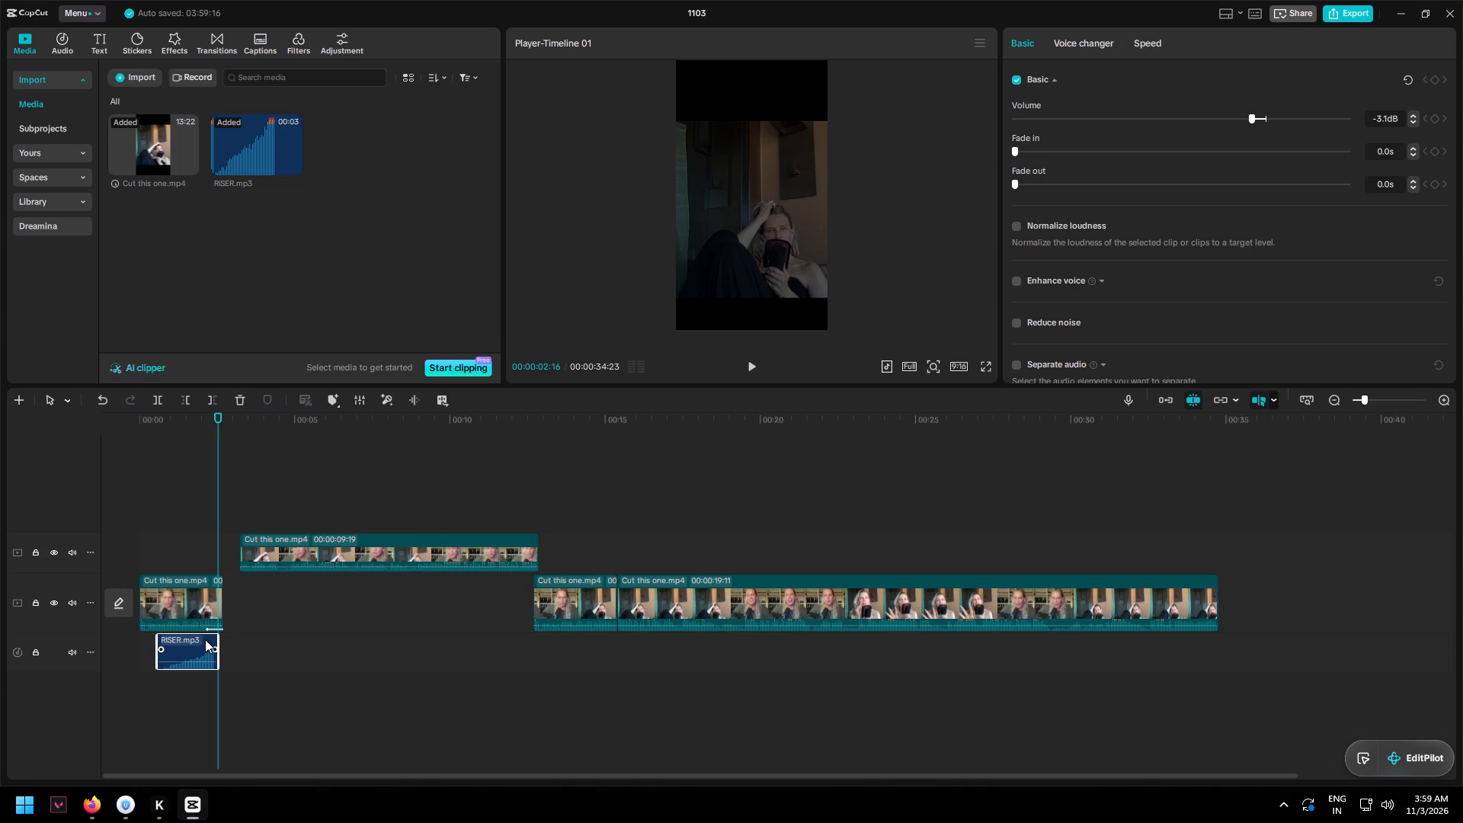
pyautogui.moveTo(205, 639); pyautogui.dragTo(206, 639)
# Return the 00:00:09:19 clip to the main track and shift all three clips after the hook about 6 frames earlier, narrowing the gap.
pyautogui.moveTo(292, 546); pyautogui.dragTo(284, 607)
pyautogui.moveTo(278, 679); pyautogui.dragTo(1167, 616)
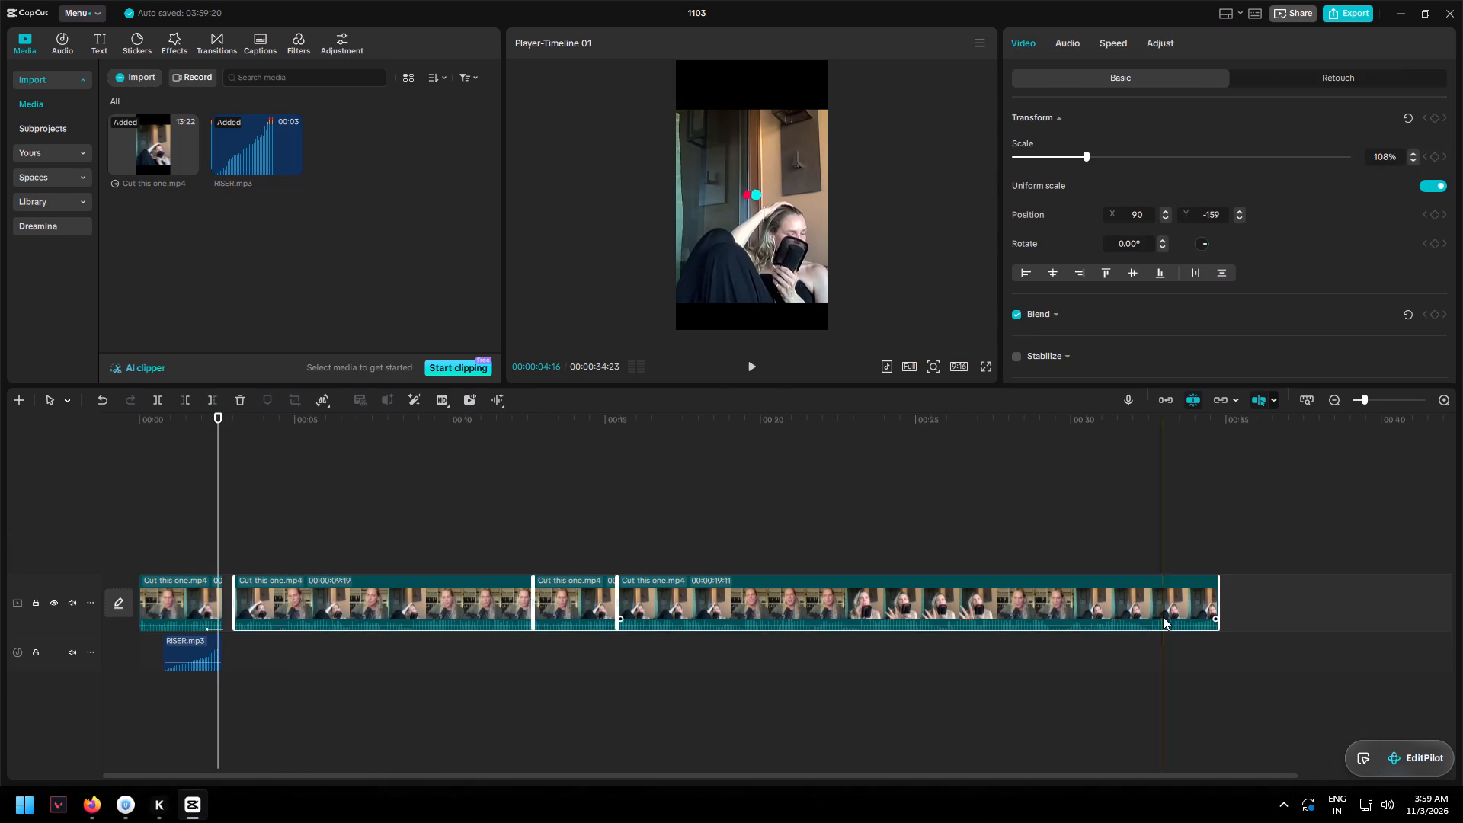
pyautogui.click(437, 576)
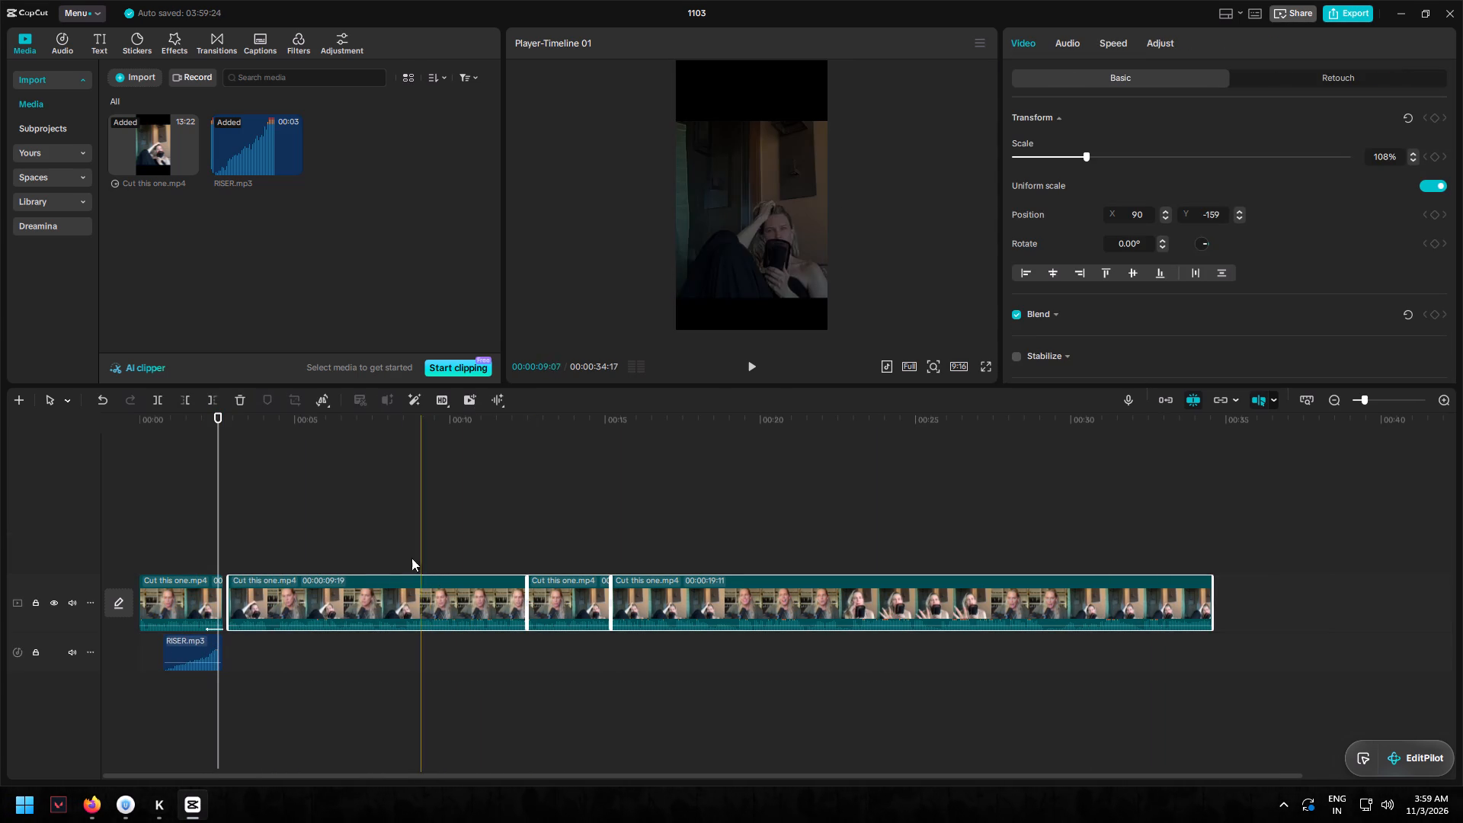
# Play back the change from the opening hook to the 00:00:09:19 clip and return to the start of the timeline.
pyautogui.click(751, 366)
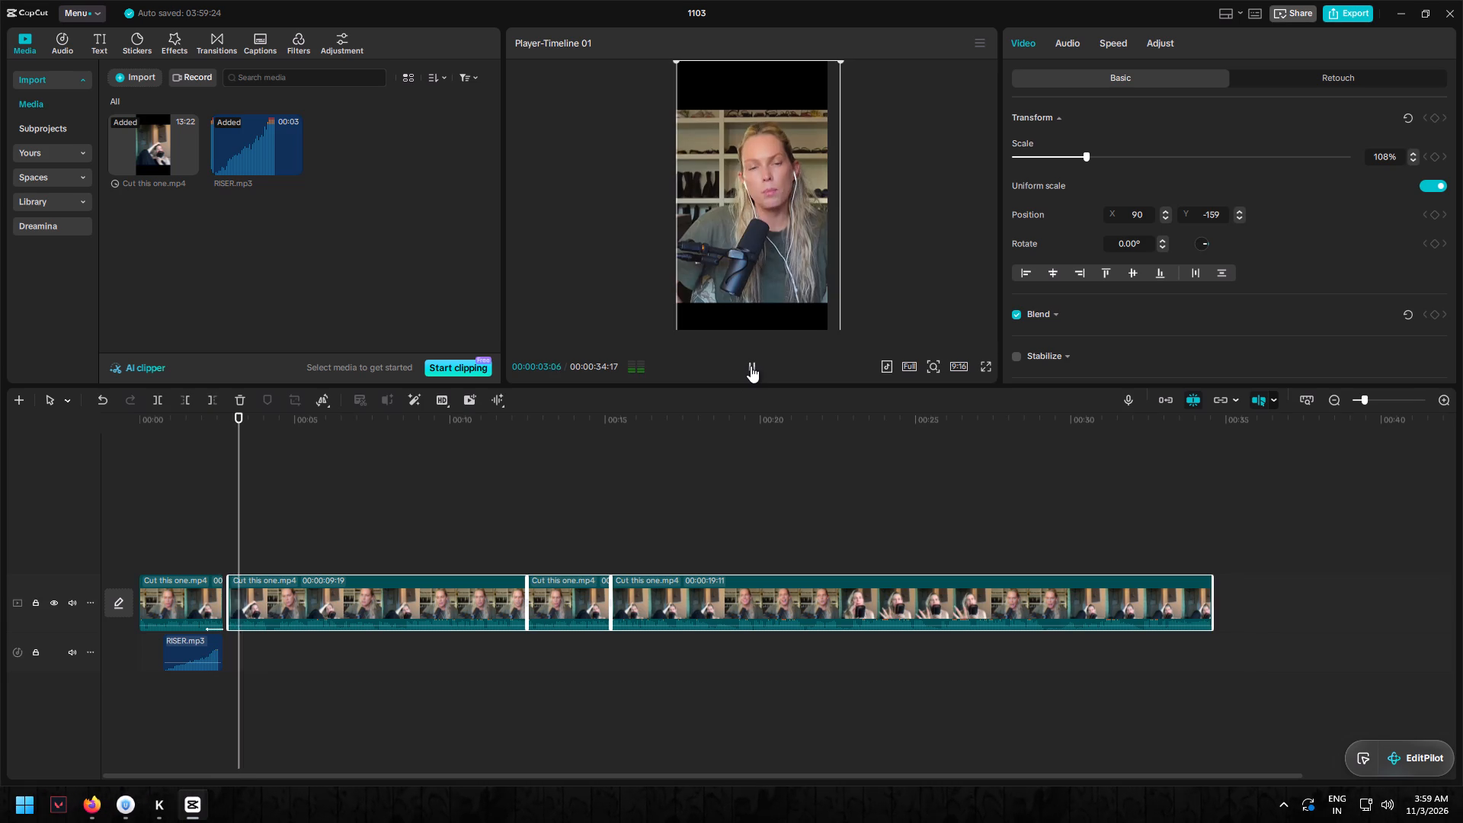
pyautogui.click(751, 366)
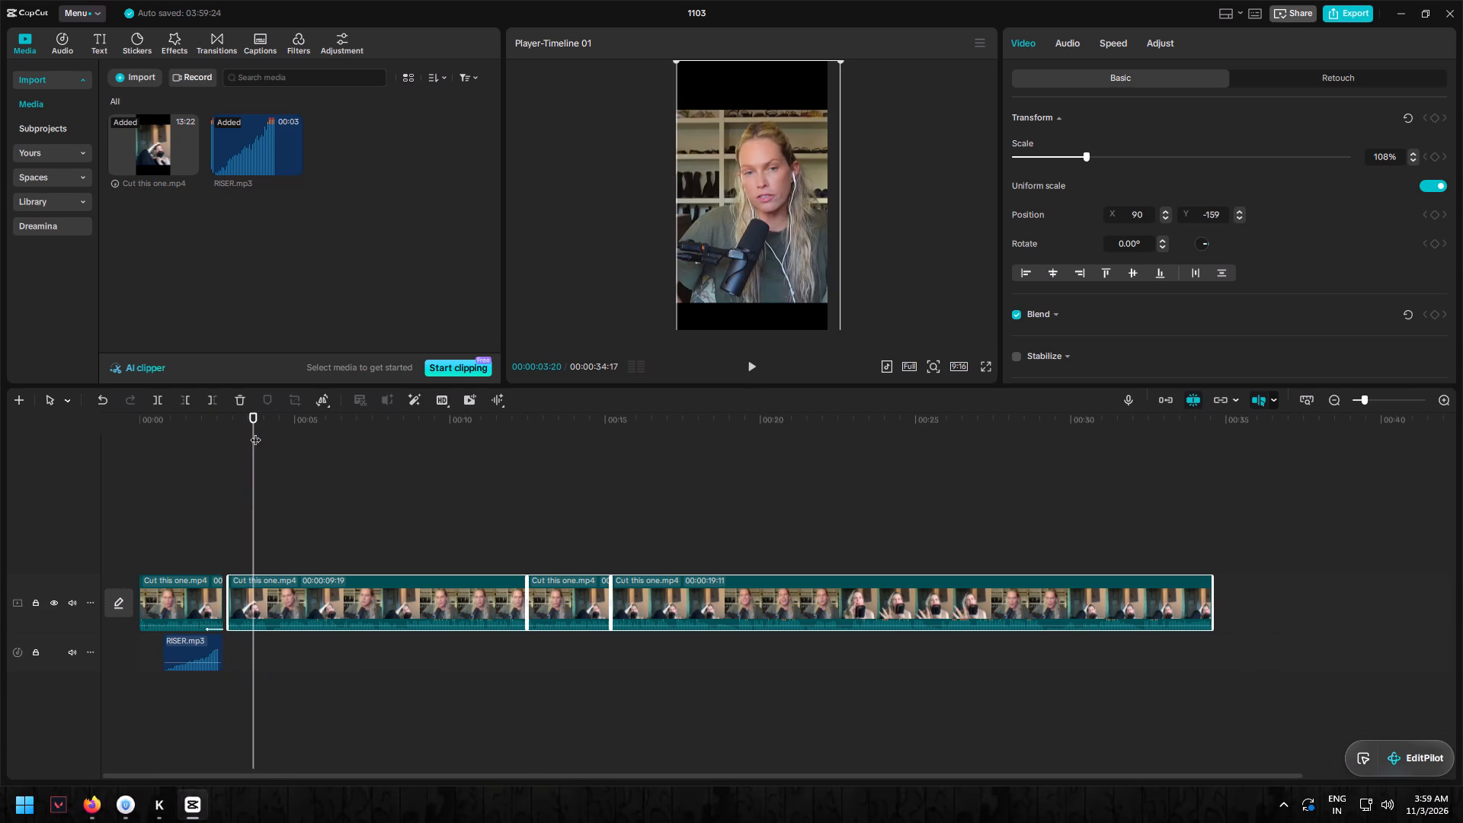
pyautogui.moveTo(255, 432); pyautogui.dragTo(0, 438)
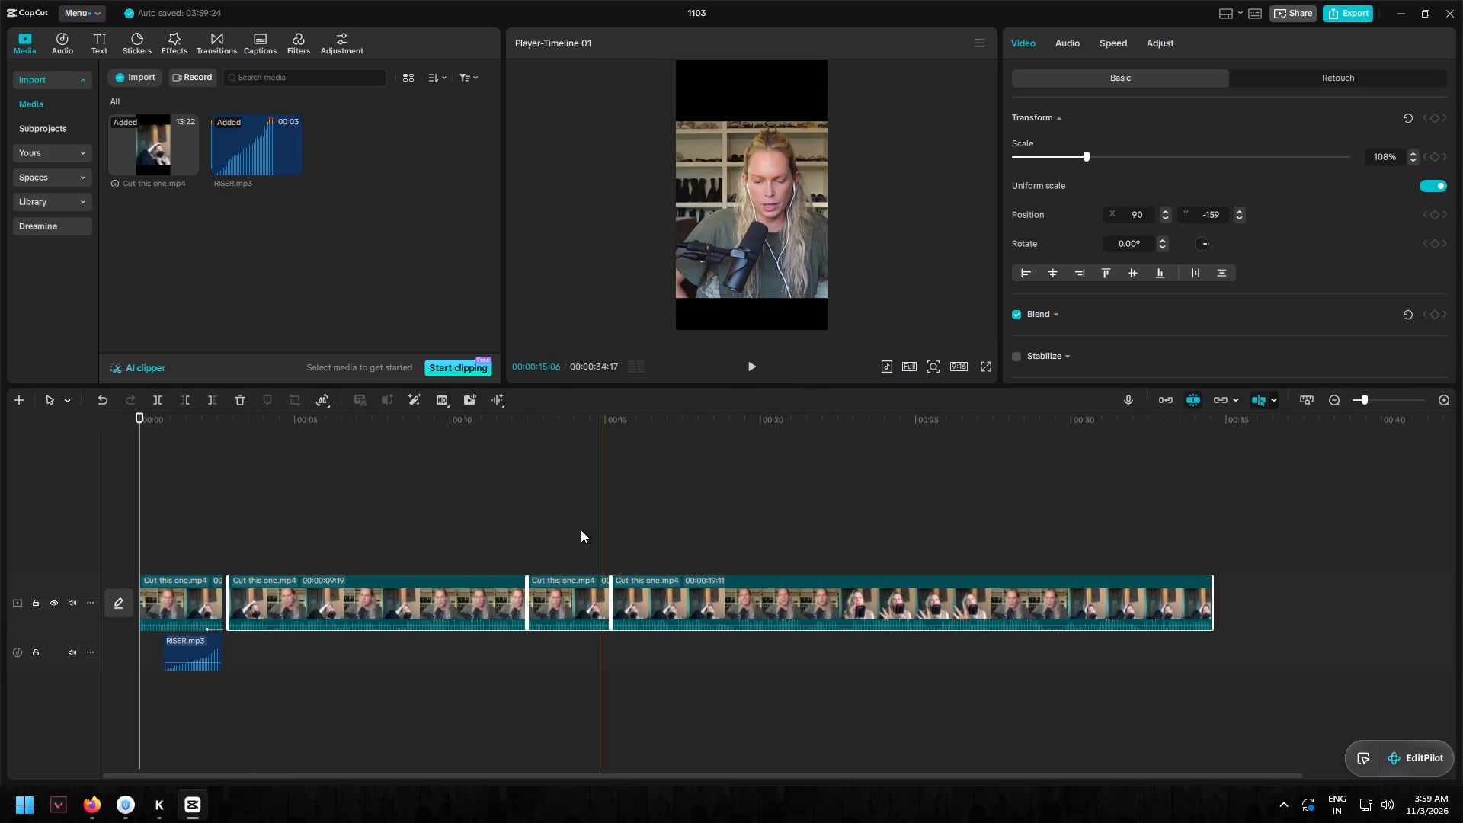
# Apply the basic Fade In animation with a 0.5 s duration to the 00:00:09:19 clip and preview it from near the start.
pyautogui.click(365, 573)
pyautogui.click(392, 573)
pyautogui.click(393, 580)
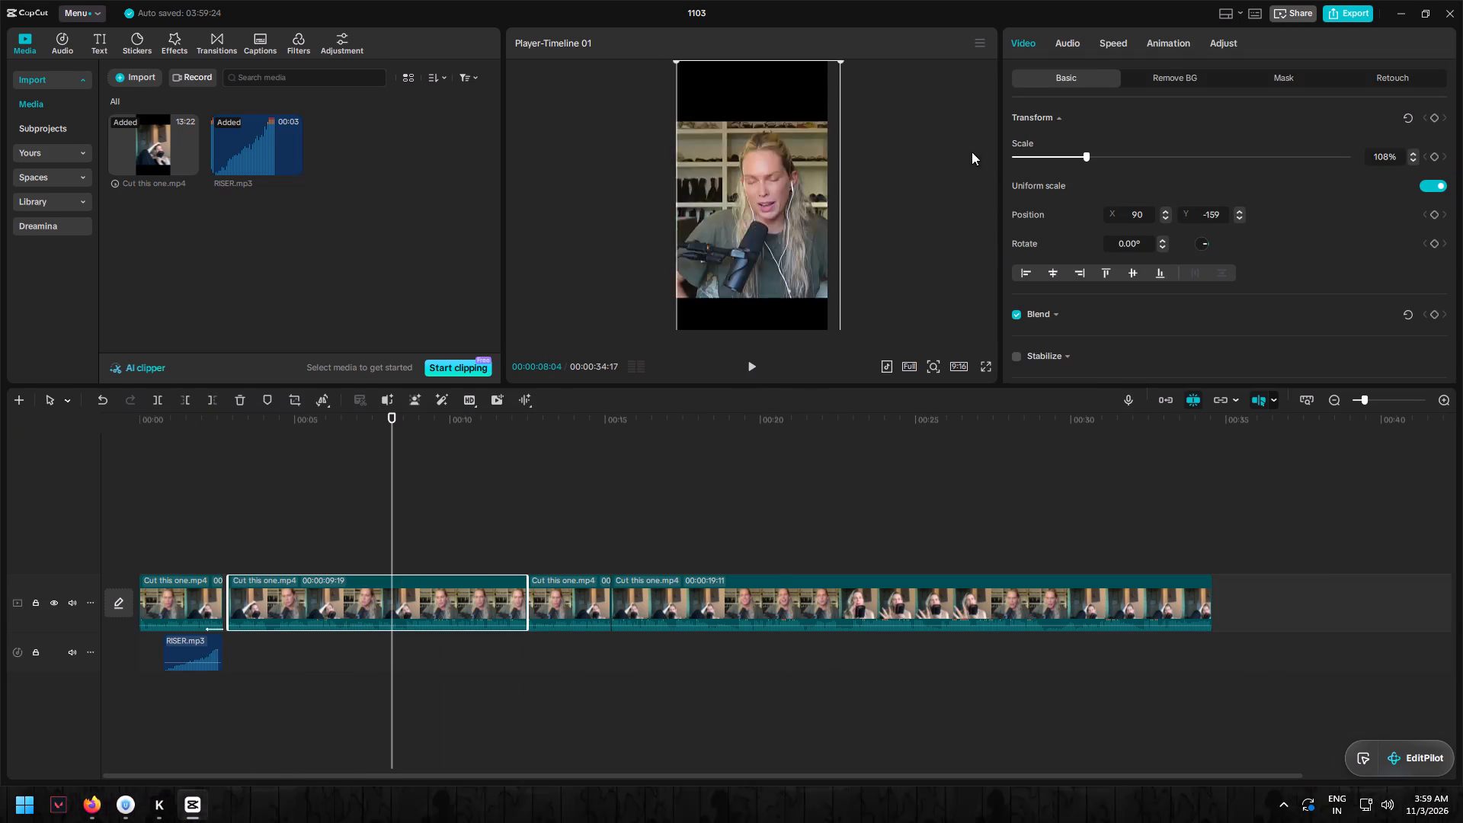
pyautogui.click(1166, 46)
pyautogui.click(1099, 92)
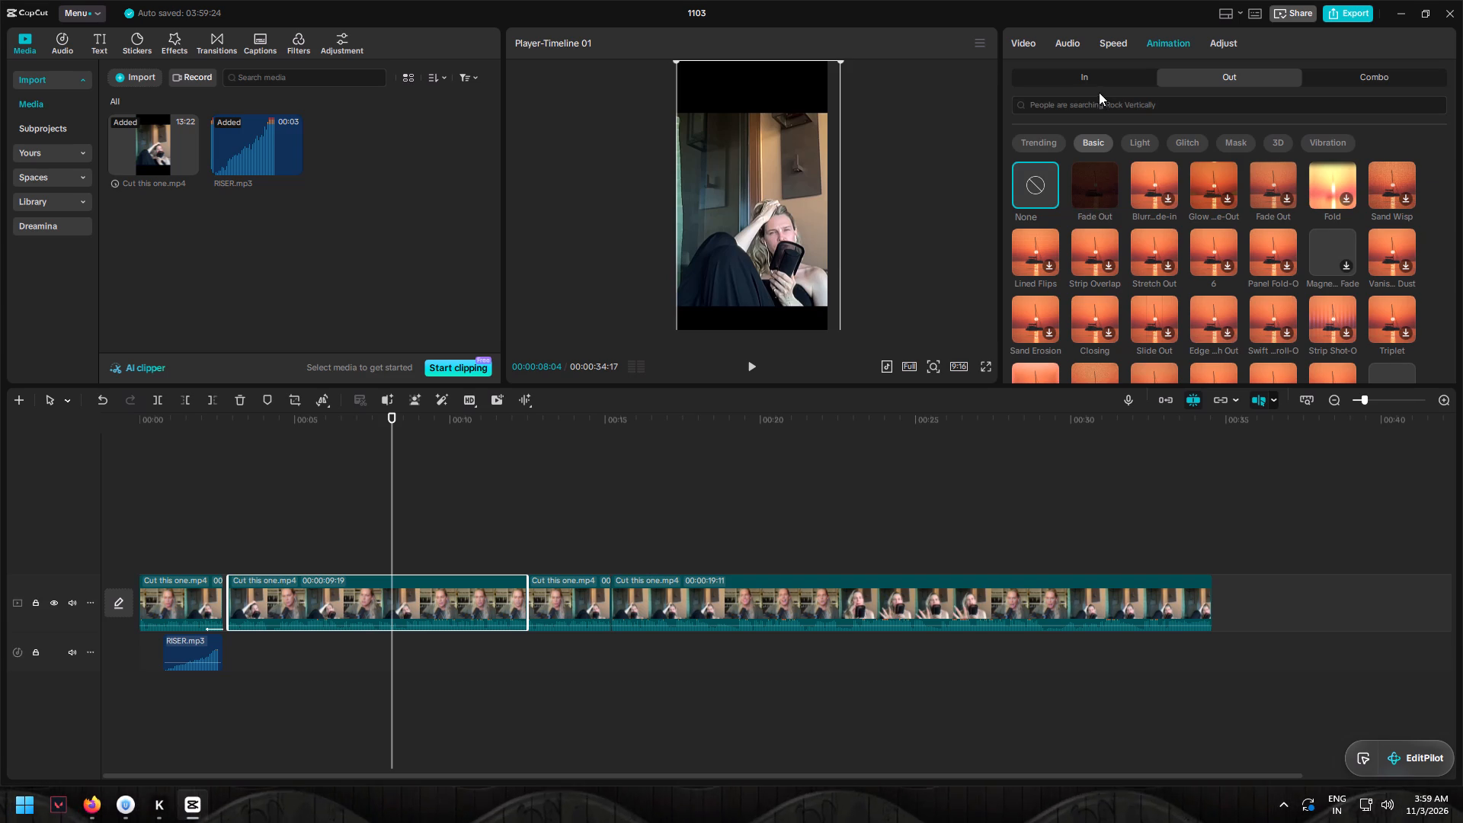
pyautogui.click(1094, 73)
pyautogui.click(1087, 187)
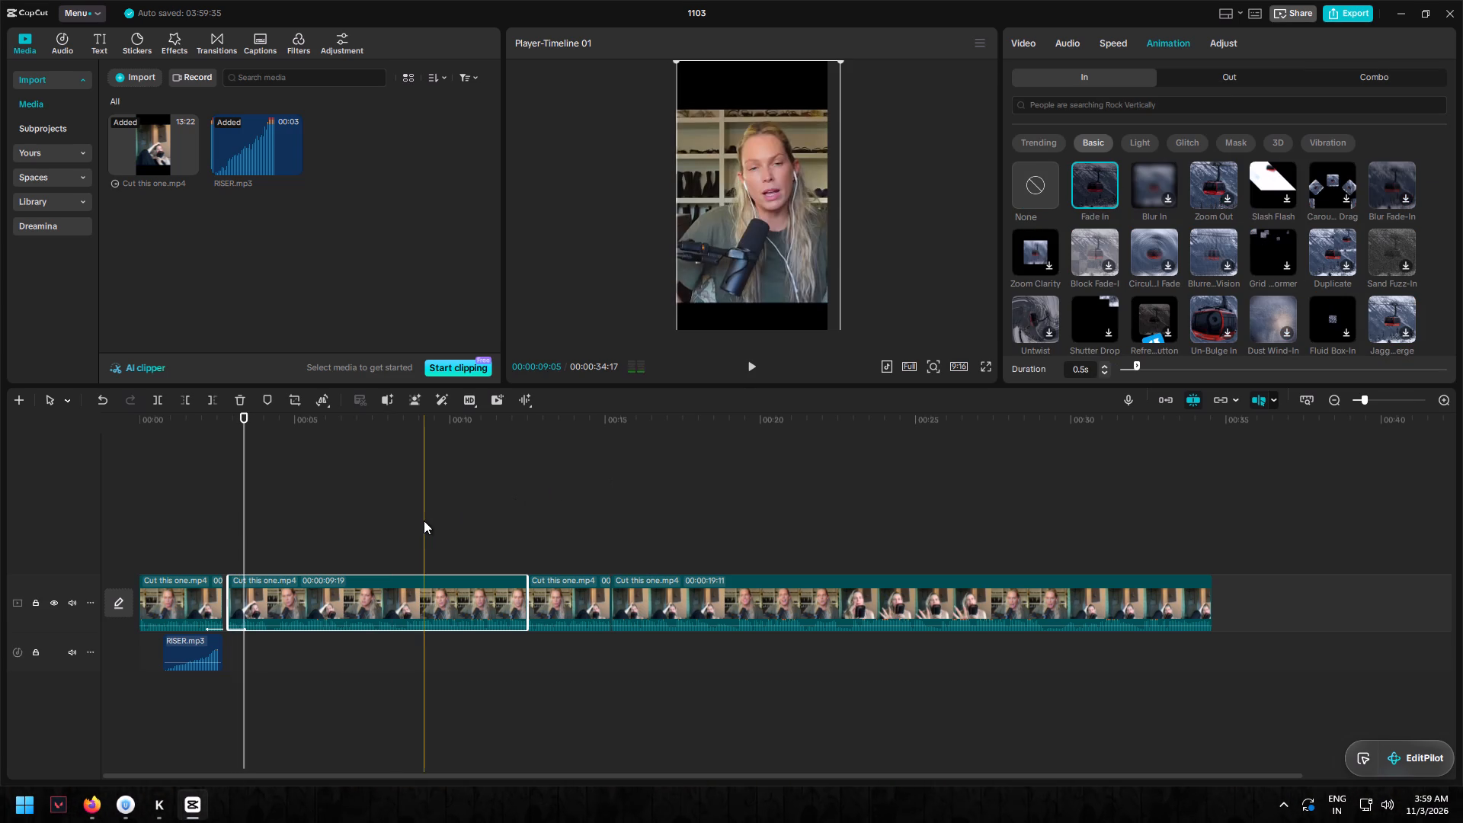
pyautogui.click(171, 476)
pyautogui.click(754, 364)
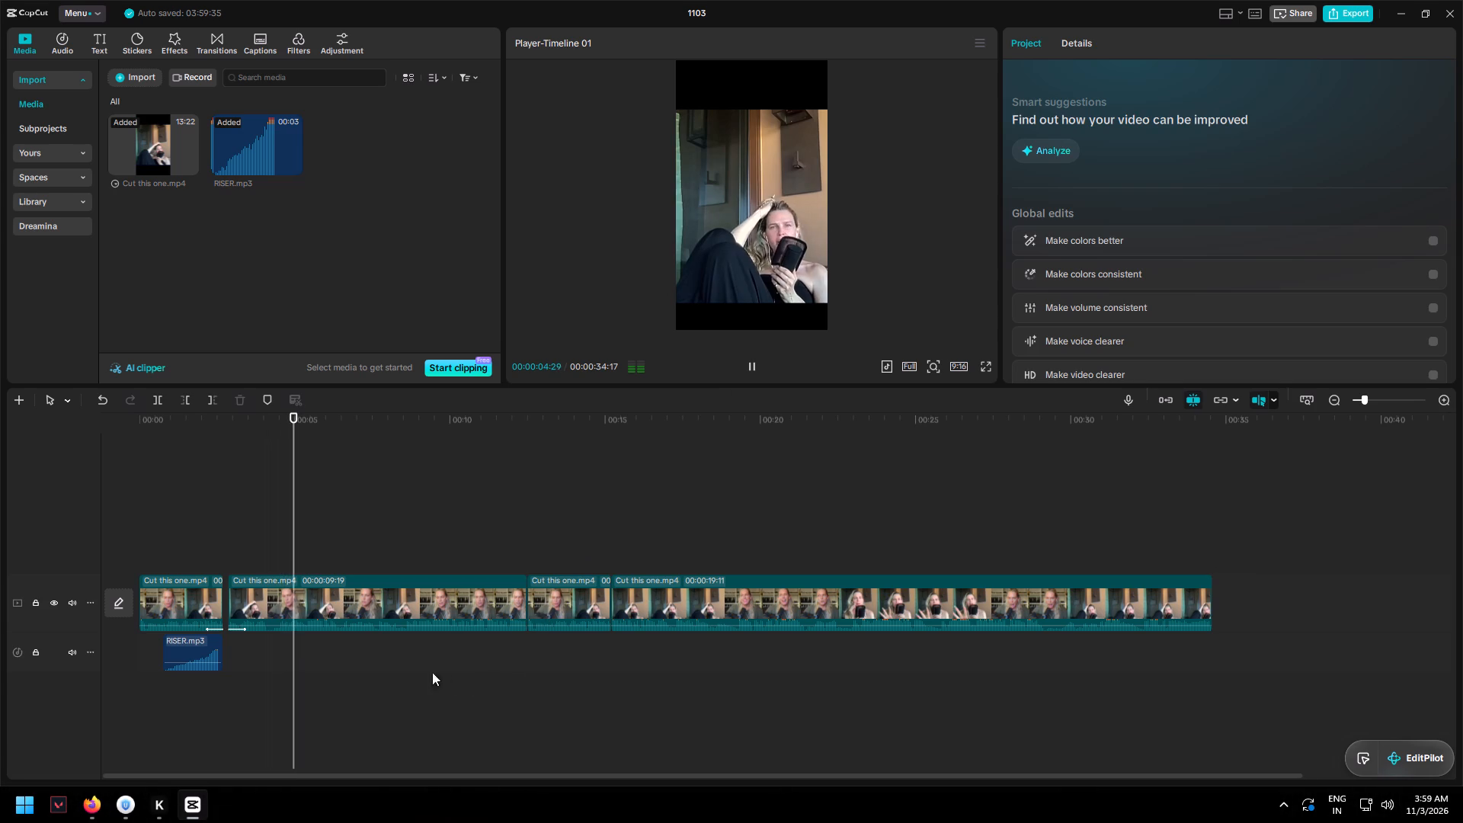
# Move all three clips after the hook back against the hook's end to close the gap, and preview the join.
pyautogui.moveTo(358, 673); pyautogui.dragTo(958, 588)
pyautogui.click(486, 588)
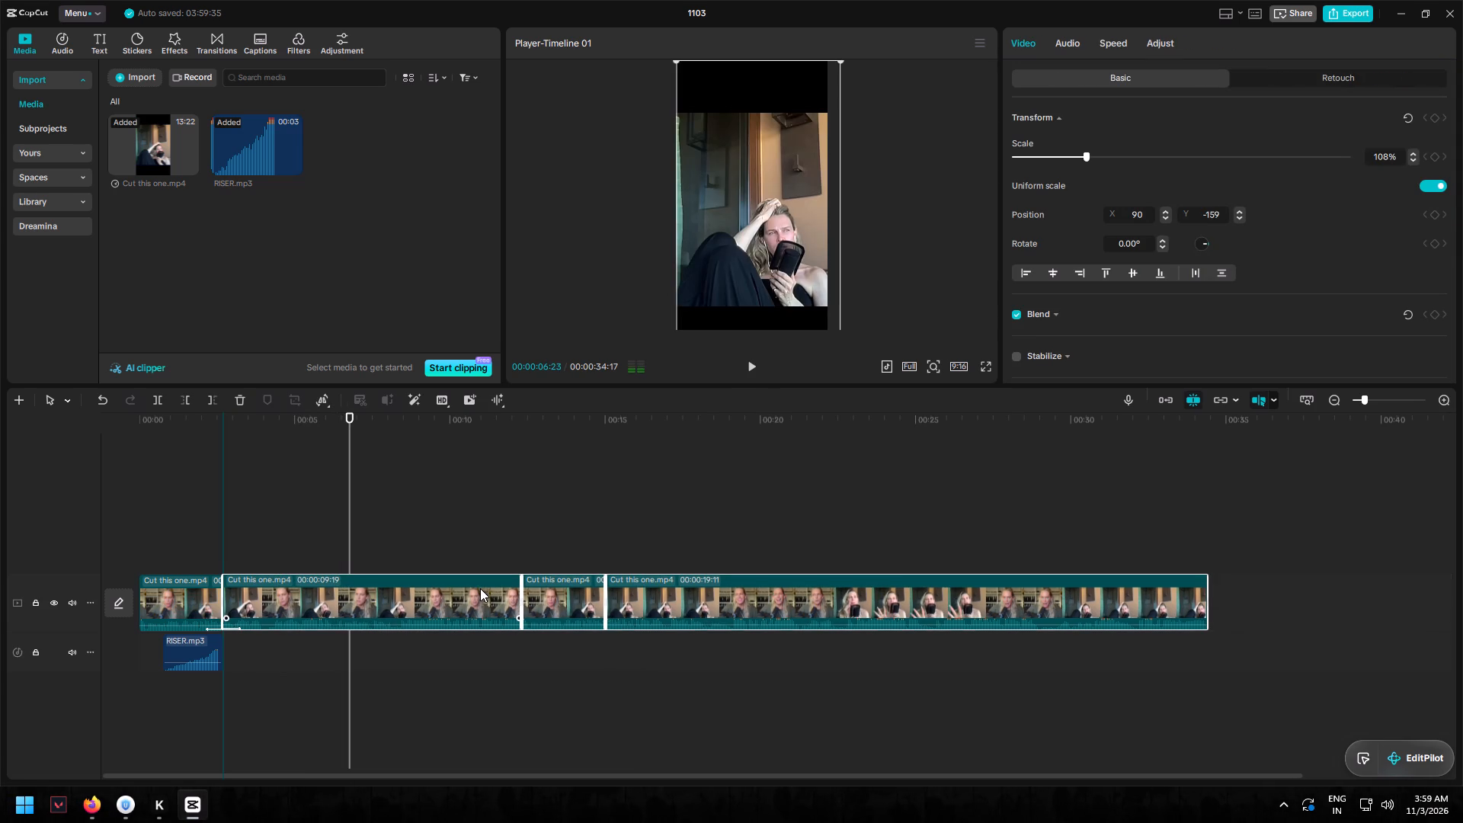
pyautogui.click(162, 460)
pyautogui.moveTo(161, 467); pyautogui.dragTo(136, 468)
pyautogui.click(136, 468)
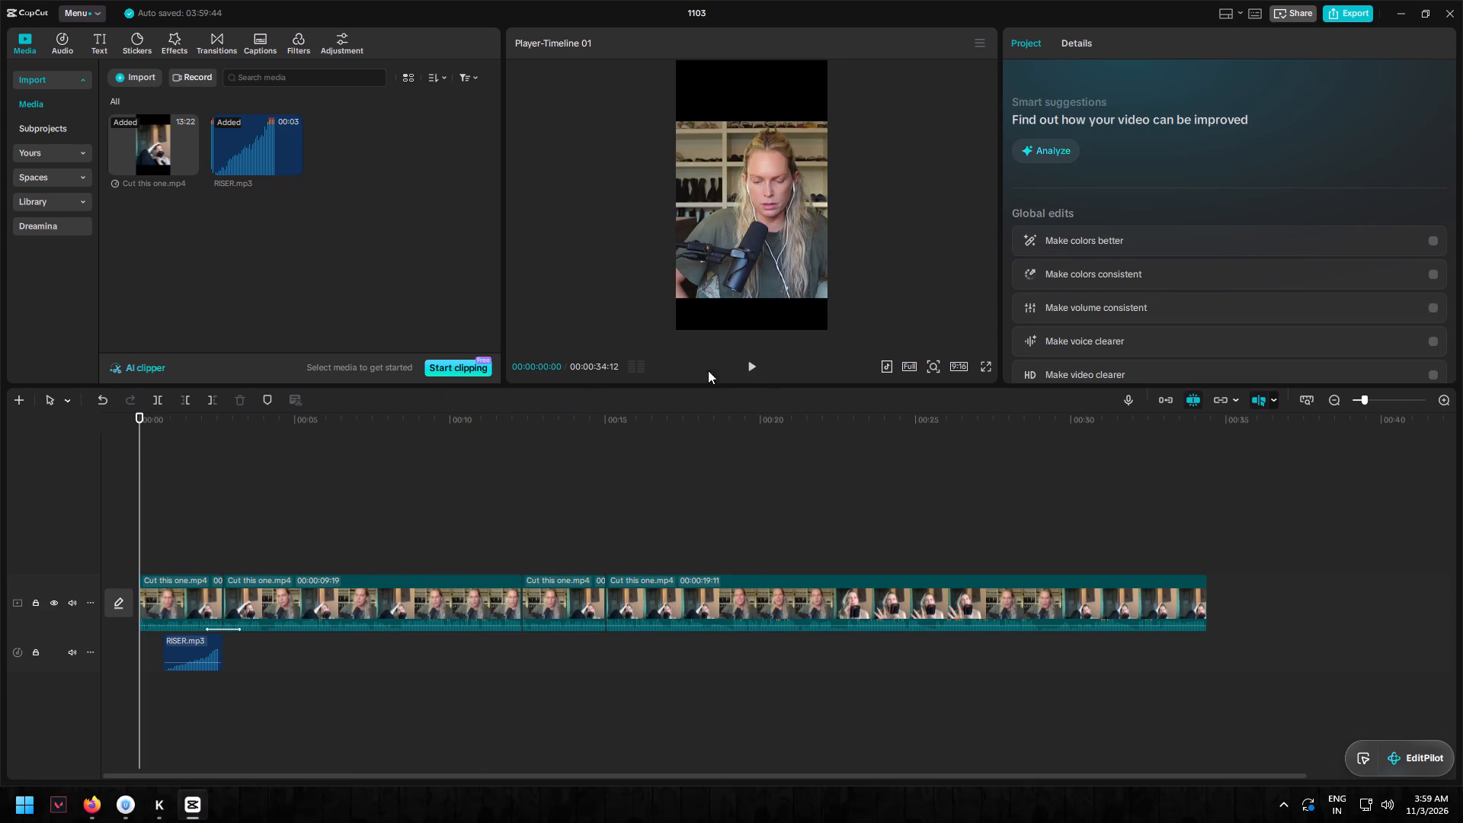
pyautogui.click(748, 367)
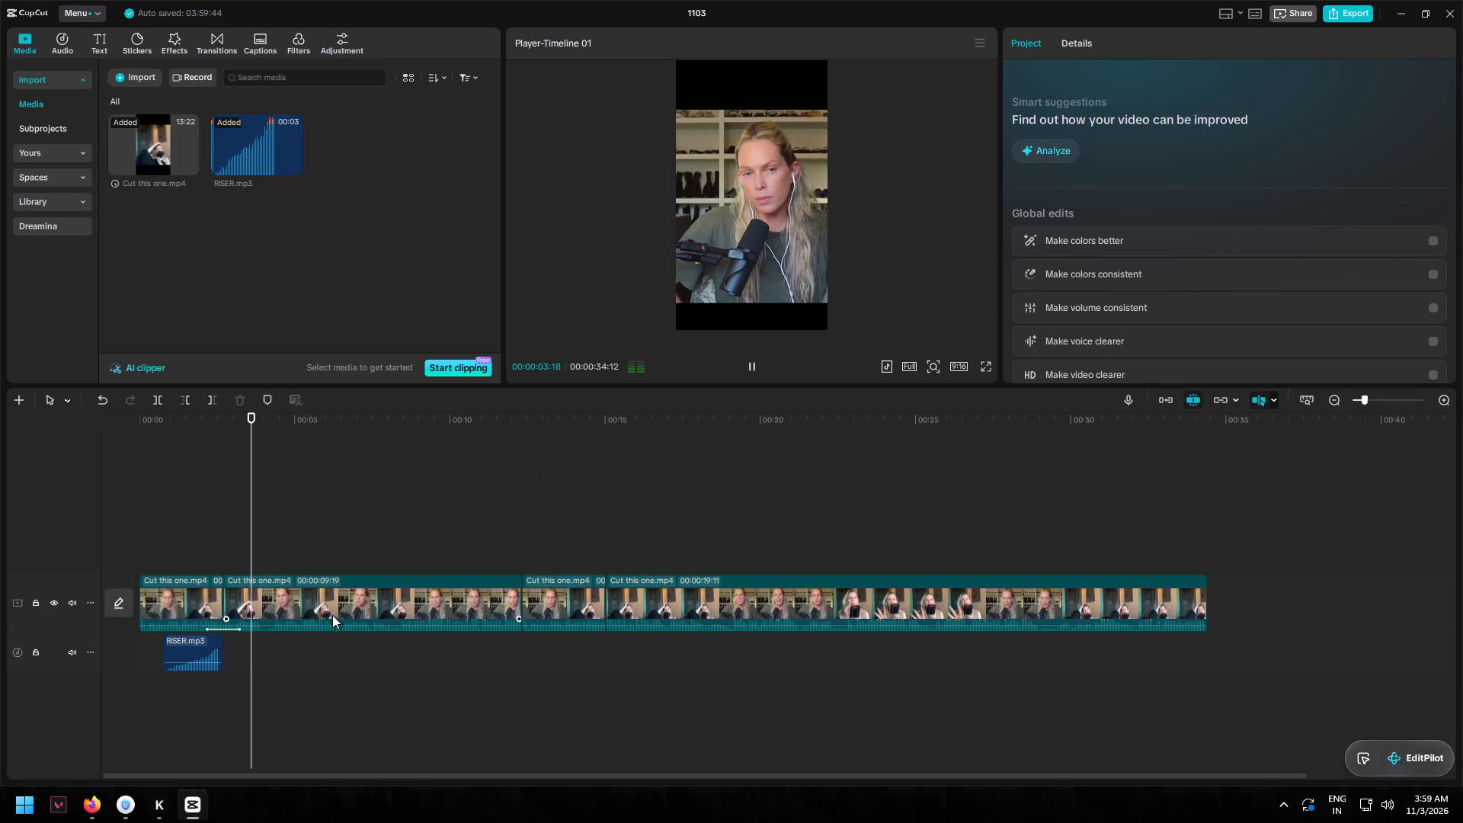
# Lower the volume of RISER.mp3 to -8.6 dB and play the opening from the start to check it.
pyautogui.click(184, 651)
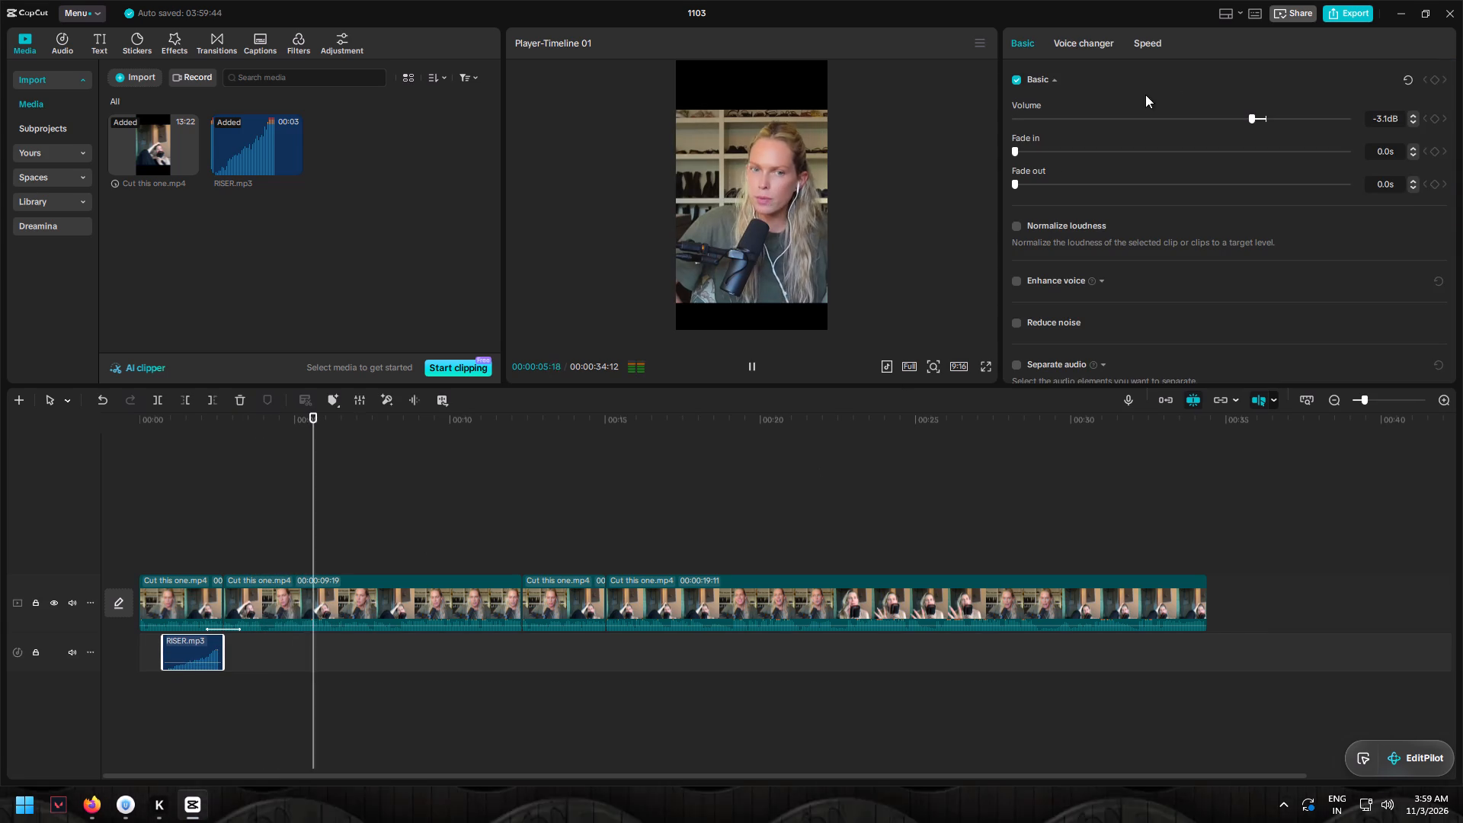
pyautogui.click(1247, 118)
pyautogui.click(1238, 120)
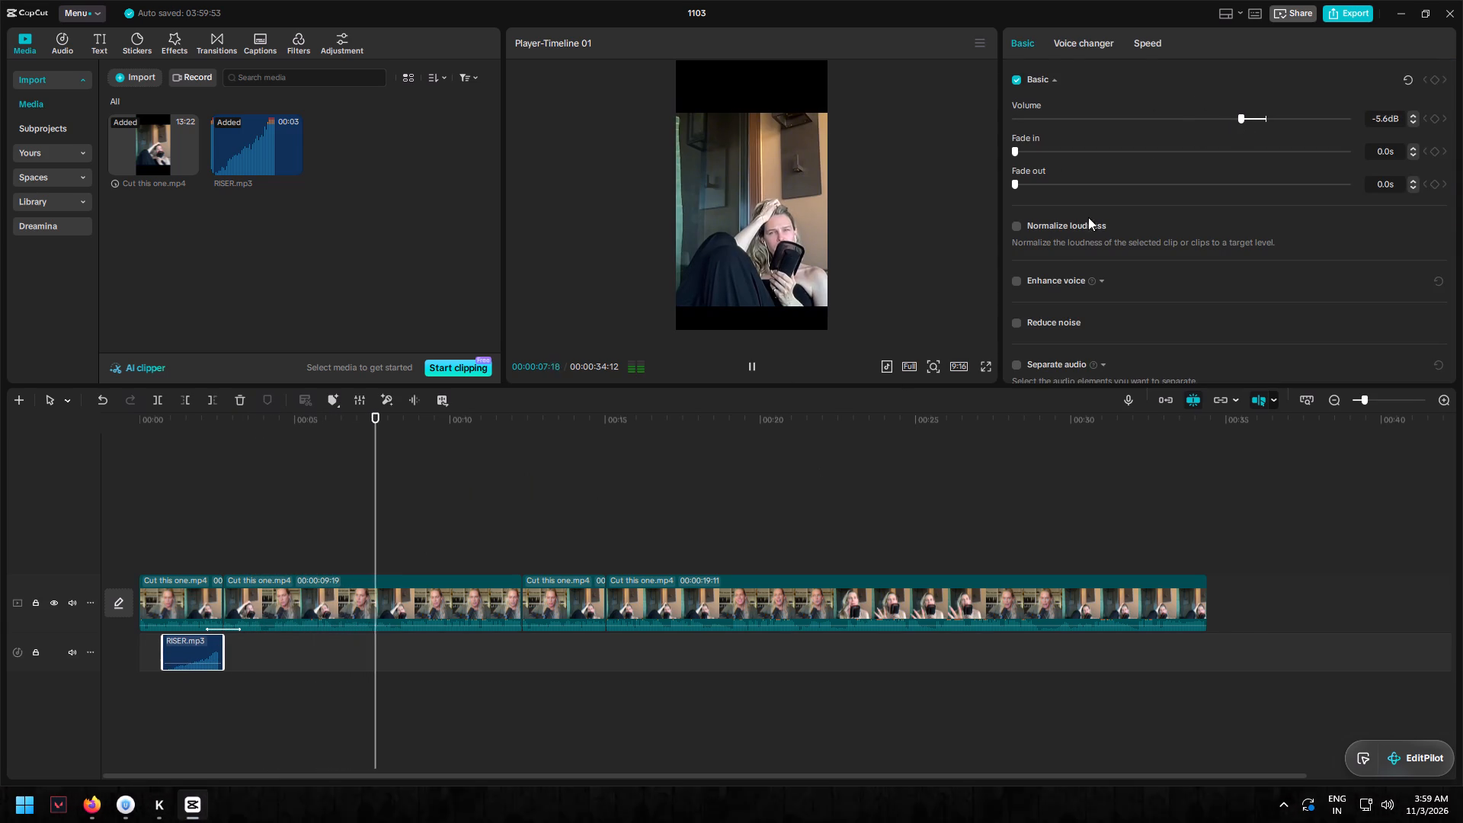
pyautogui.click(1218, 117)
pyautogui.click(1226, 116)
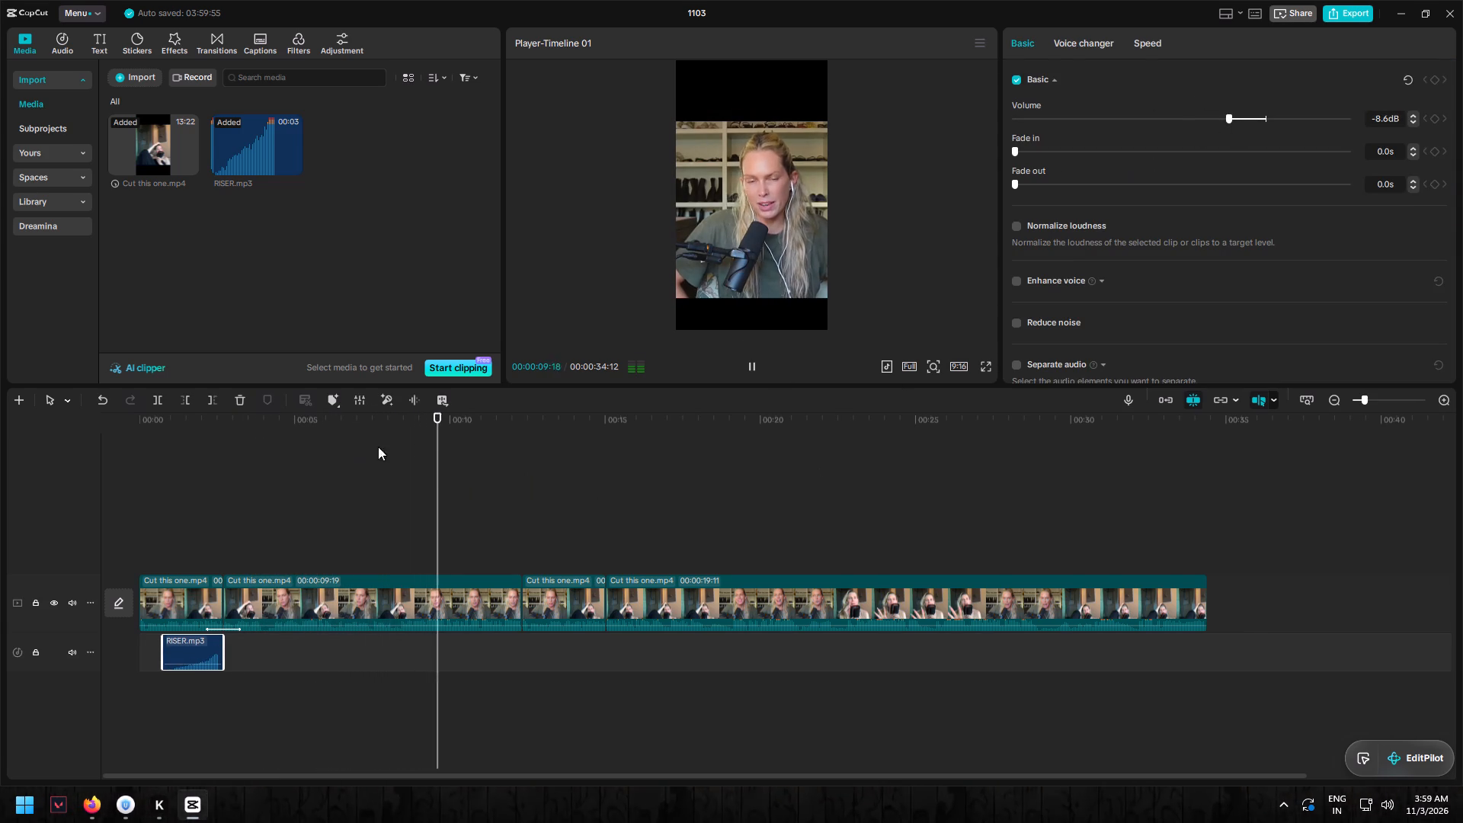
pyautogui.moveTo(456, 418); pyautogui.dragTo(47, 451)
pyautogui.click(753, 372)
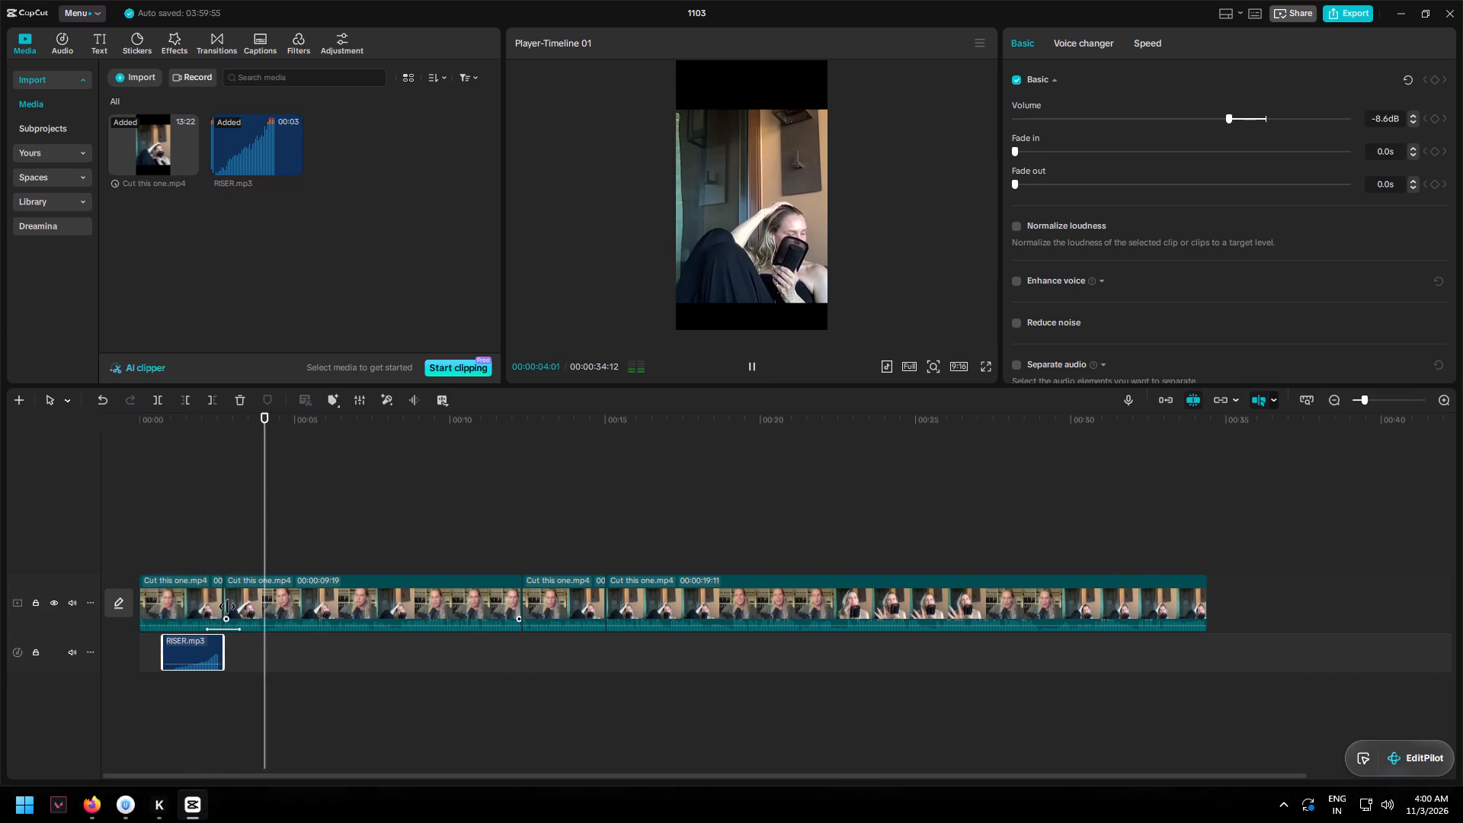
pyautogui.moveTo(323, 417); pyautogui.dragTo(107, 428)
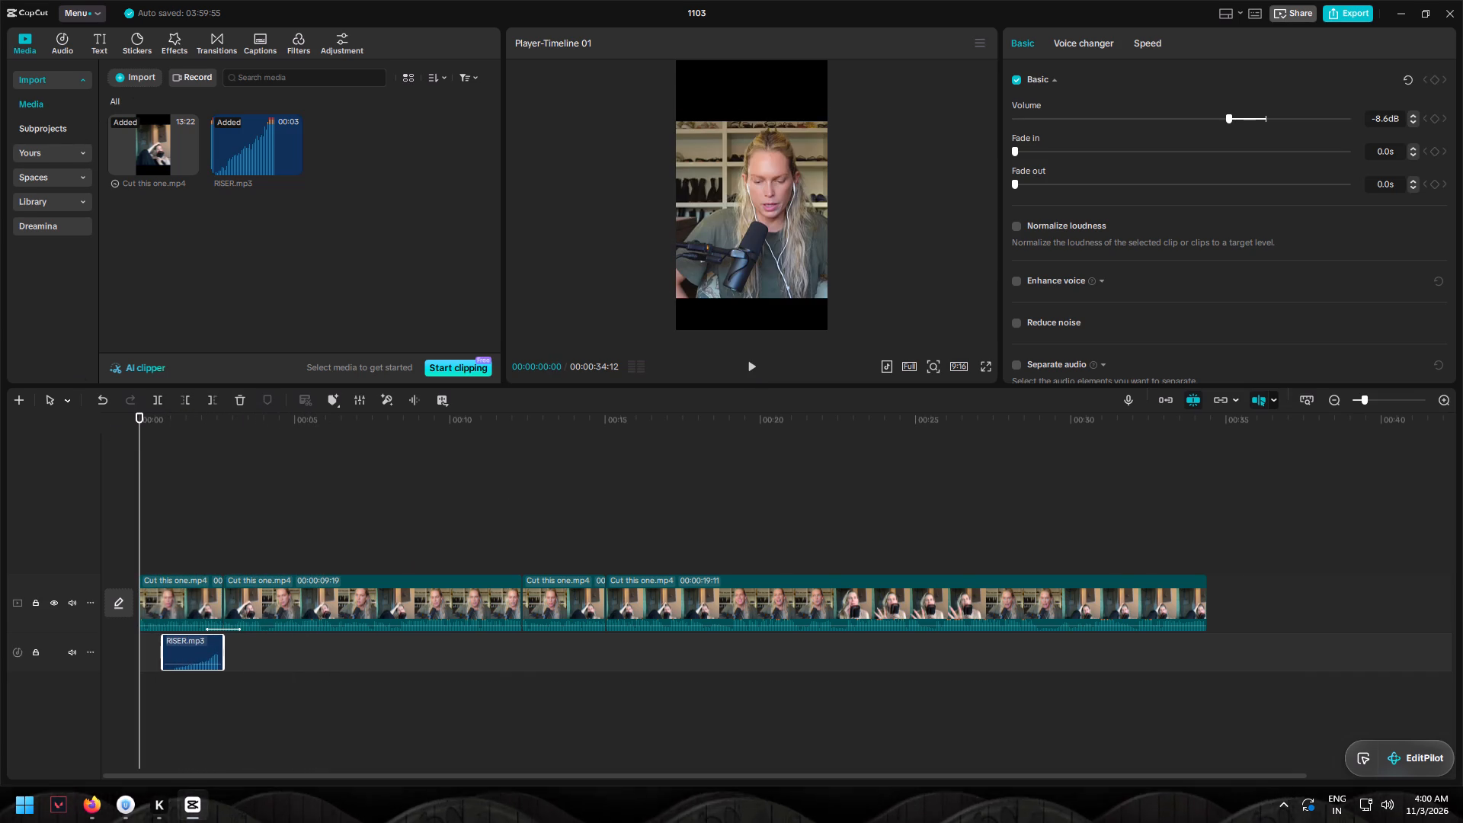
# Generate English auto captions with AI emojis enabled for the whole timeline.
pyautogui.click(245, 35)
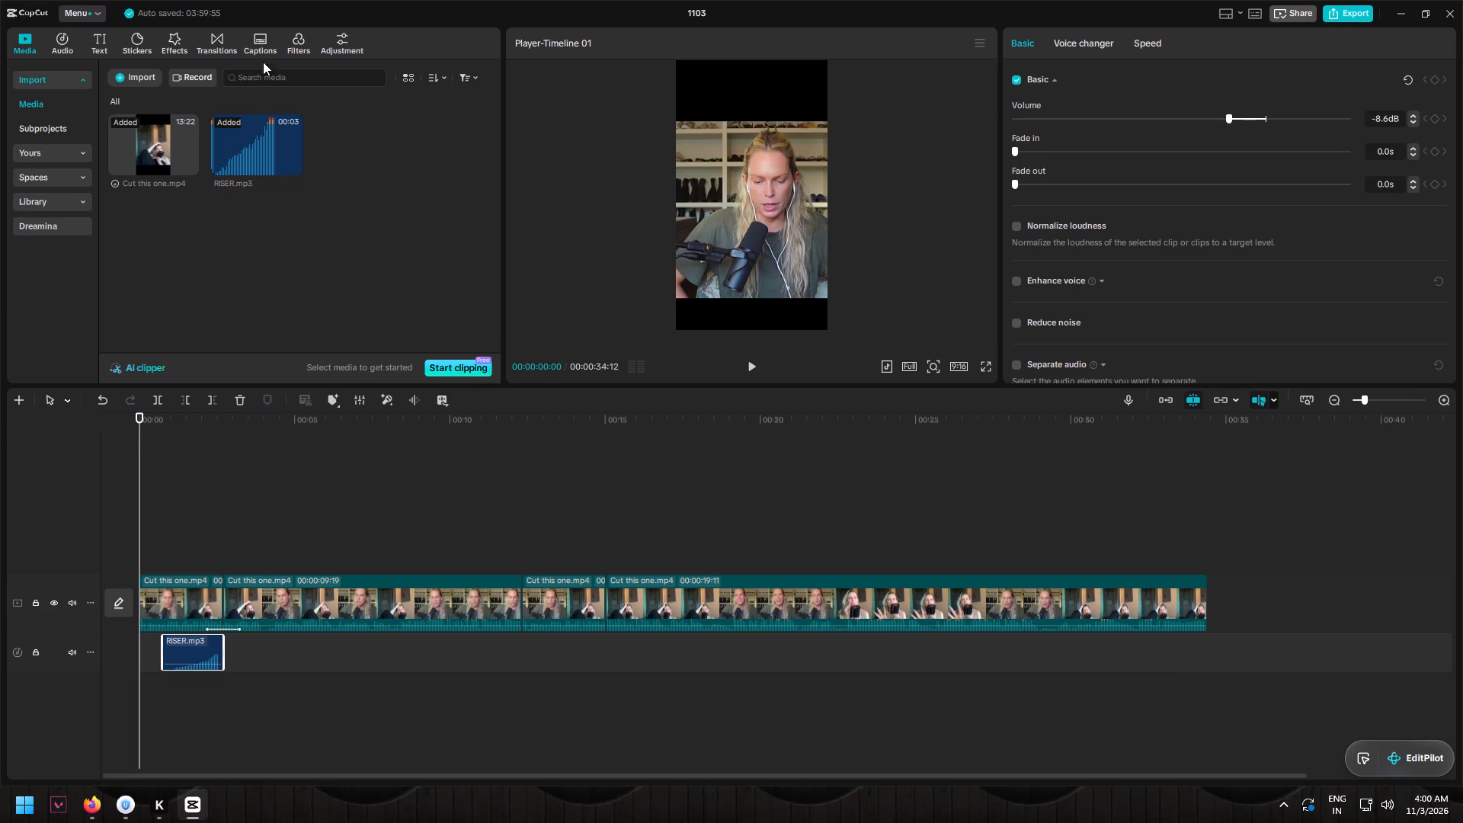
pyautogui.click(262, 47)
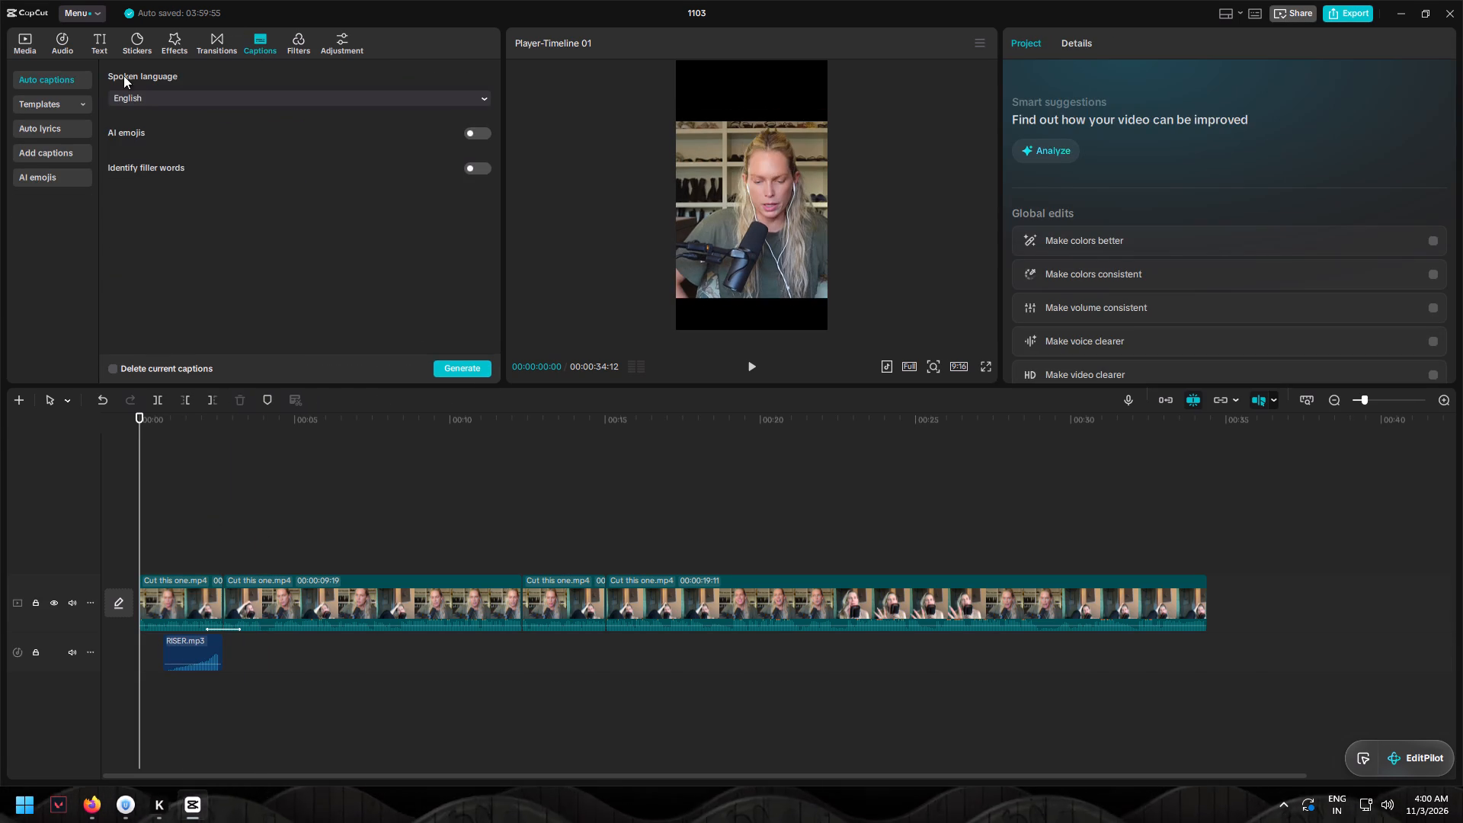
pyautogui.click(454, 370)
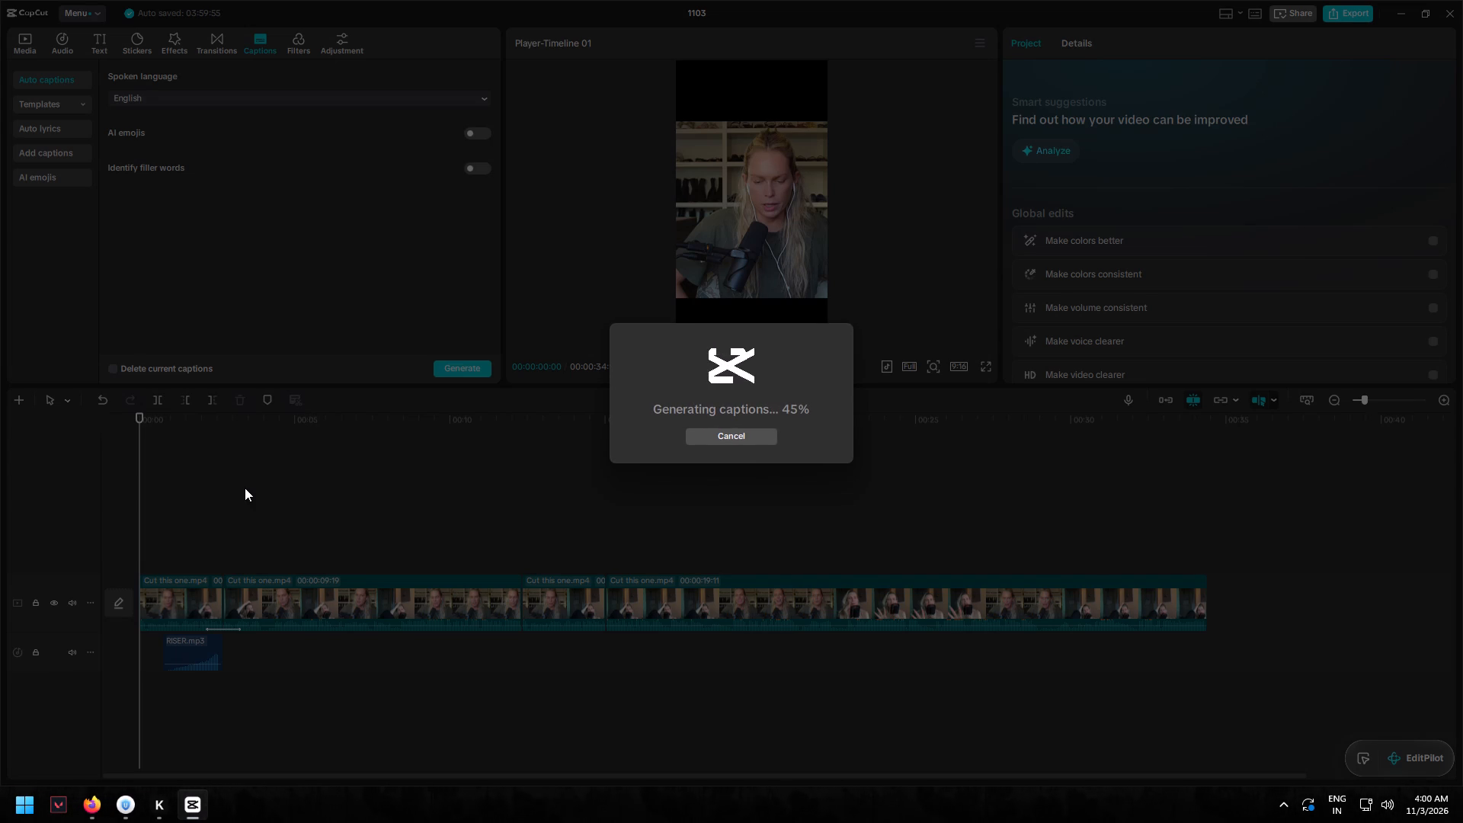
pyautogui.click(709, 438)
pyautogui.click(482, 126)
pyautogui.click(482, 131)
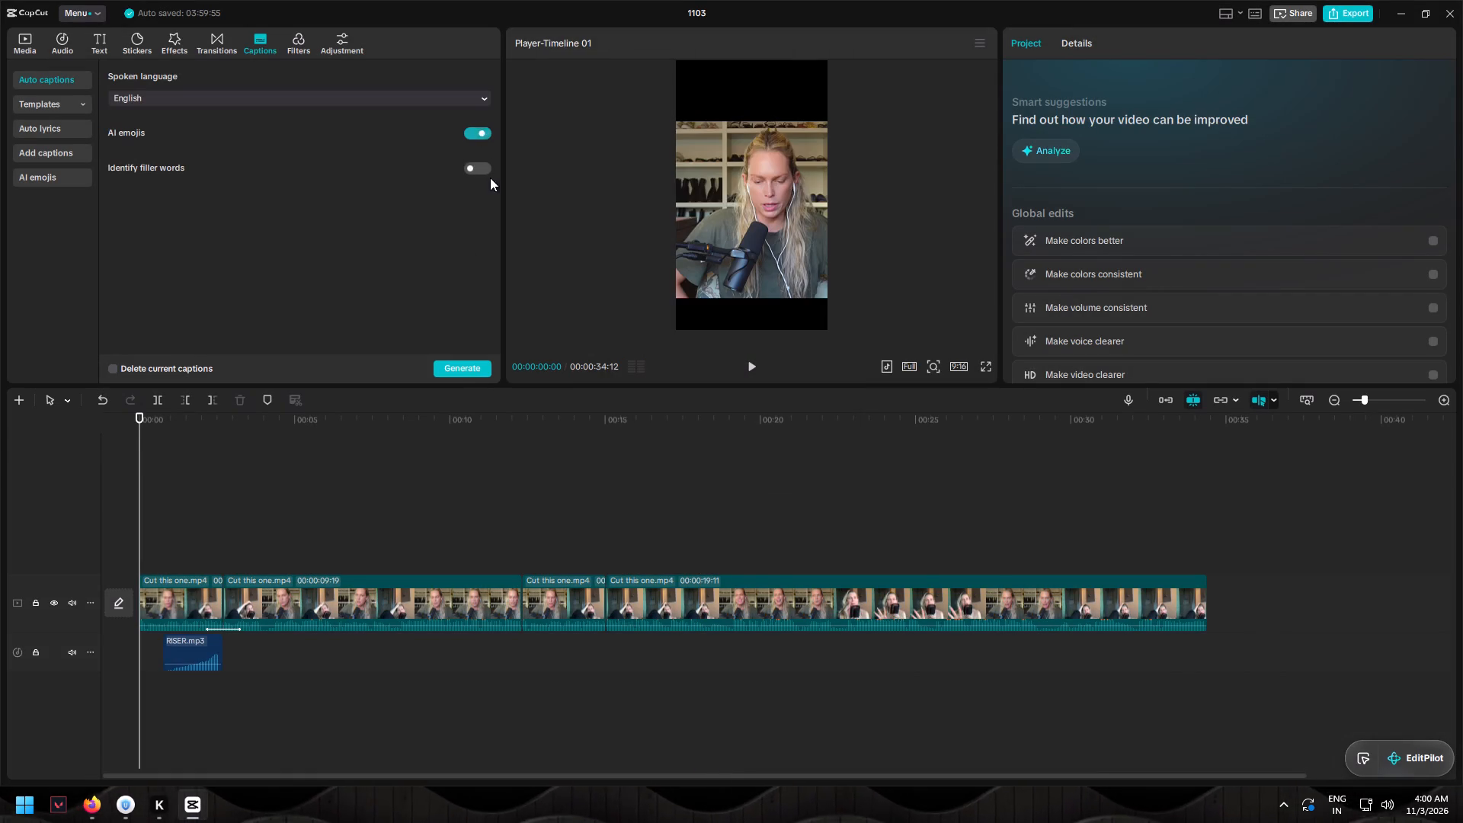
pyautogui.click(71, 105)
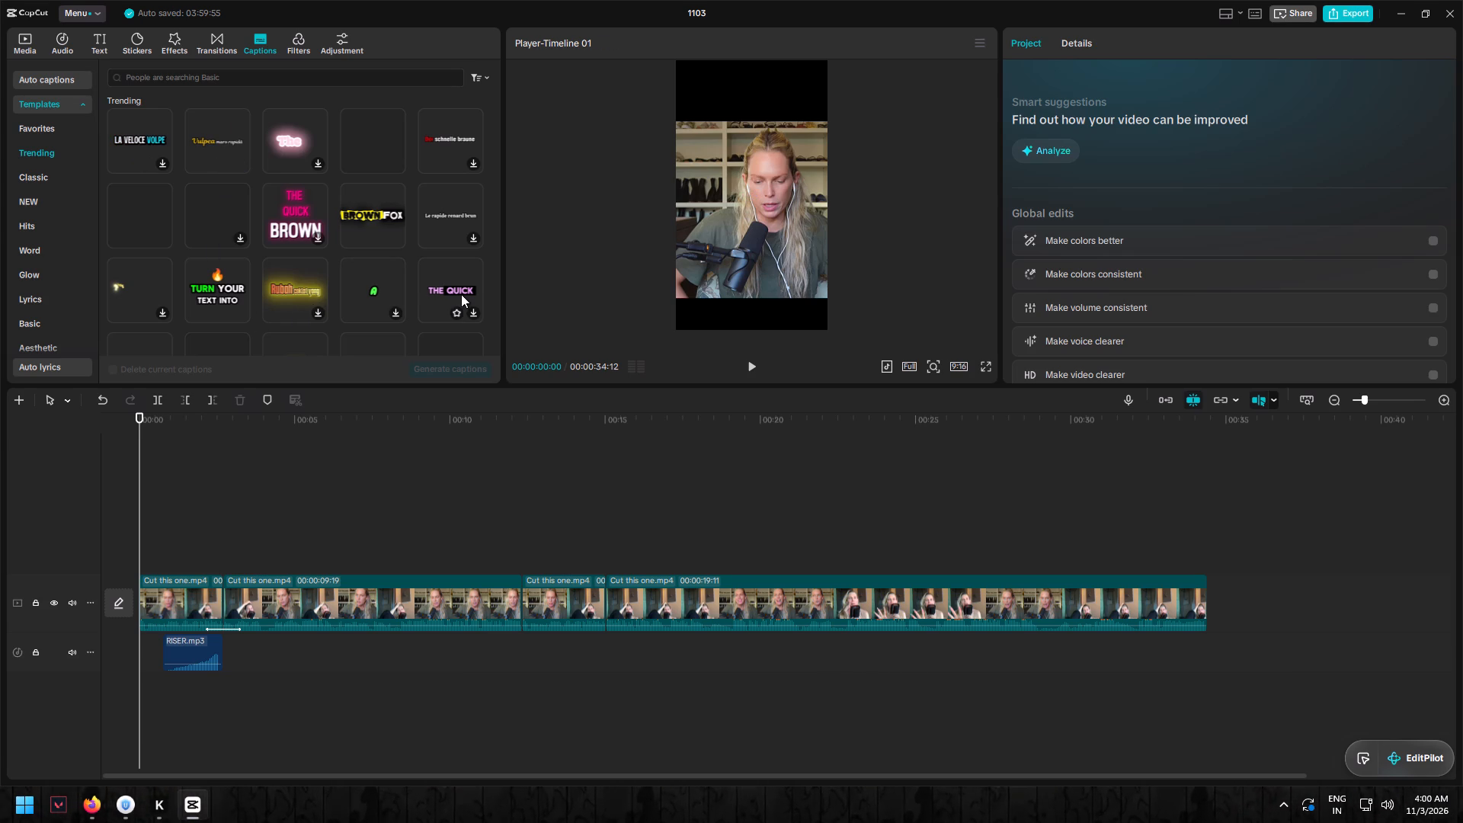
pyautogui.scroll(-1, 455, 288)
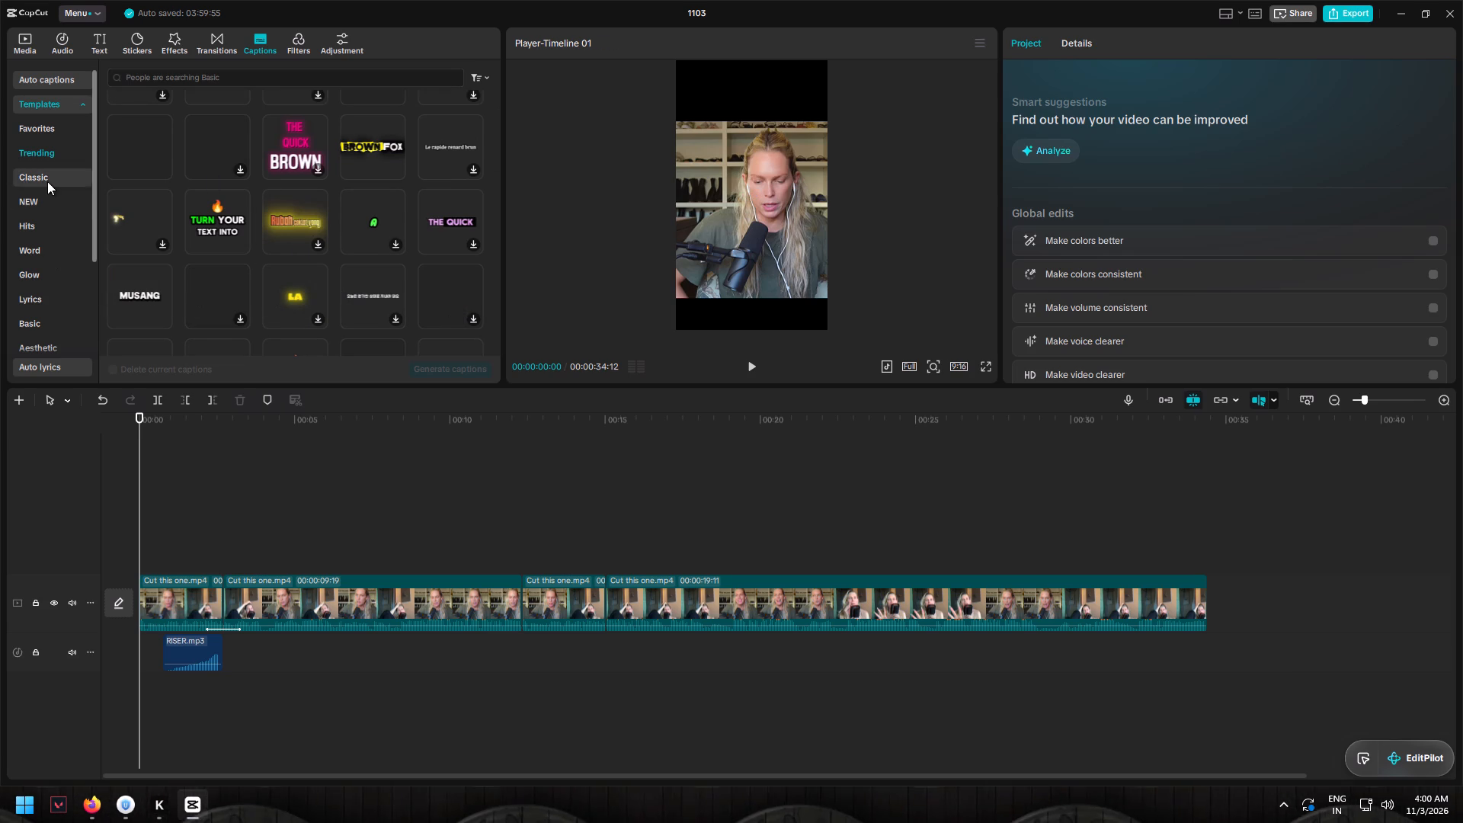
pyautogui.click(47, 181)
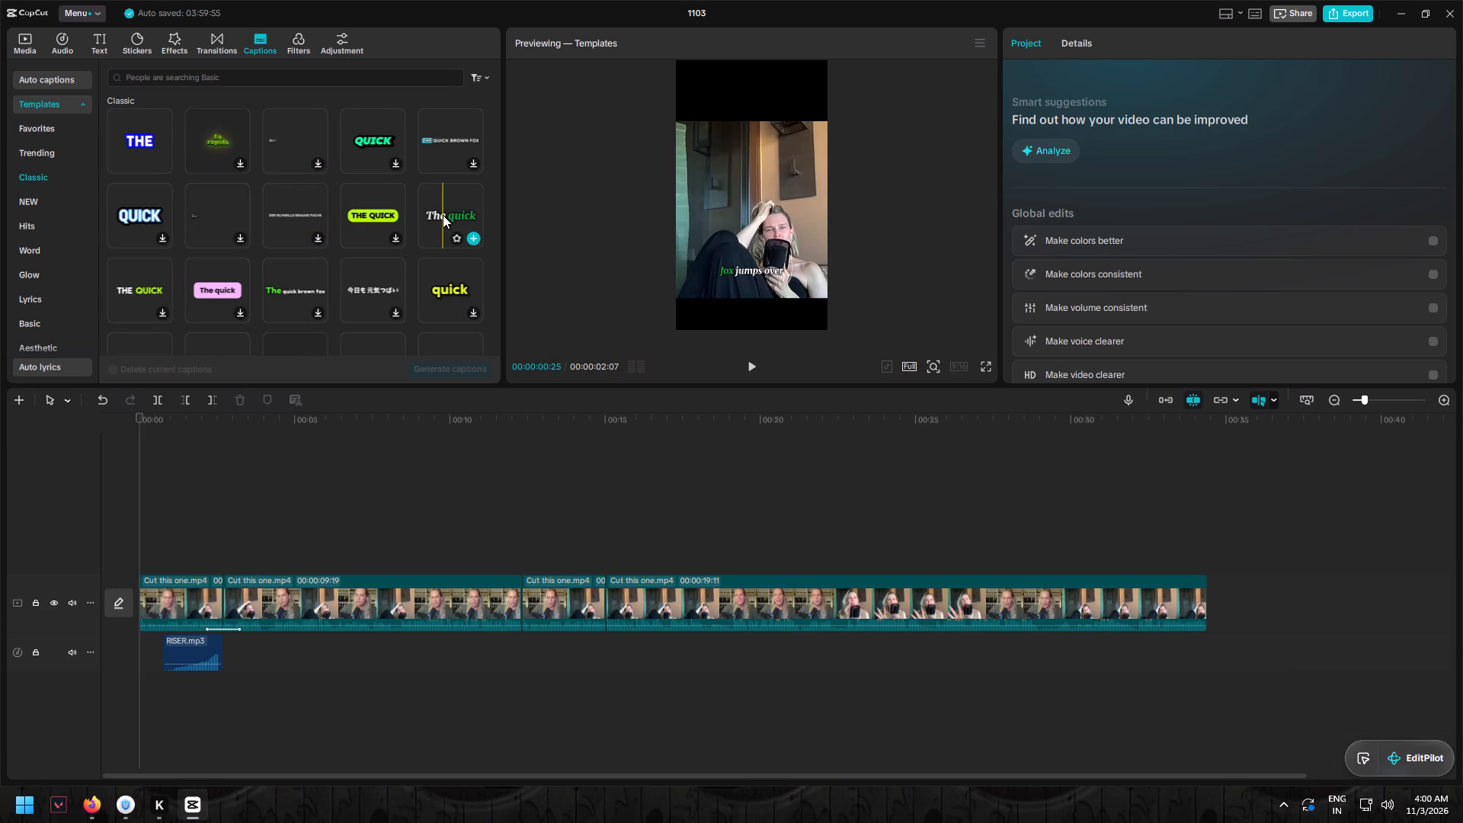
pyautogui.scroll(2, 57, 117)
pyautogui.click(62, 110)
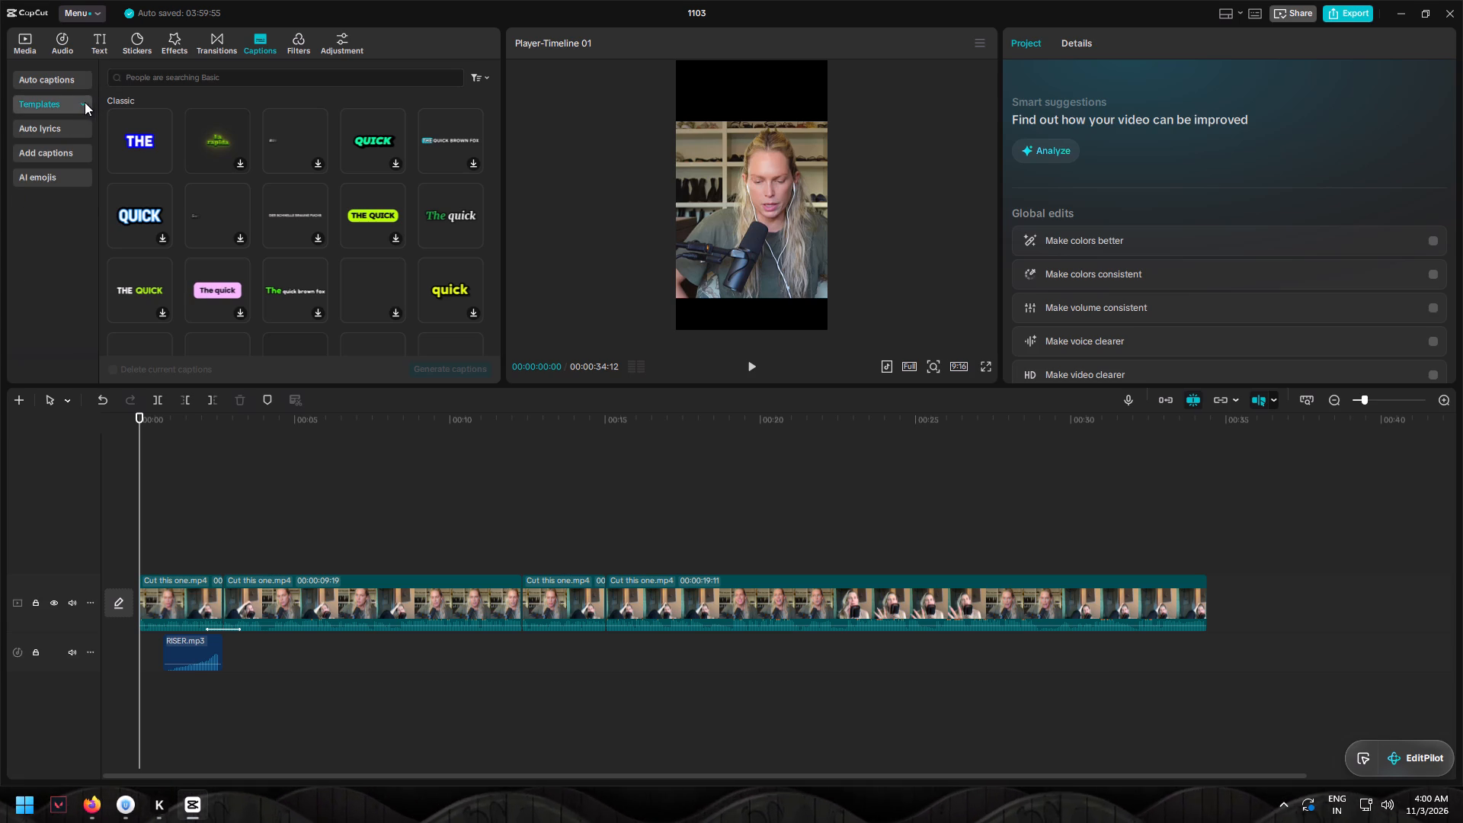
pyautogui.click(85, 102)
pyautogui.click(75, 82)
pyautogui.click(462, 375)
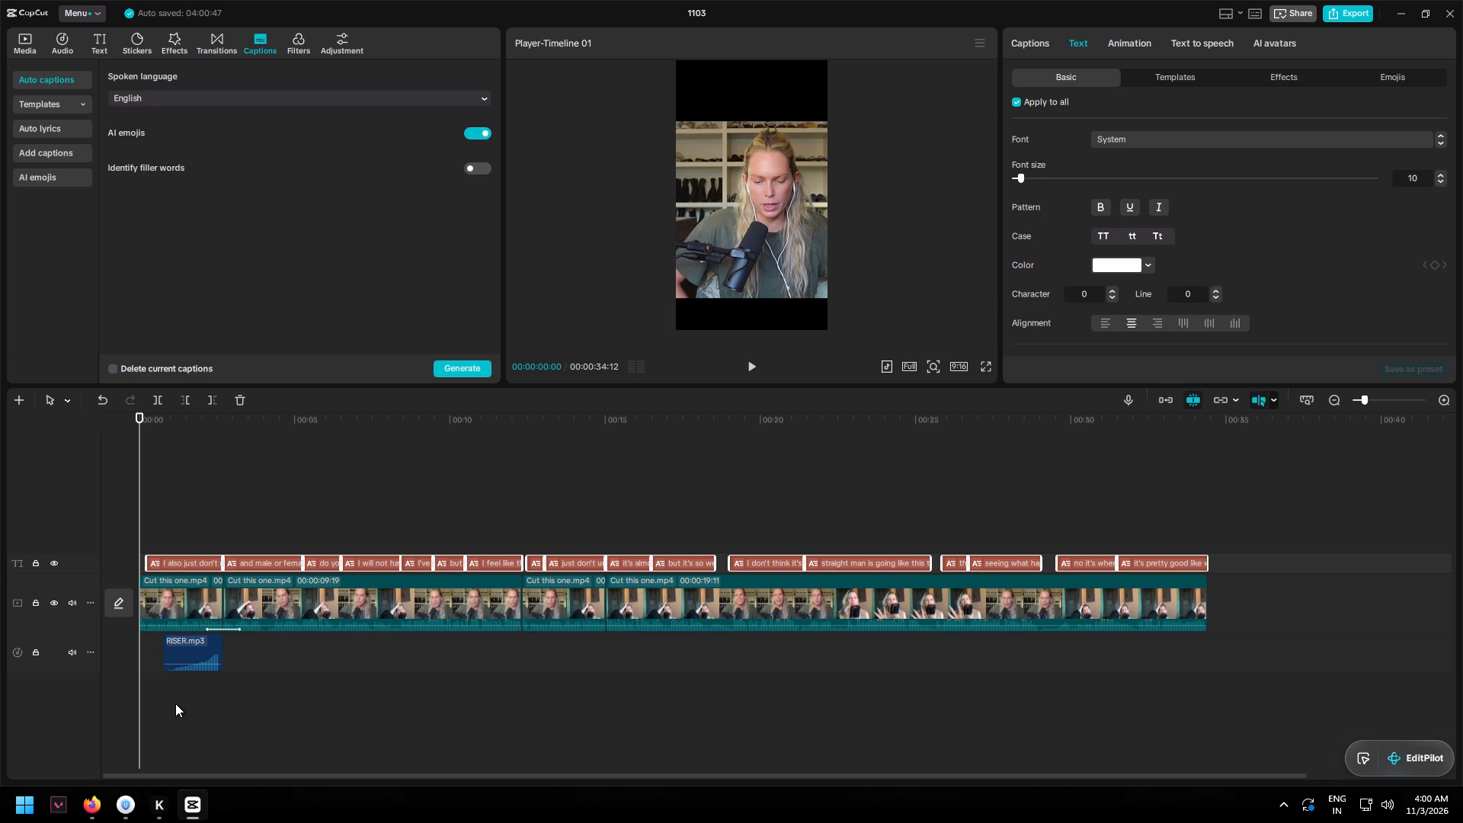
# Apply the Classic text template with the yellow "quick" sample to all captions and play the result.
pyautogui.click(1164, 77)
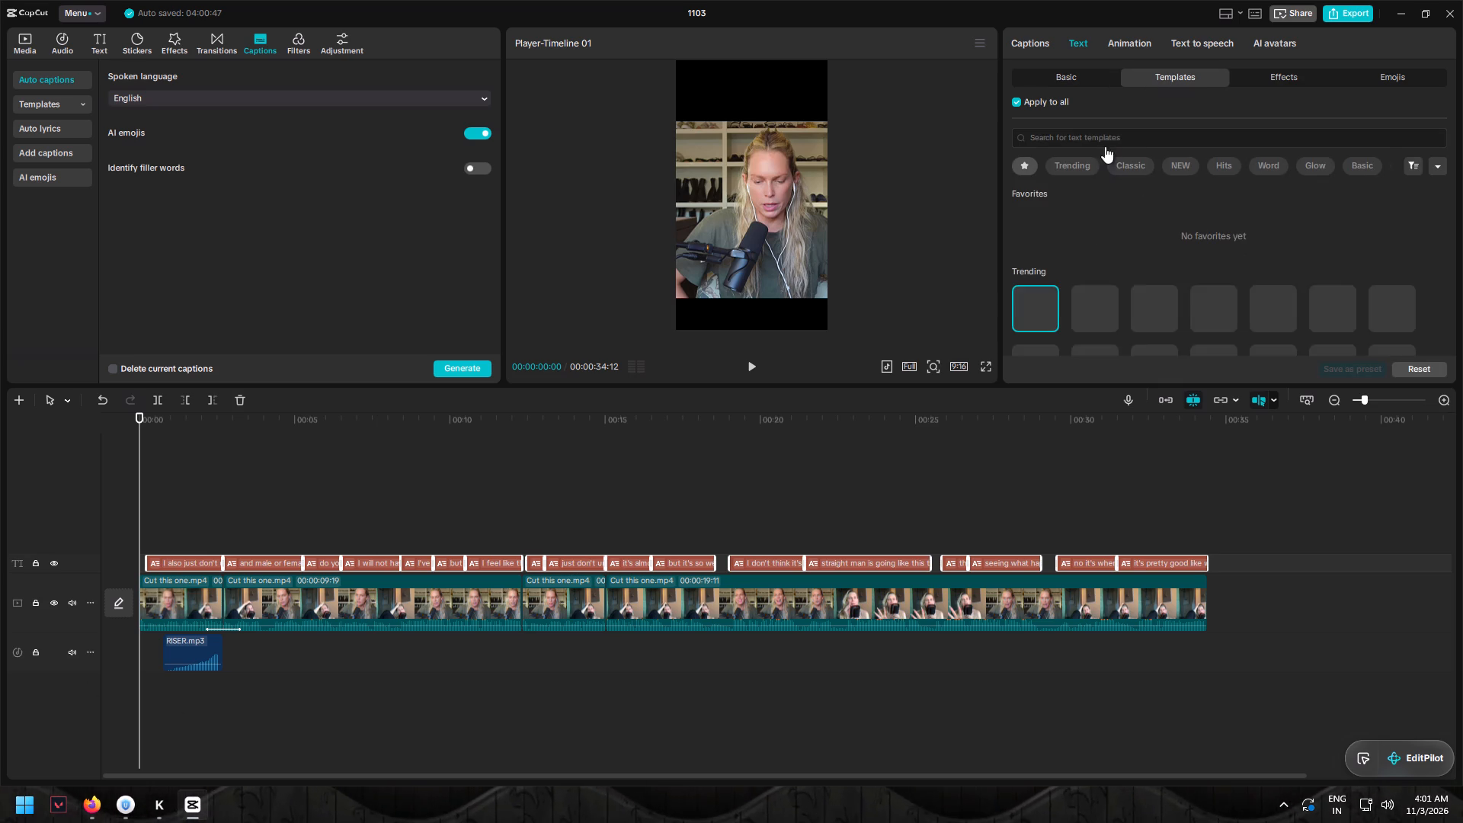
pyautogui.click(1115, 168)
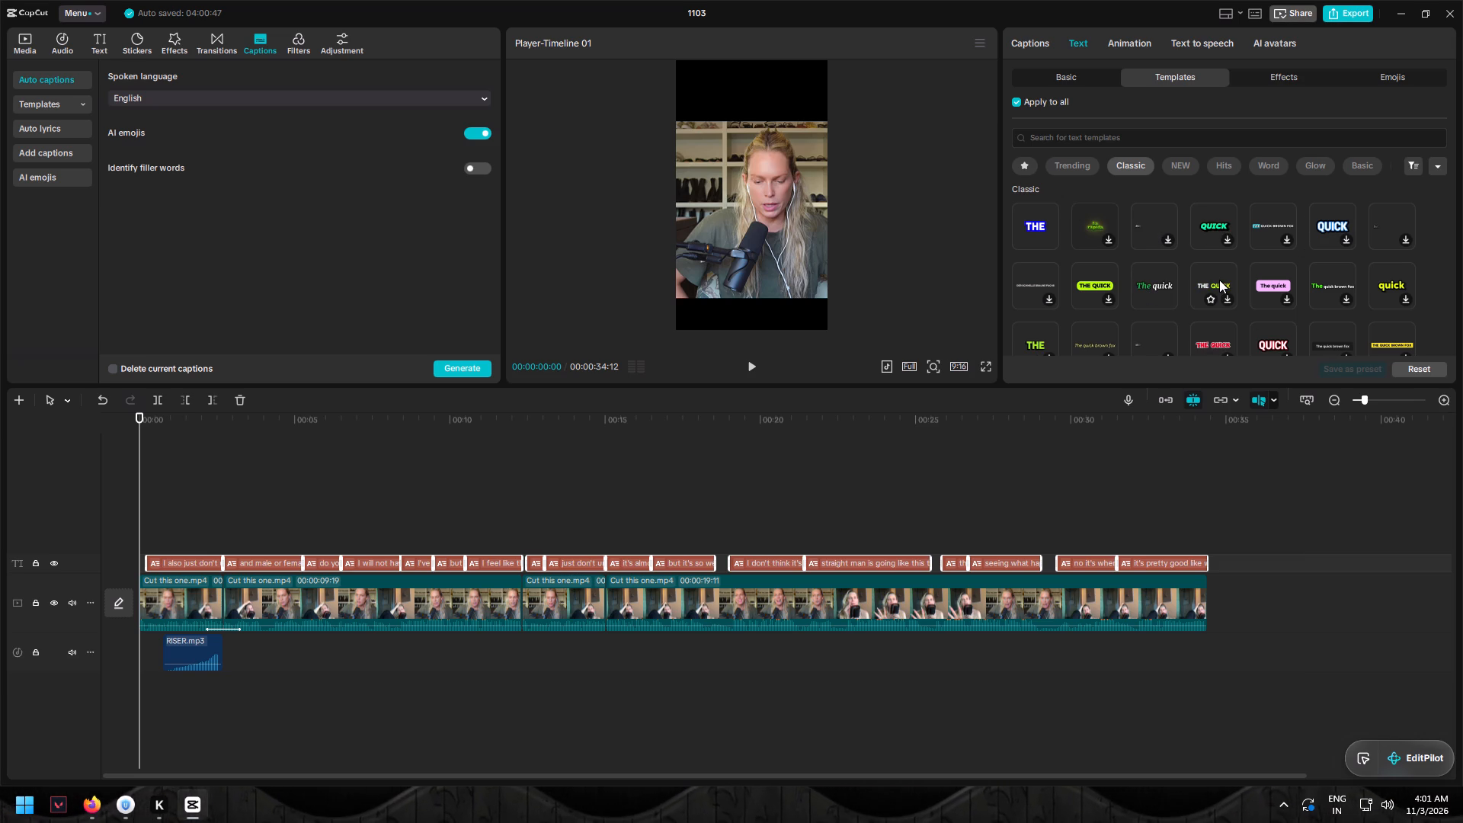
pyautogui.click(1391, 277)
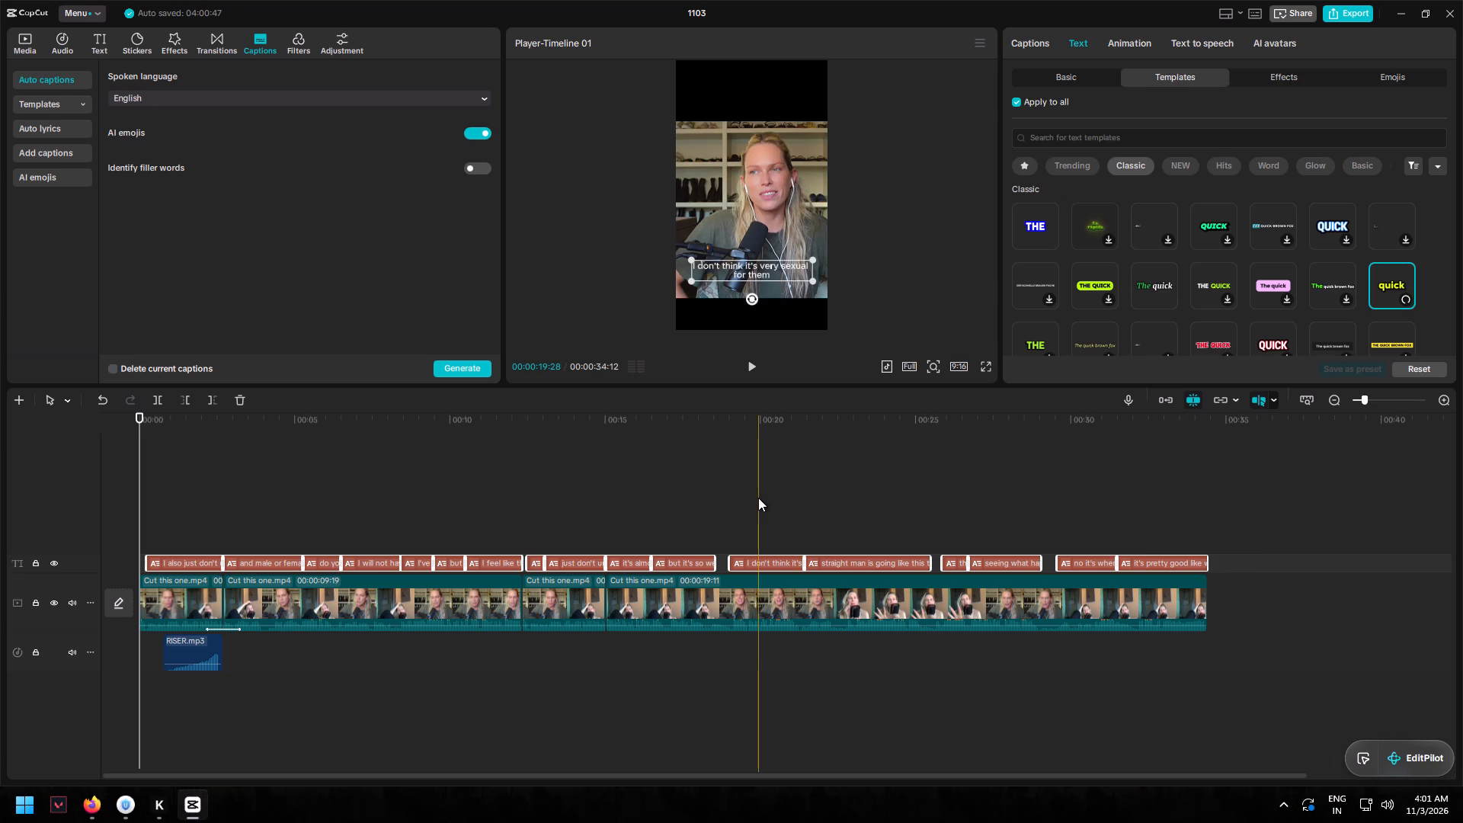
pyautogui.click(753, 370)
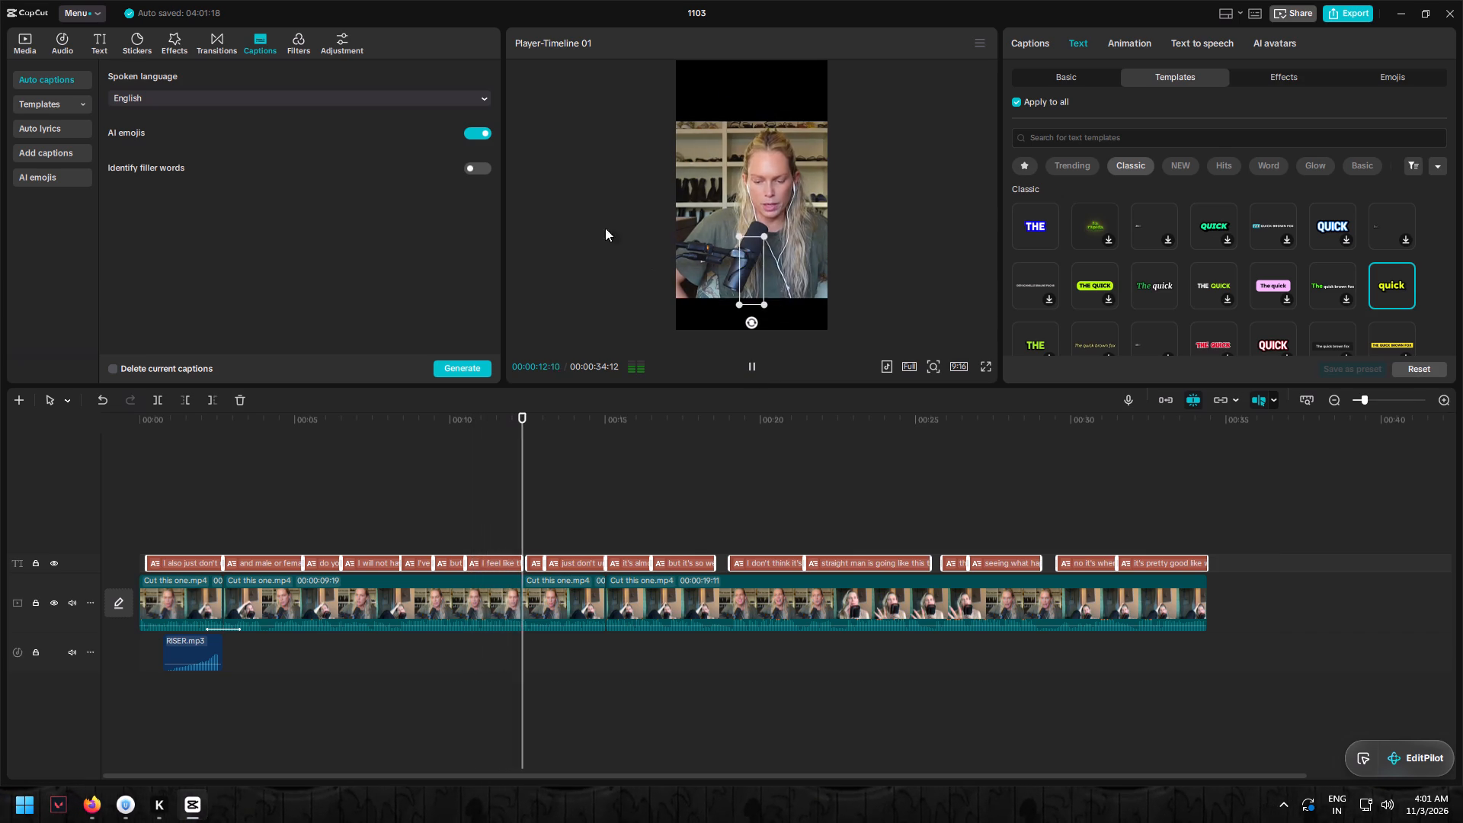
# Turn off AI emojis in the auto captions settings.
pyautogui.doubleClick(482, 137)
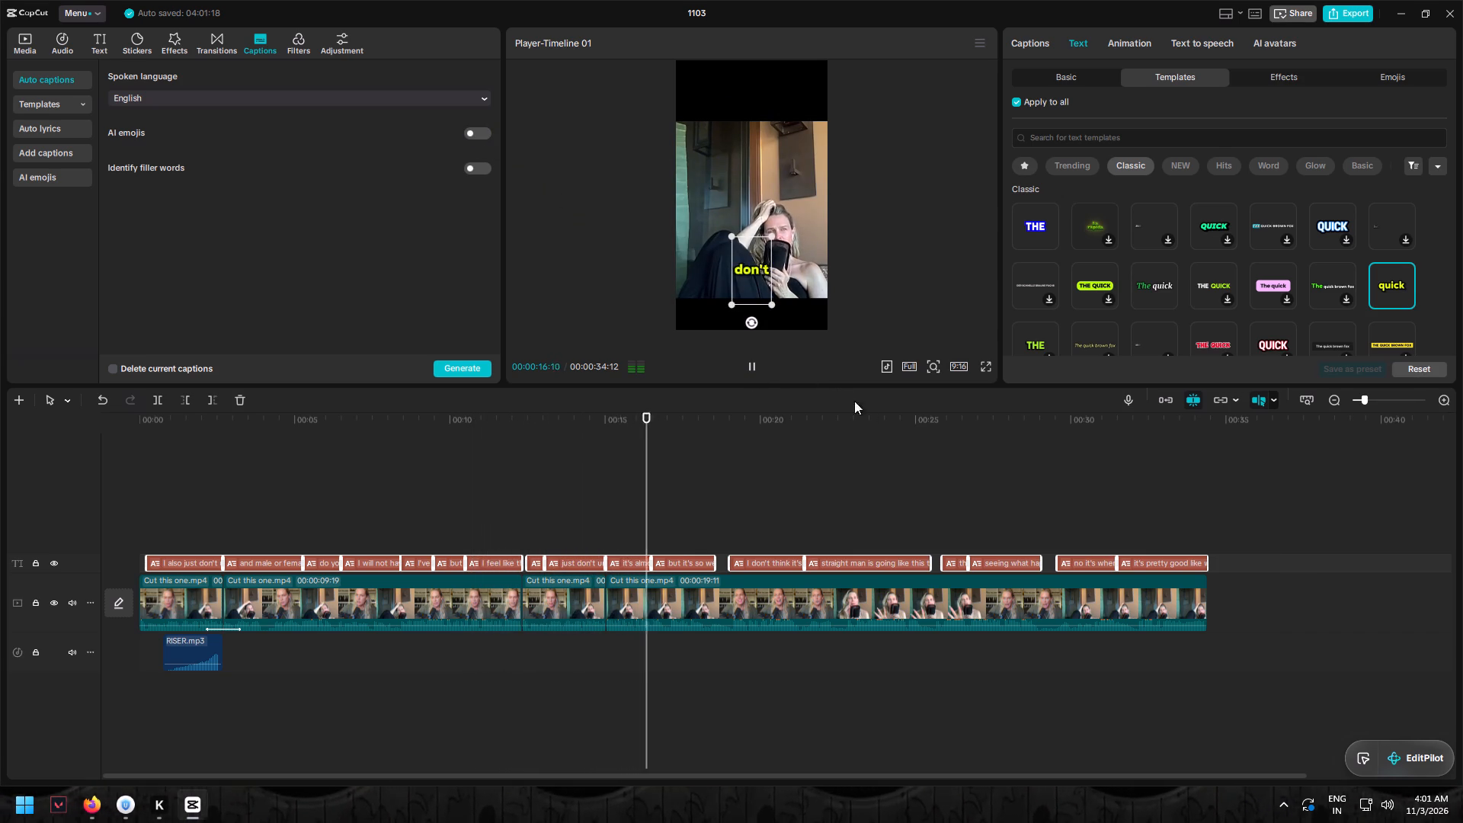
# Look through further Classic and Trending text templates while the captioned video plays, and stop playback.
pyautogui.scroll(-2, 1103, 306)
pyautogui.scroll(1, 1103, 306)
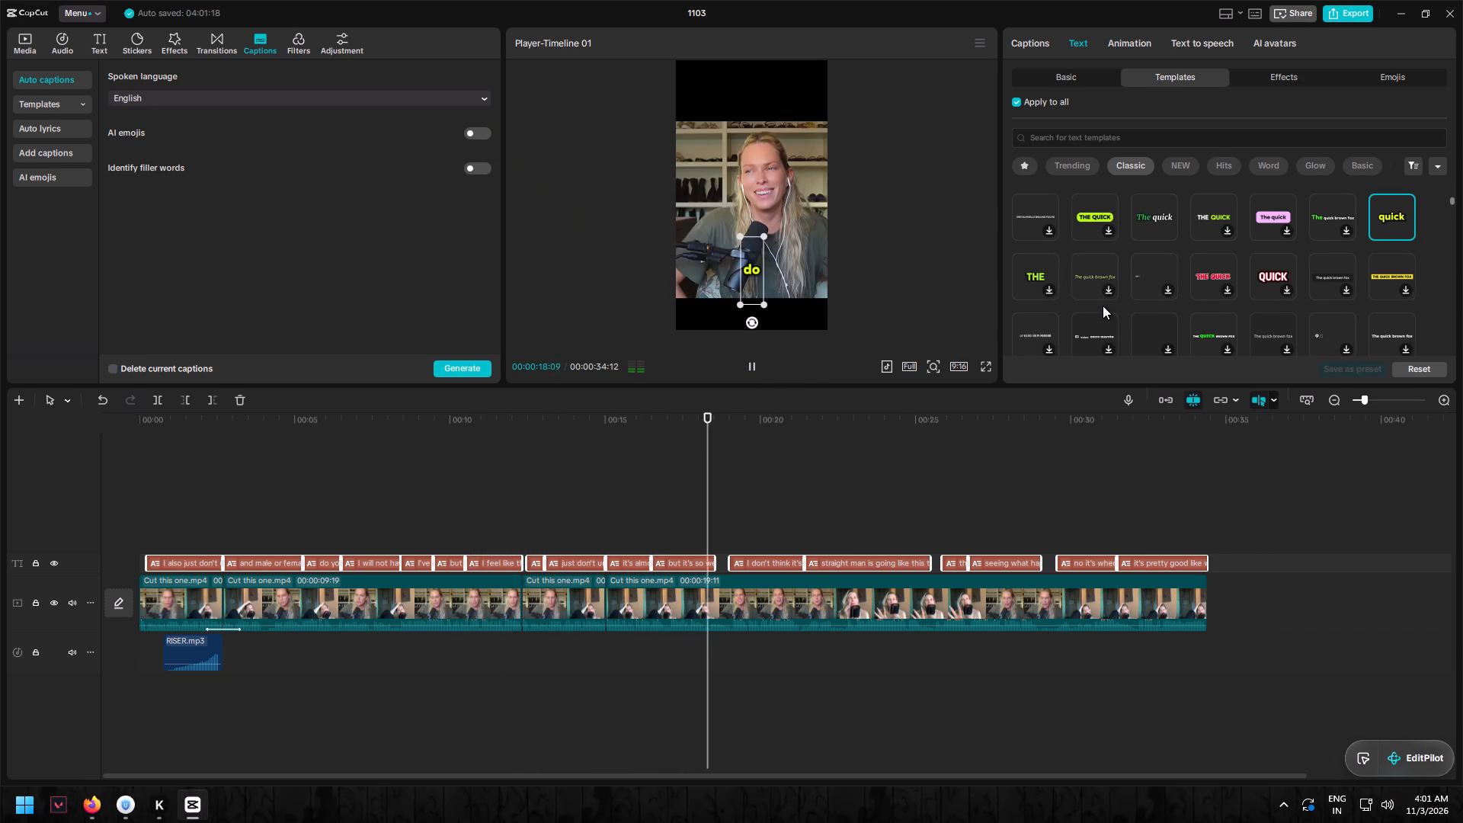
pyautogui.scroll(4, 1103, 306)
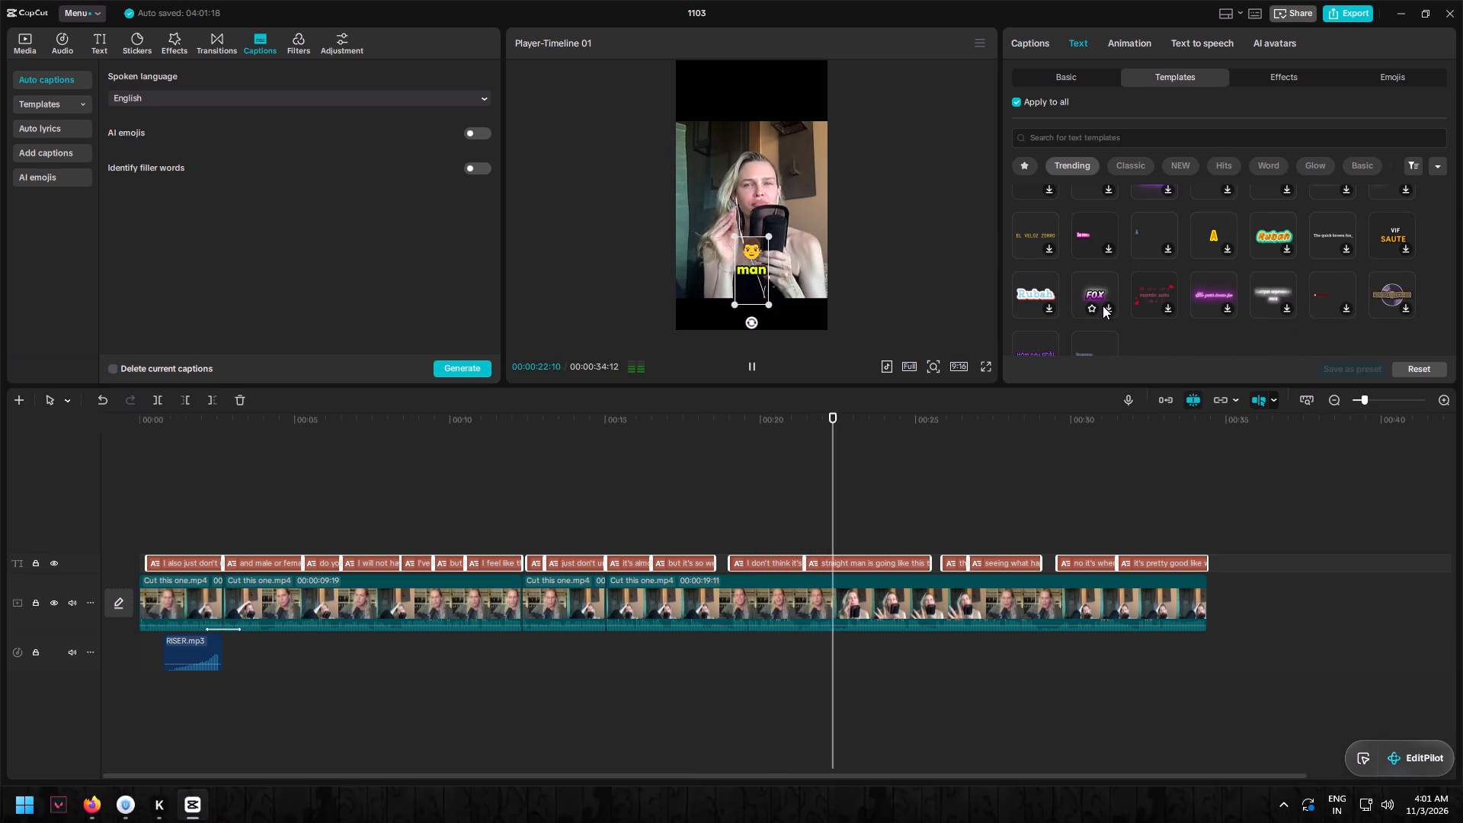
pyautogui.click(751, 367)
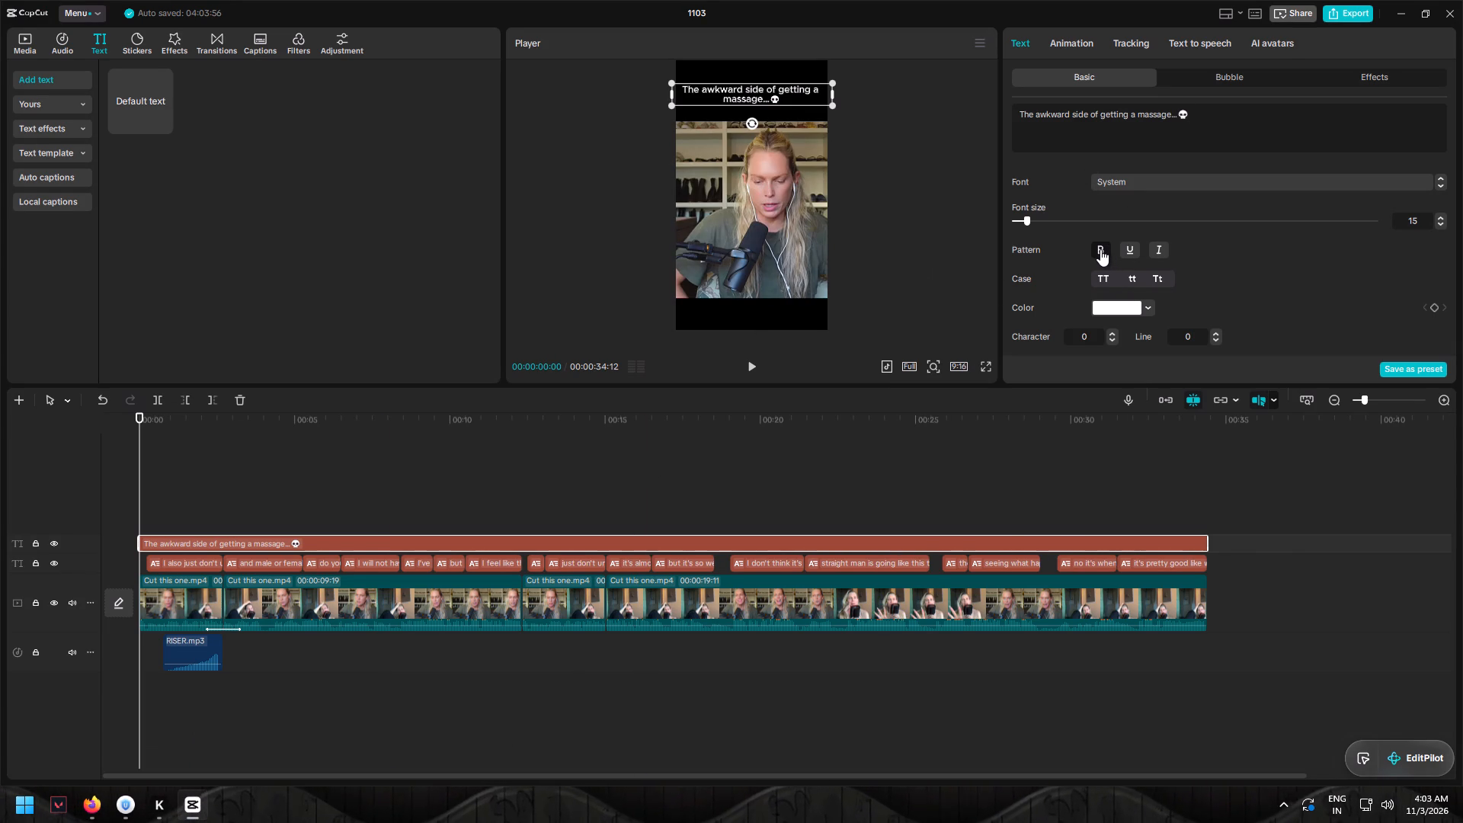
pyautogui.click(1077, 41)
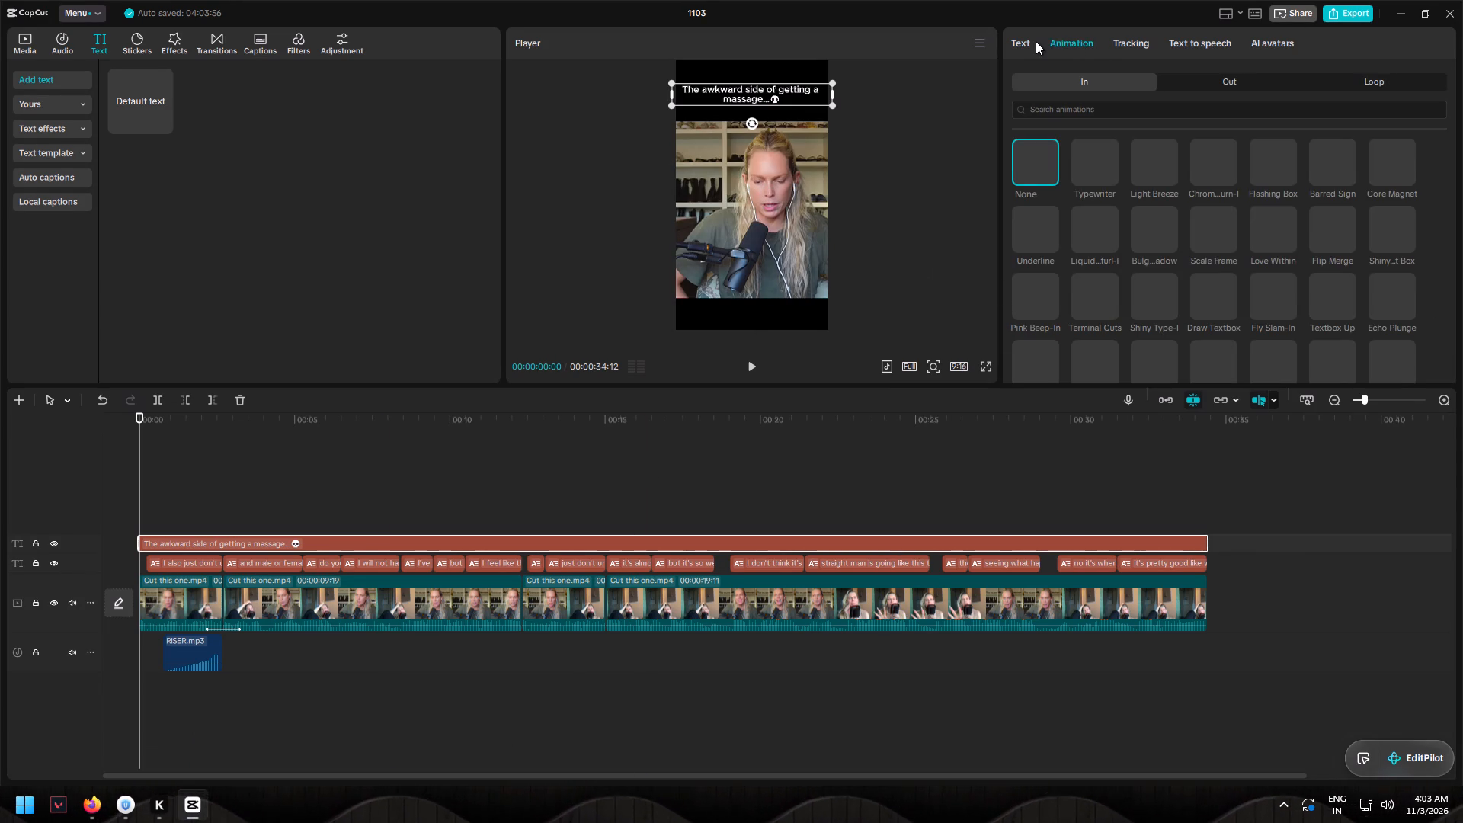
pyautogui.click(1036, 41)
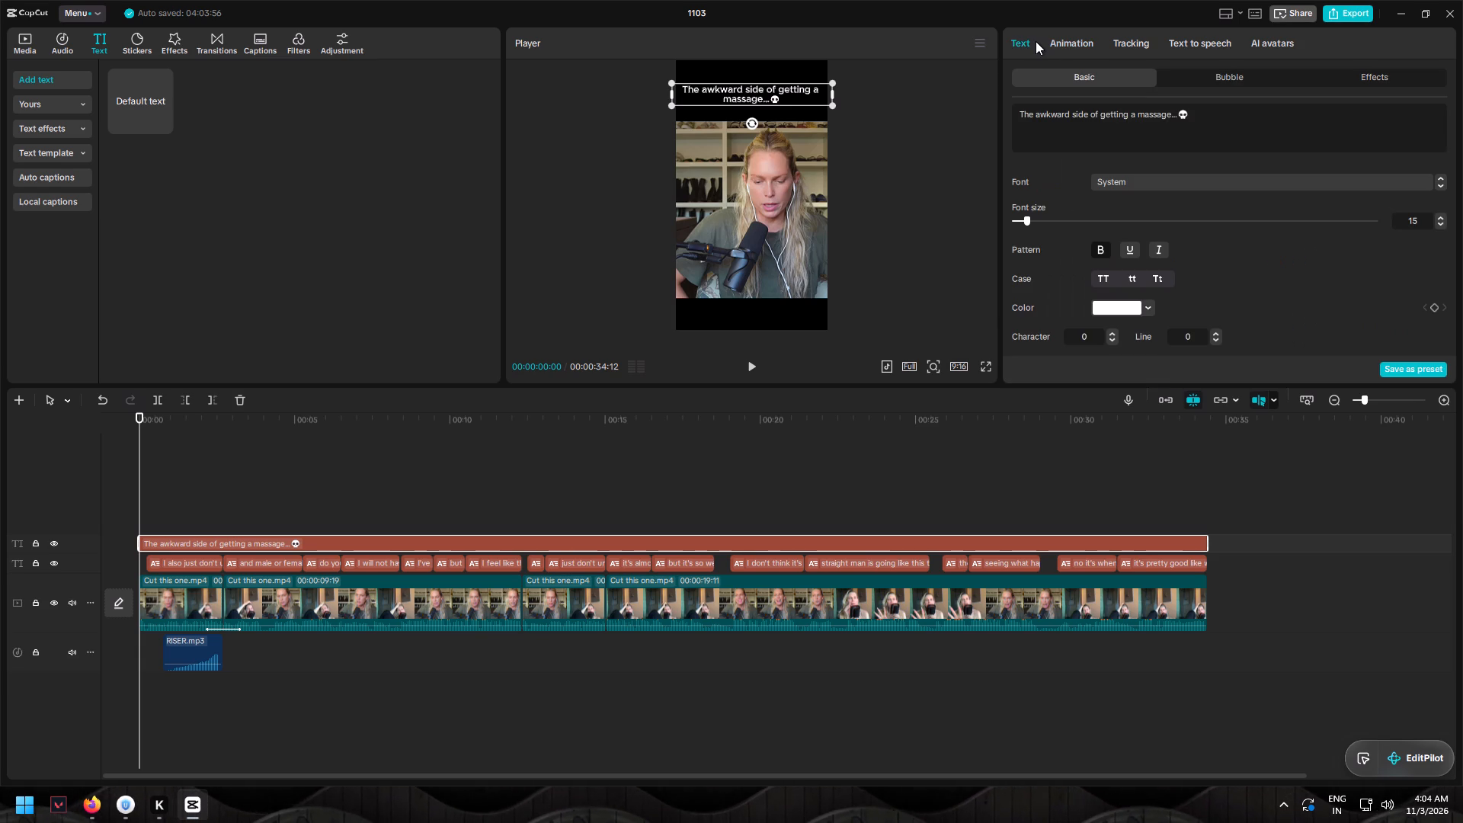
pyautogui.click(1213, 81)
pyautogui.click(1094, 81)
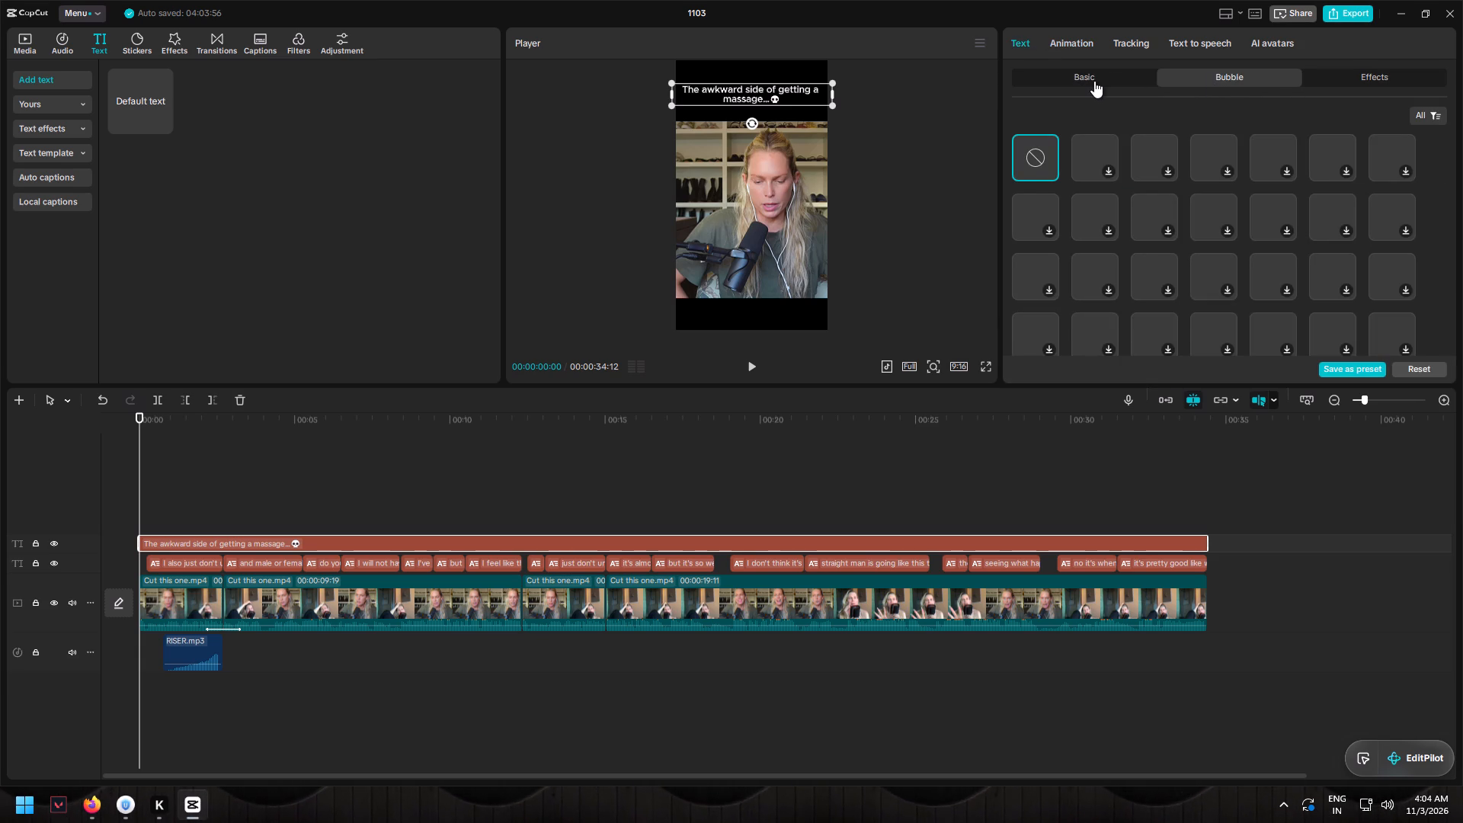
# Try several preset styles on the title, including the yellow-background one, and settle on the first white-lettered preset.
pyautogui.scroll(-1, 1047, 236)
pyautogui.scroll(-1, 1100, 330)
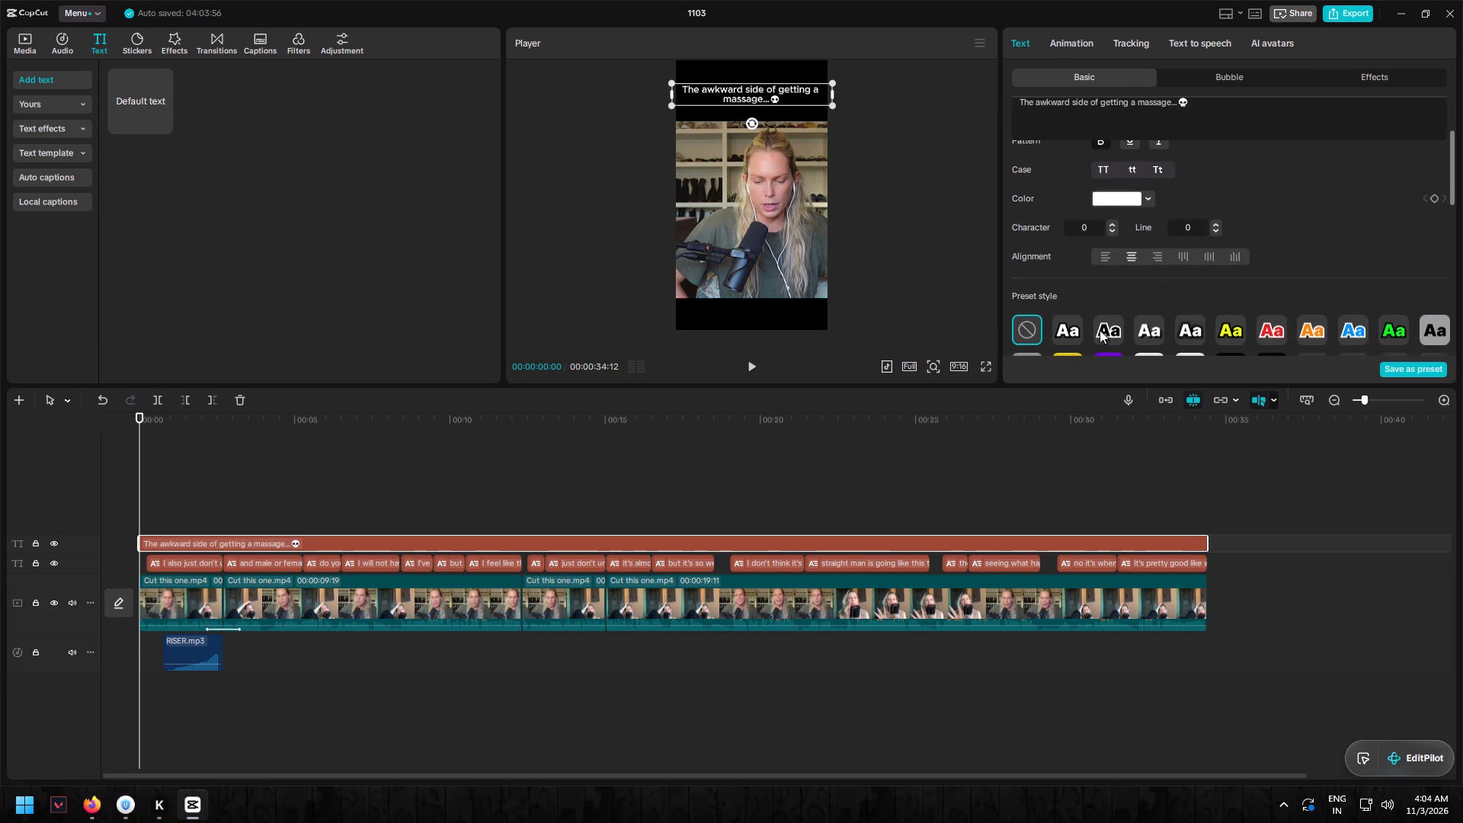
pyautogui.scroll(-1, 1100, 330)
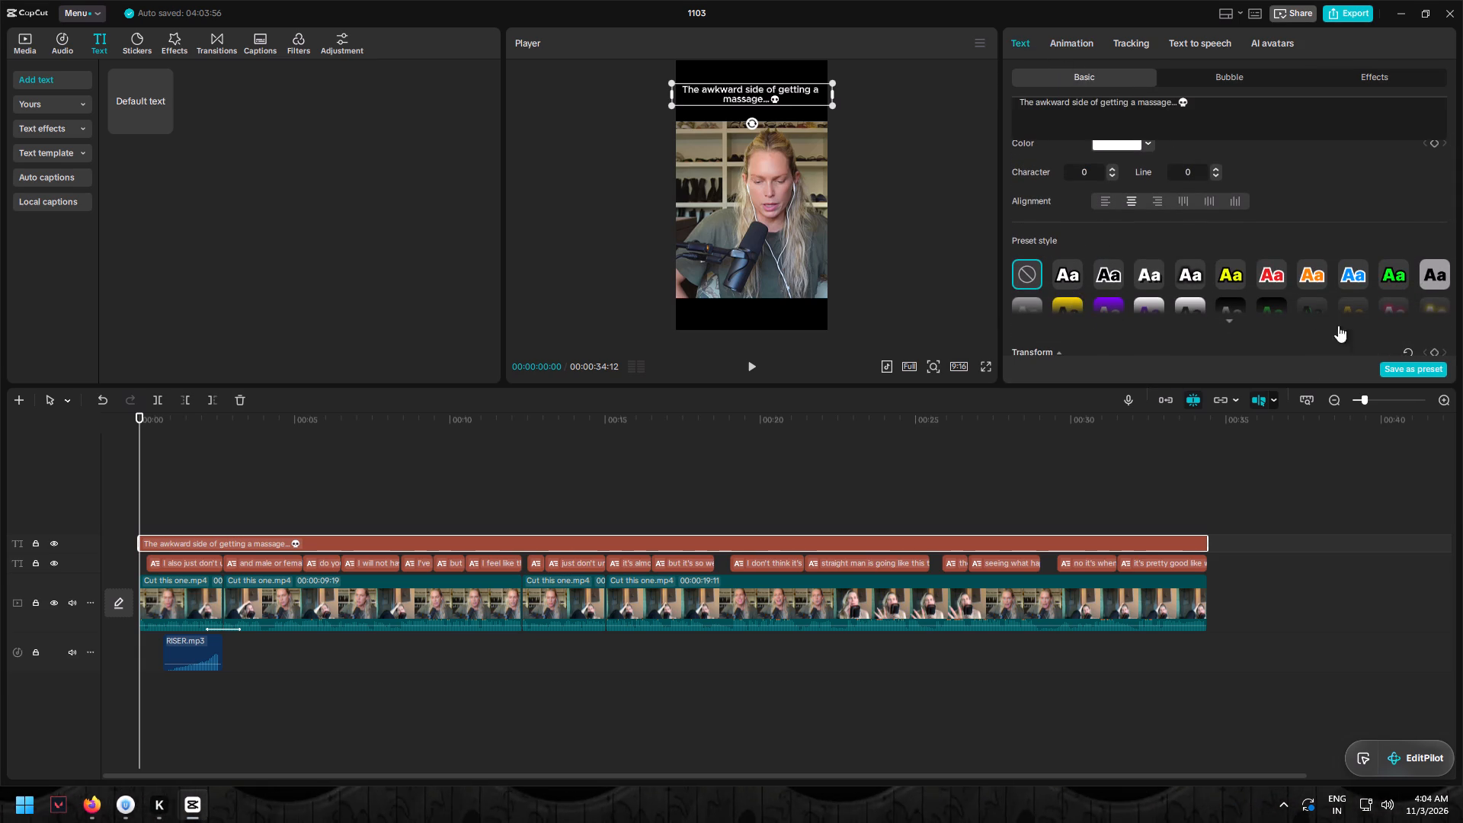
pyautogui.scroll(-1, 1016, 306)
pyautogui.click(1063, 214)
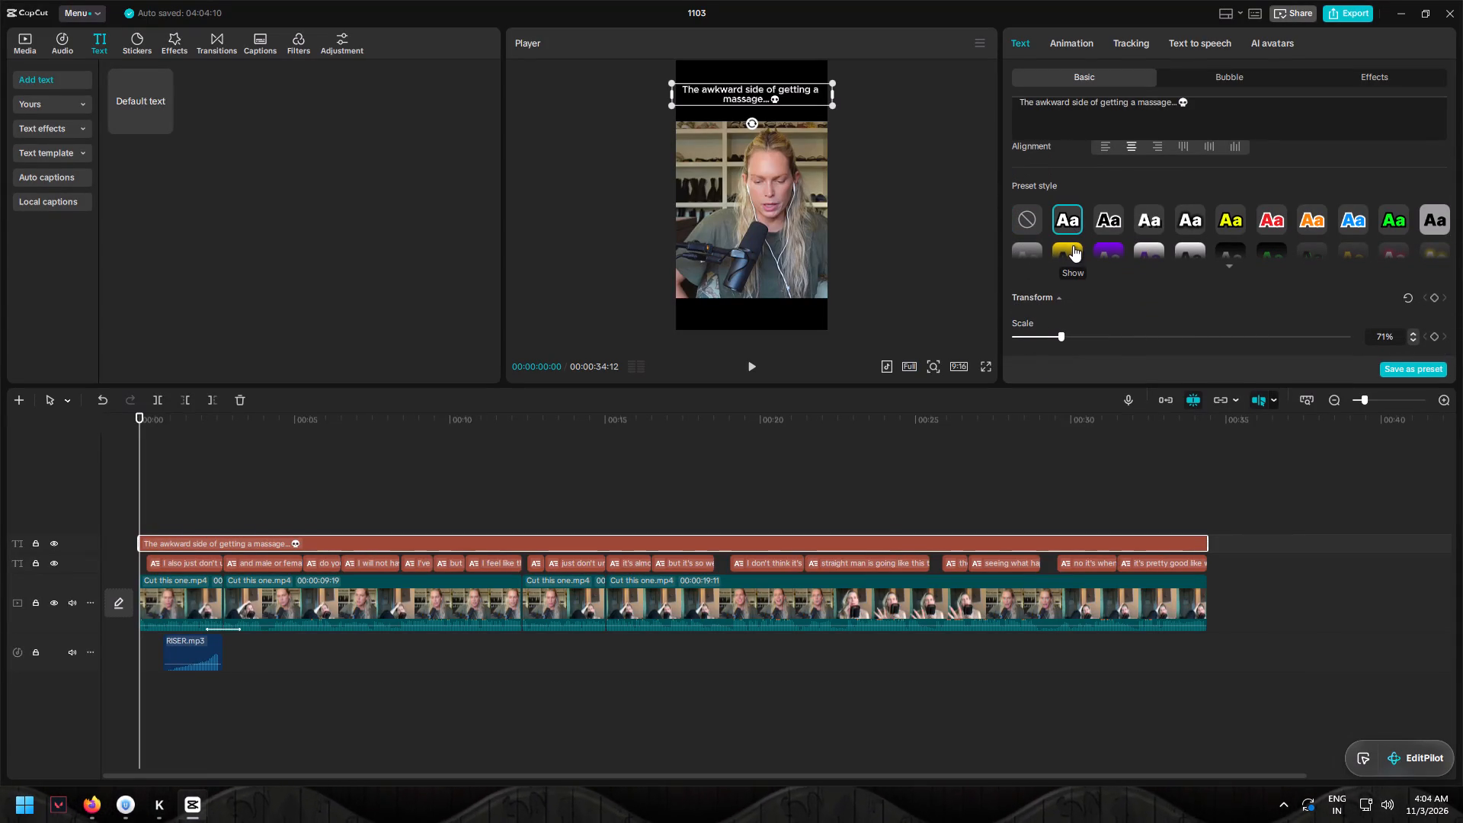
pyautogui.click(1073, 246)
pyautogui.click(1073, 254)
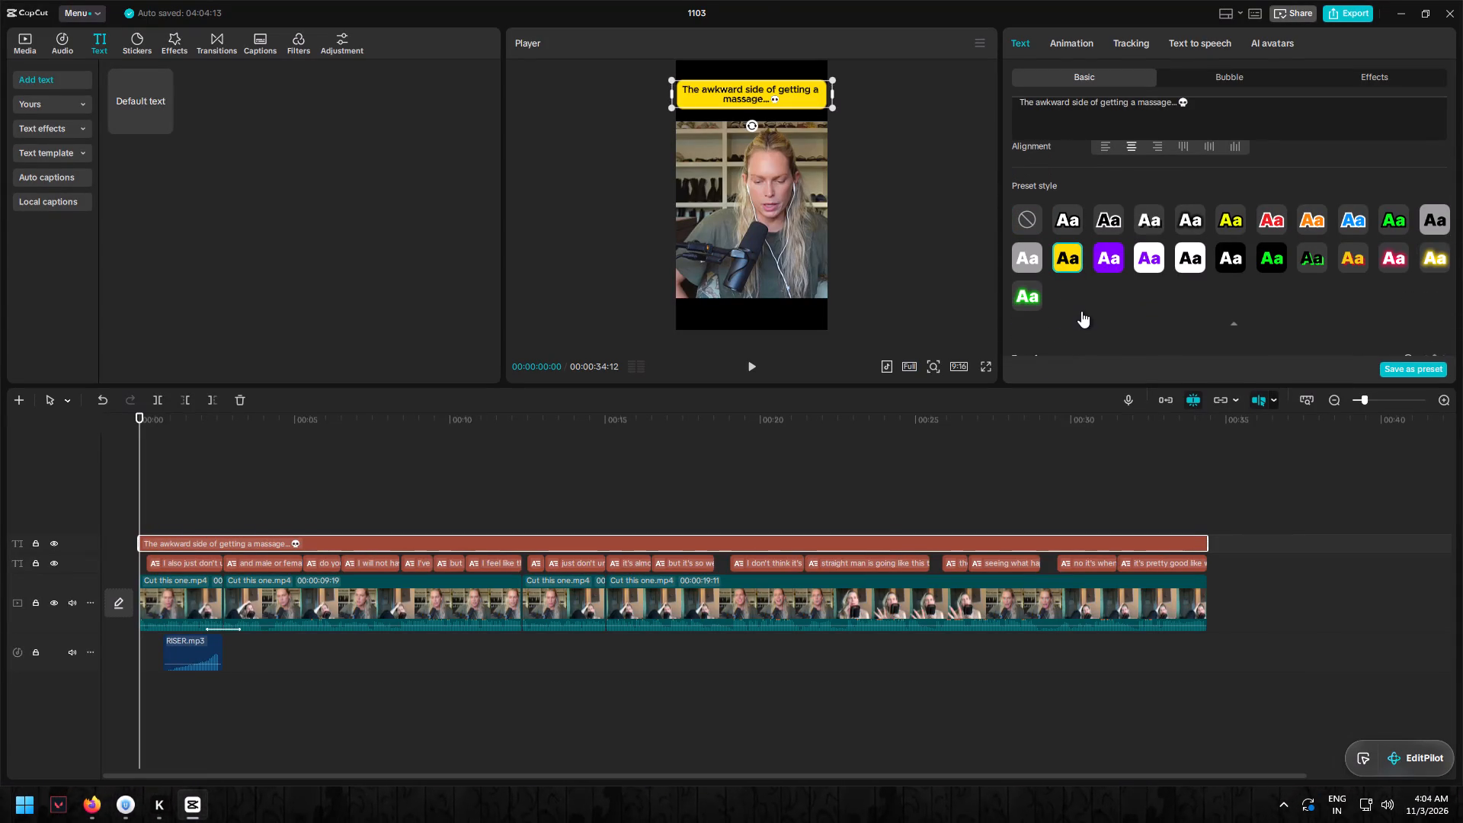
pyautogui.click(1055, 221)
pyautogui.click(1092, 219)
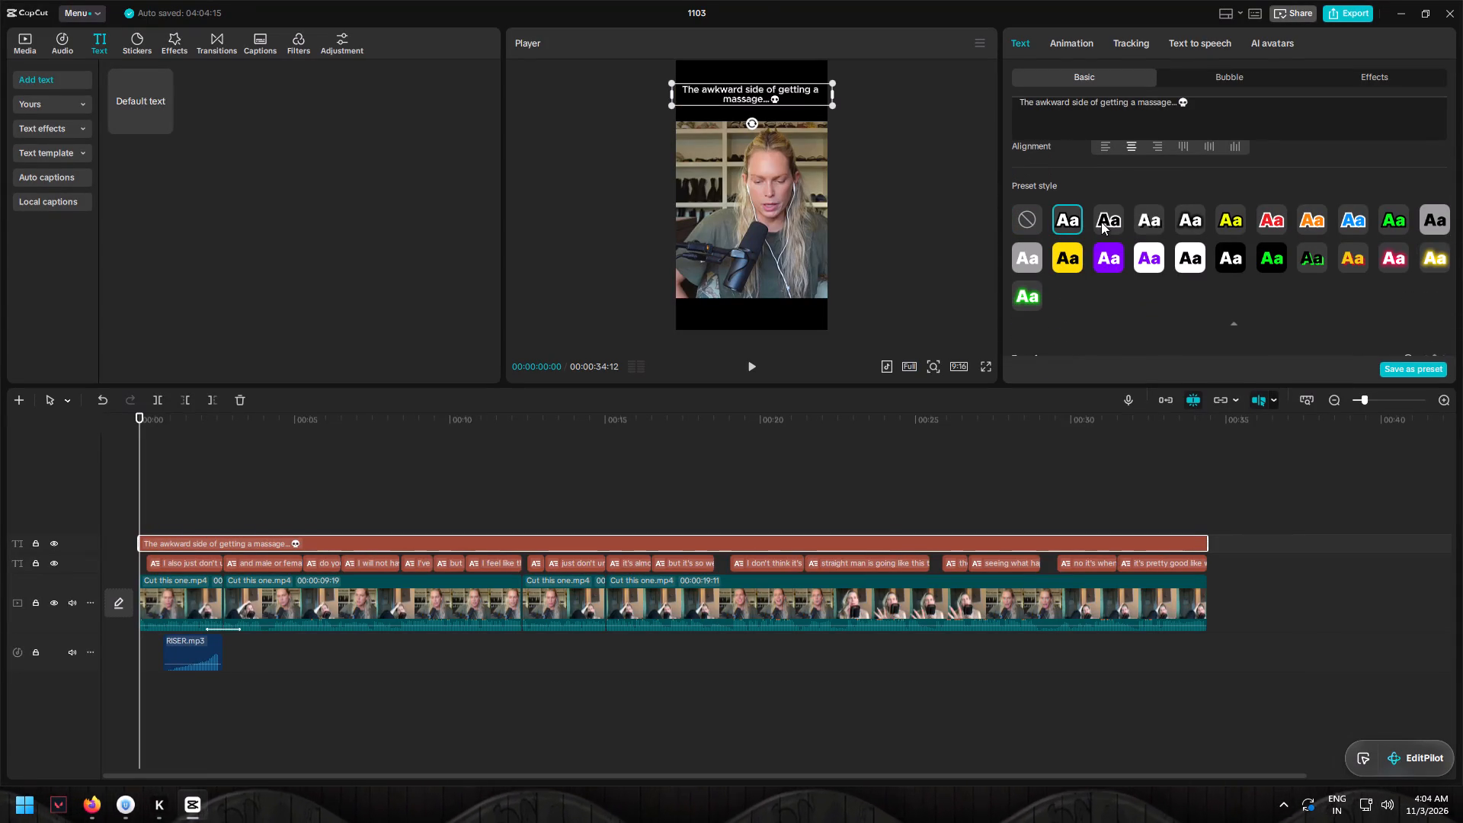
pyautogui.click(1101, 222)
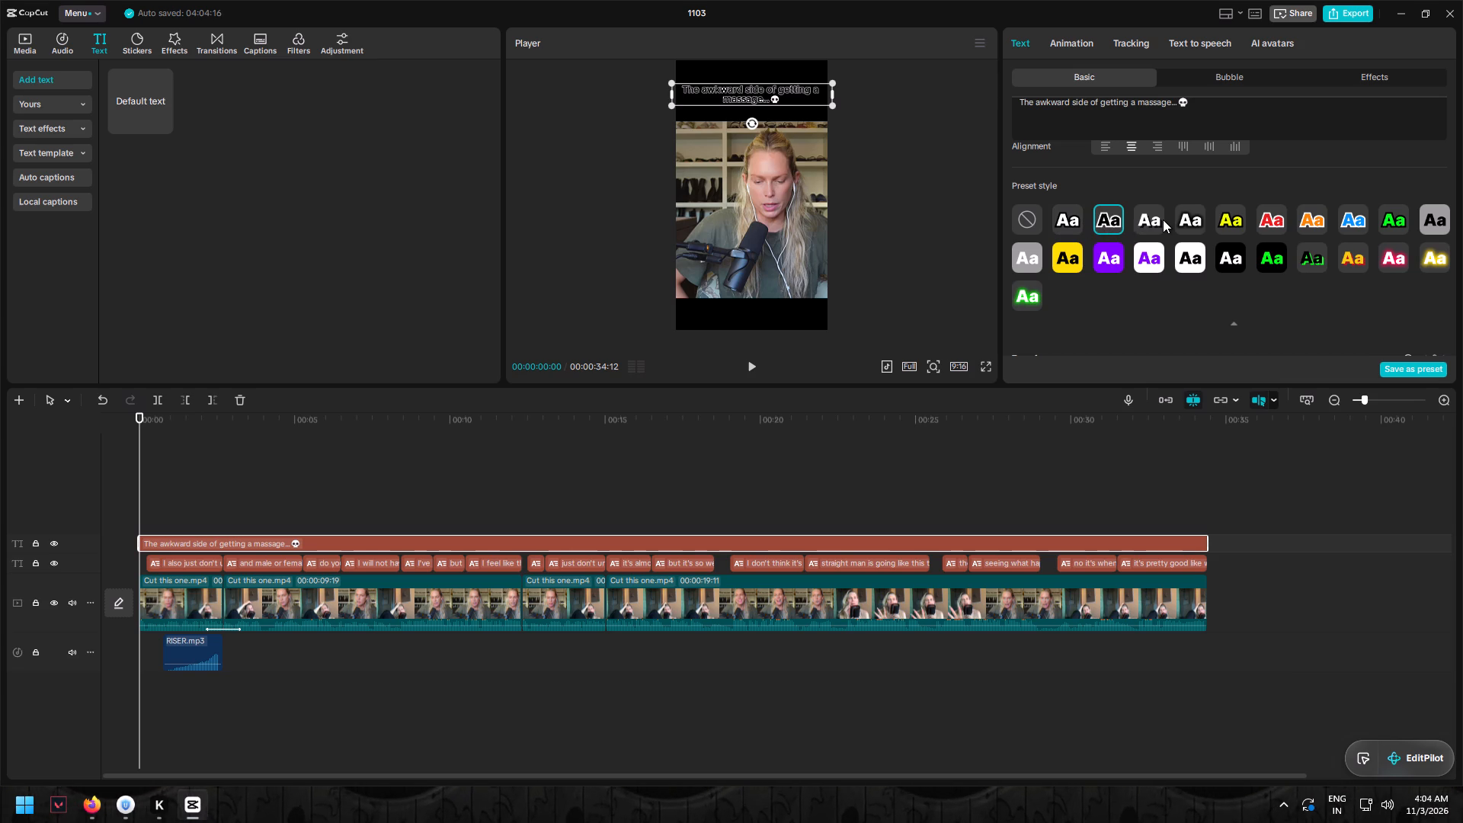
pyautogui.click(1163, 219)
pyautogui.click(1070, 218)
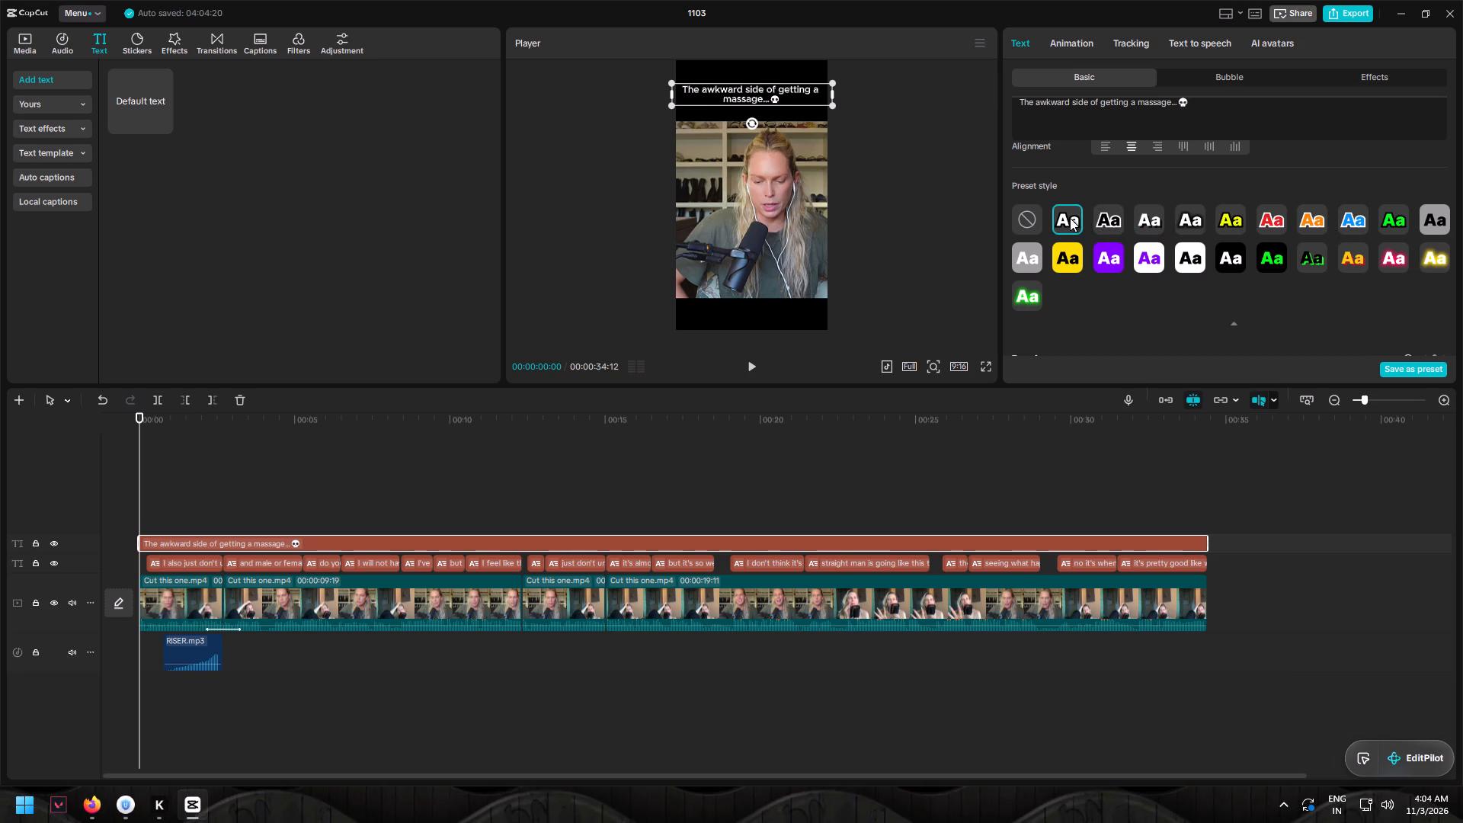
# Preview the styled title in full screen and return to the editor.
pyautogui.click(979, 373)
pyautogui.click(984, 374)
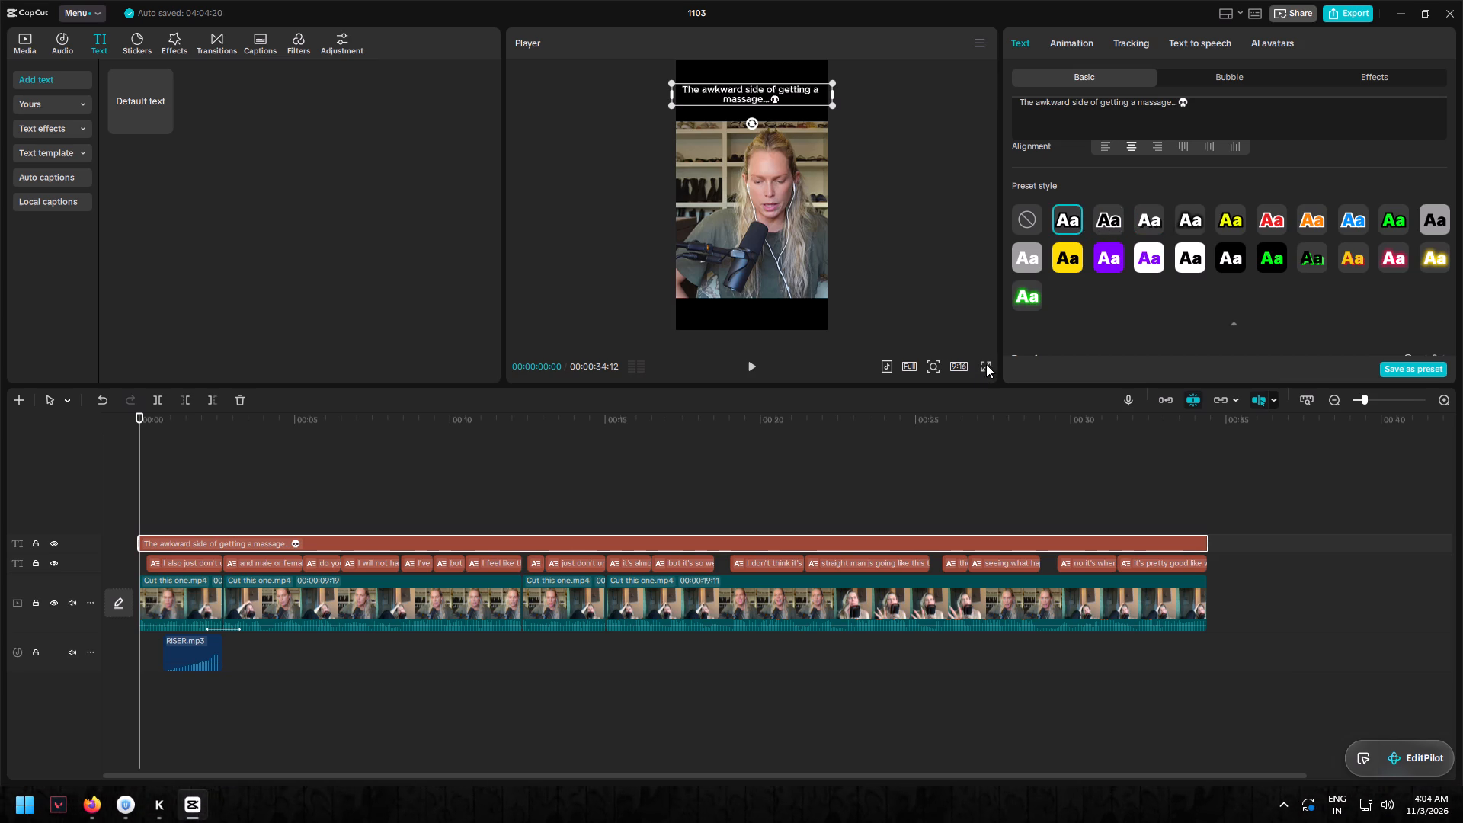
pyautogui.click(986, 363)
pyautogui.click(936, 756)
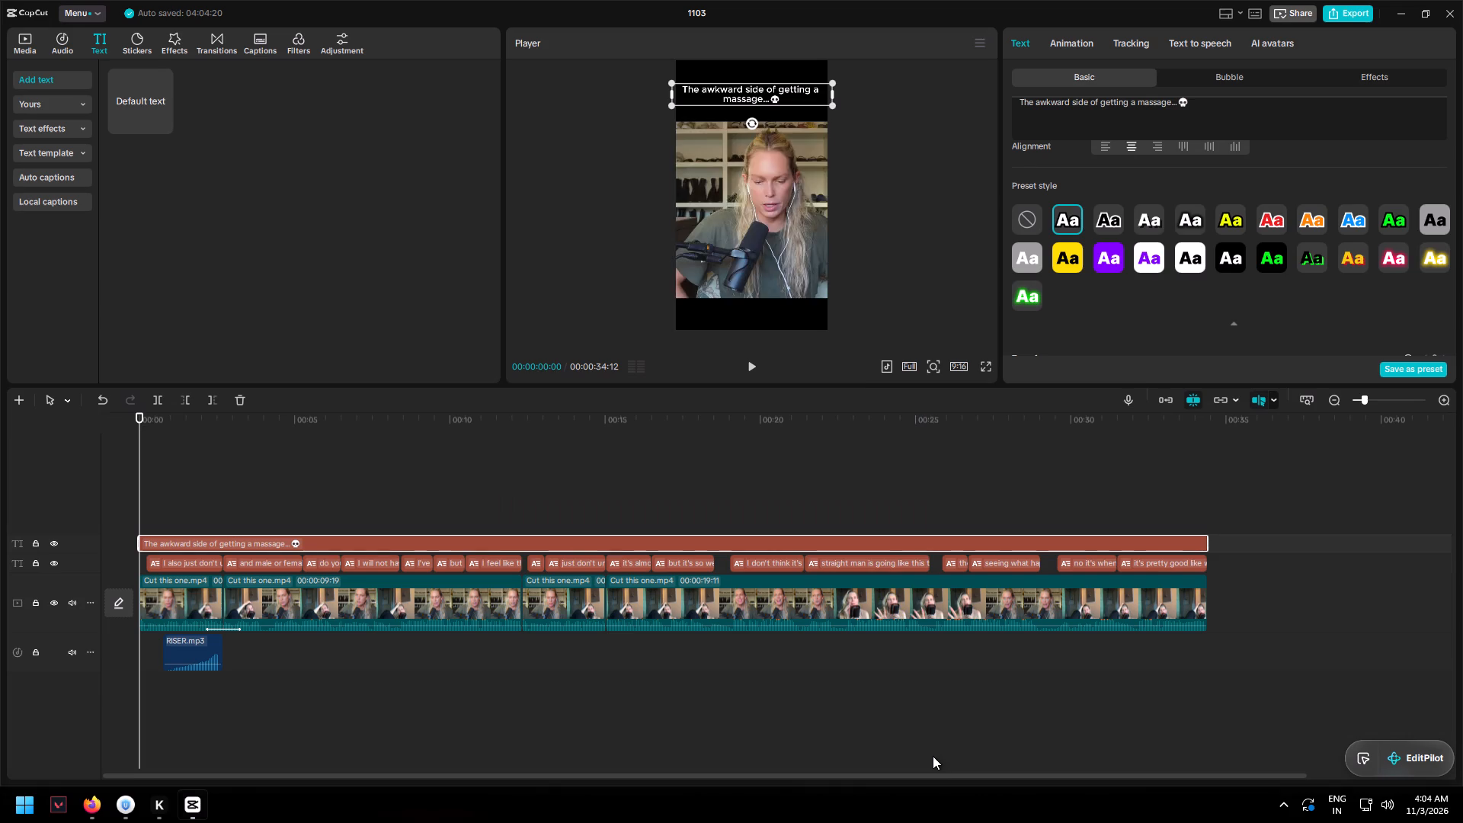
# Move the title slightly lower in the black bar, just above the video, keeping it horizontally centred.
pyautogui.moveTo(773, 93); pyautogui.dragTo(776, 100)
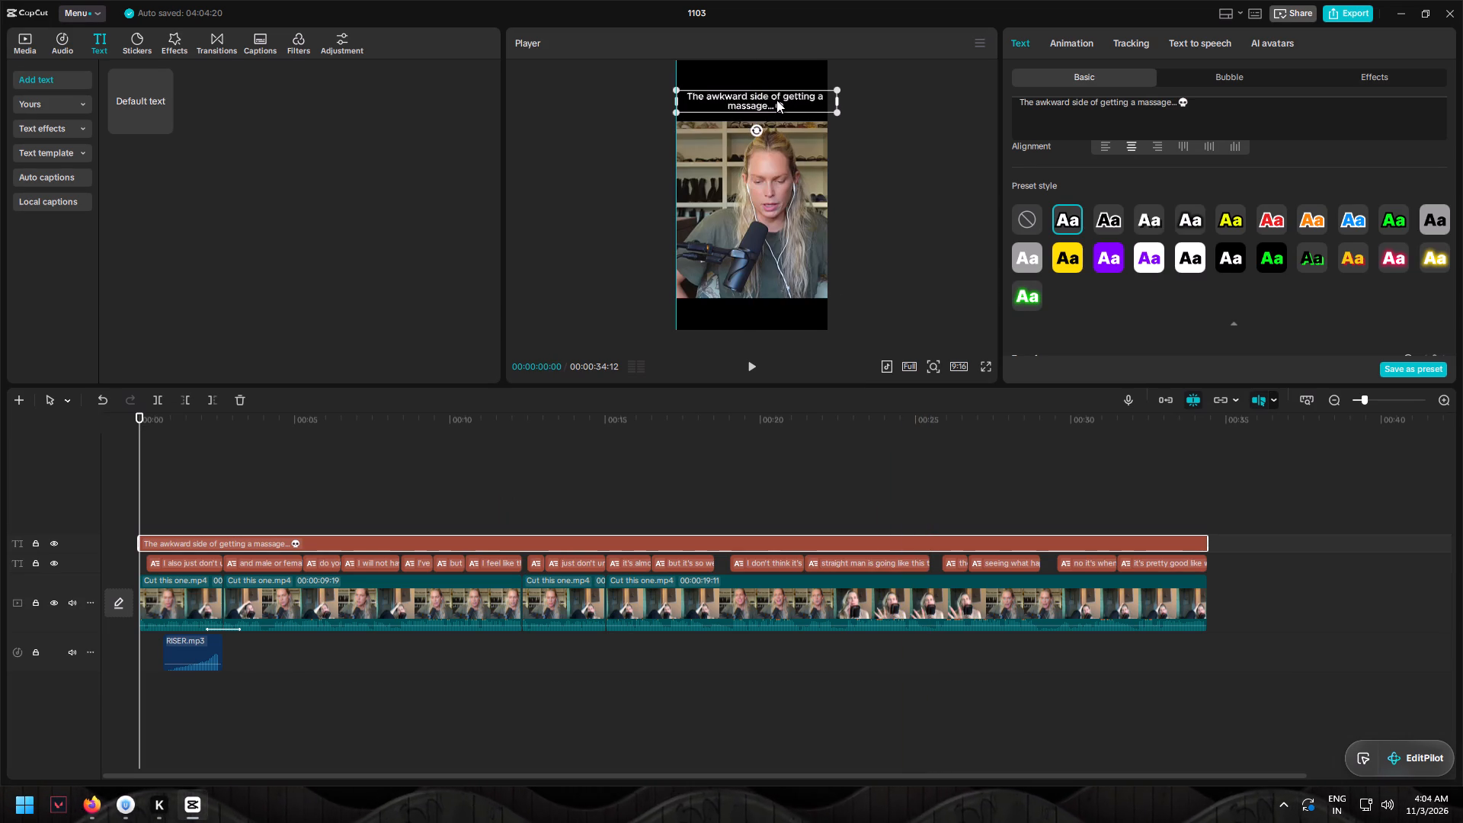
pyautogui.moveTo(776, 100); pyautogui.dragTo(772, 101)
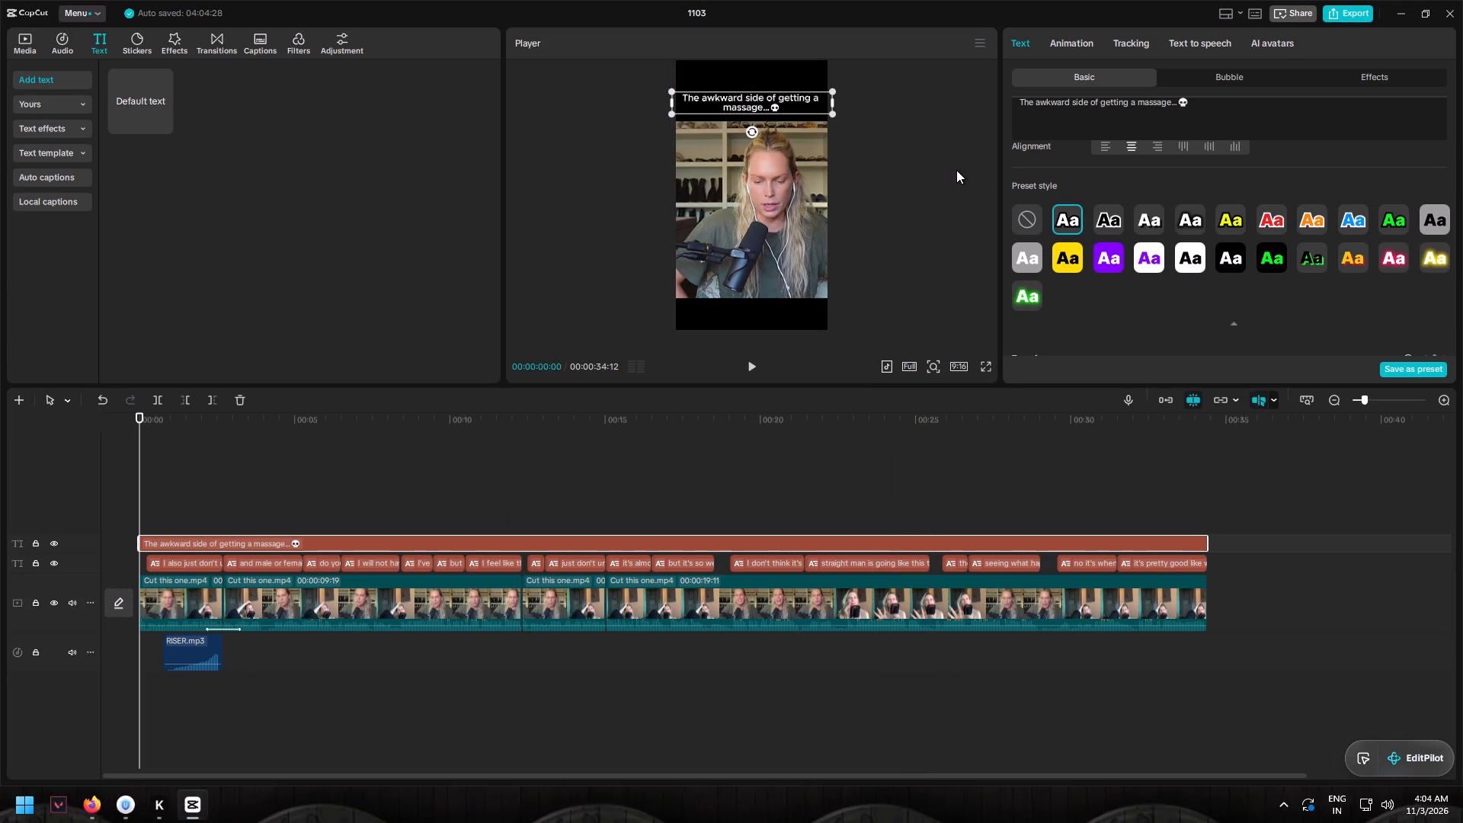
pyautogui.click(956, 170)
# Change the massage title's font to Aoboshi.
pyautogui.click(584, 543)
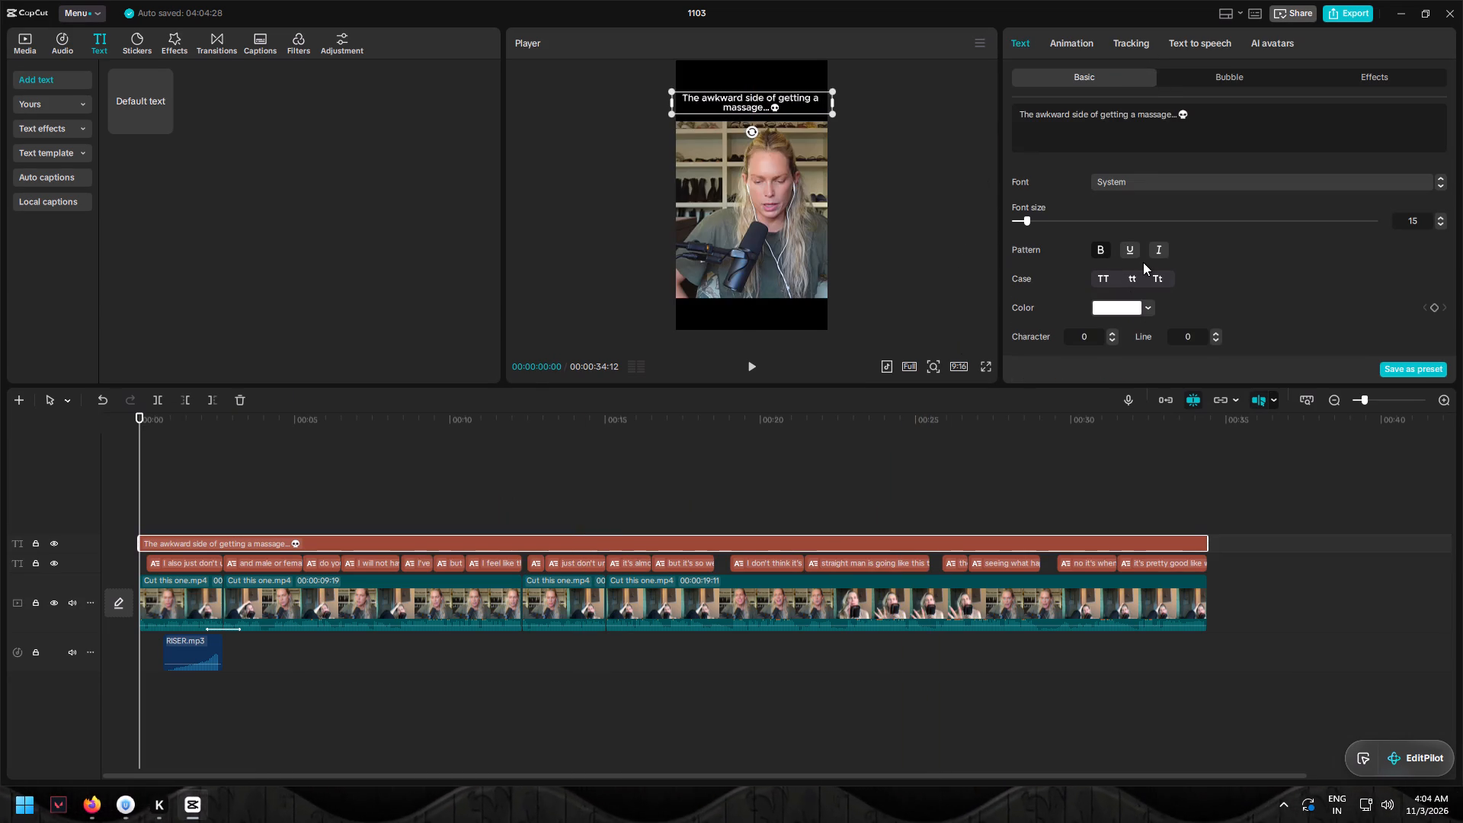
pyautogui.scroll(-1, 1143, 262)
pyautogui.scroll(2, 1143, 262)
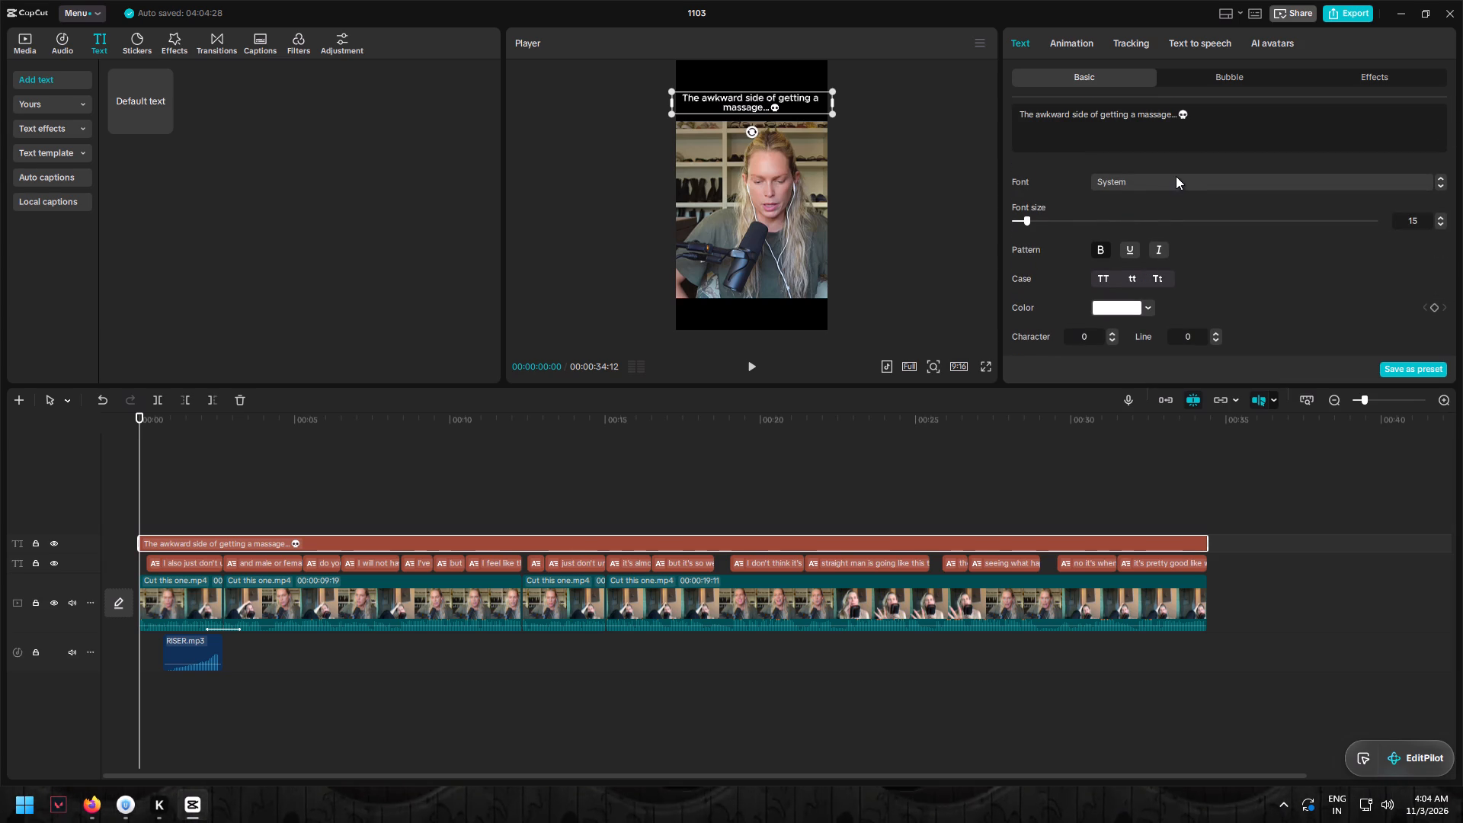
pyautogui.click(1176, 176)
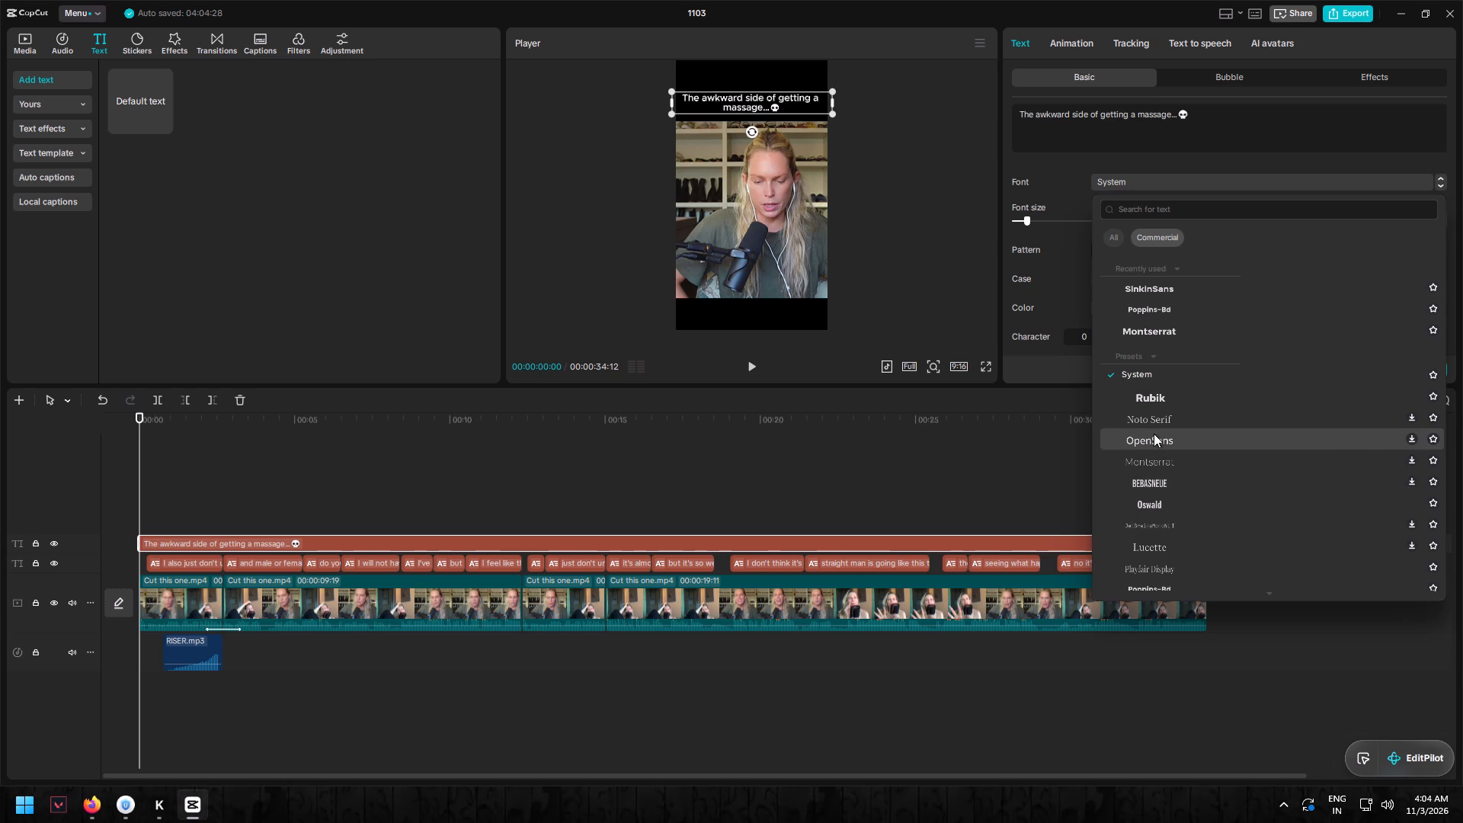
pyautogui.scroll(-2, 1154, 481)
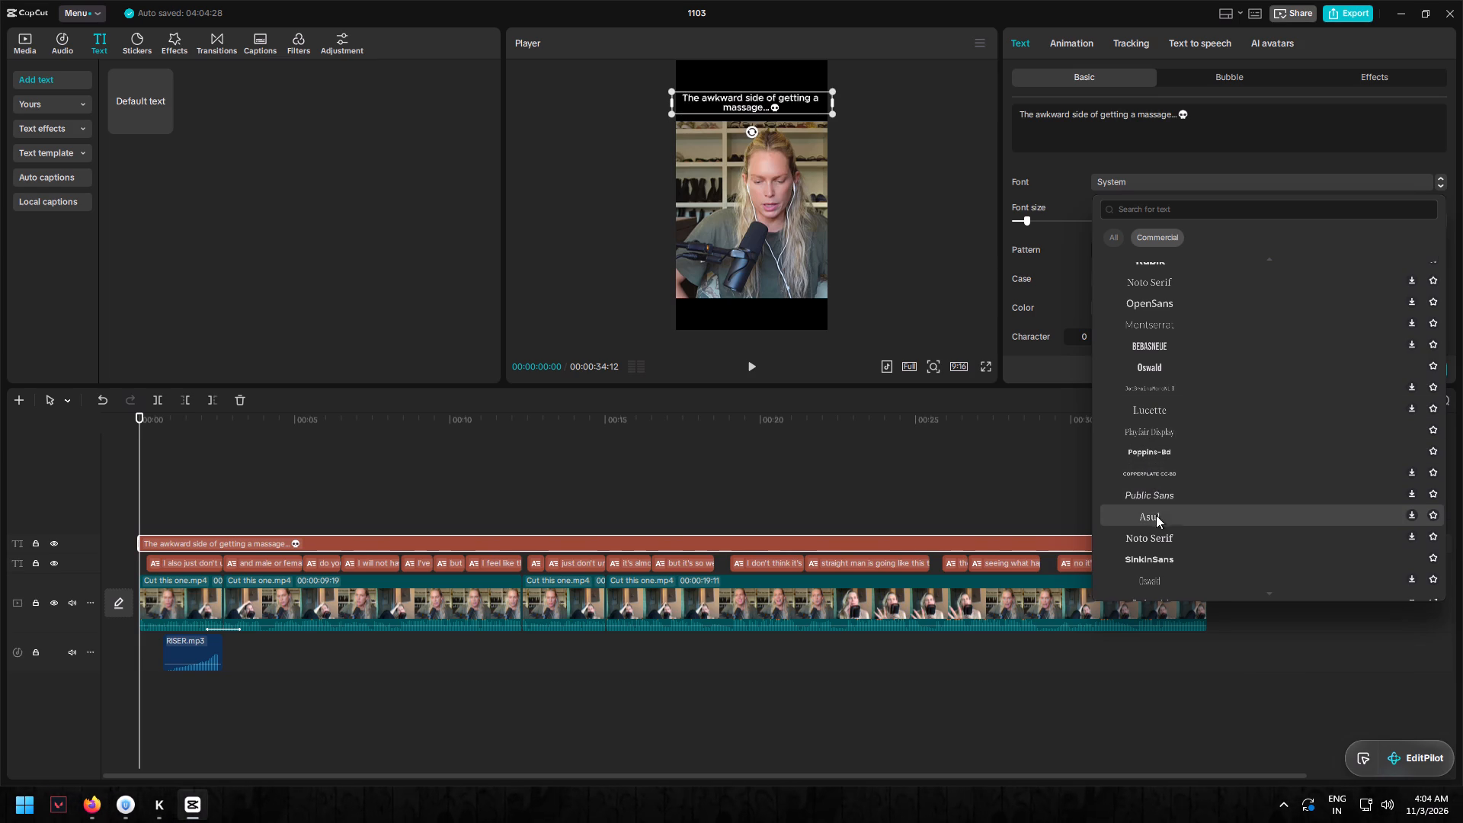
pyautogui.scroll(-3, 1156, 533)
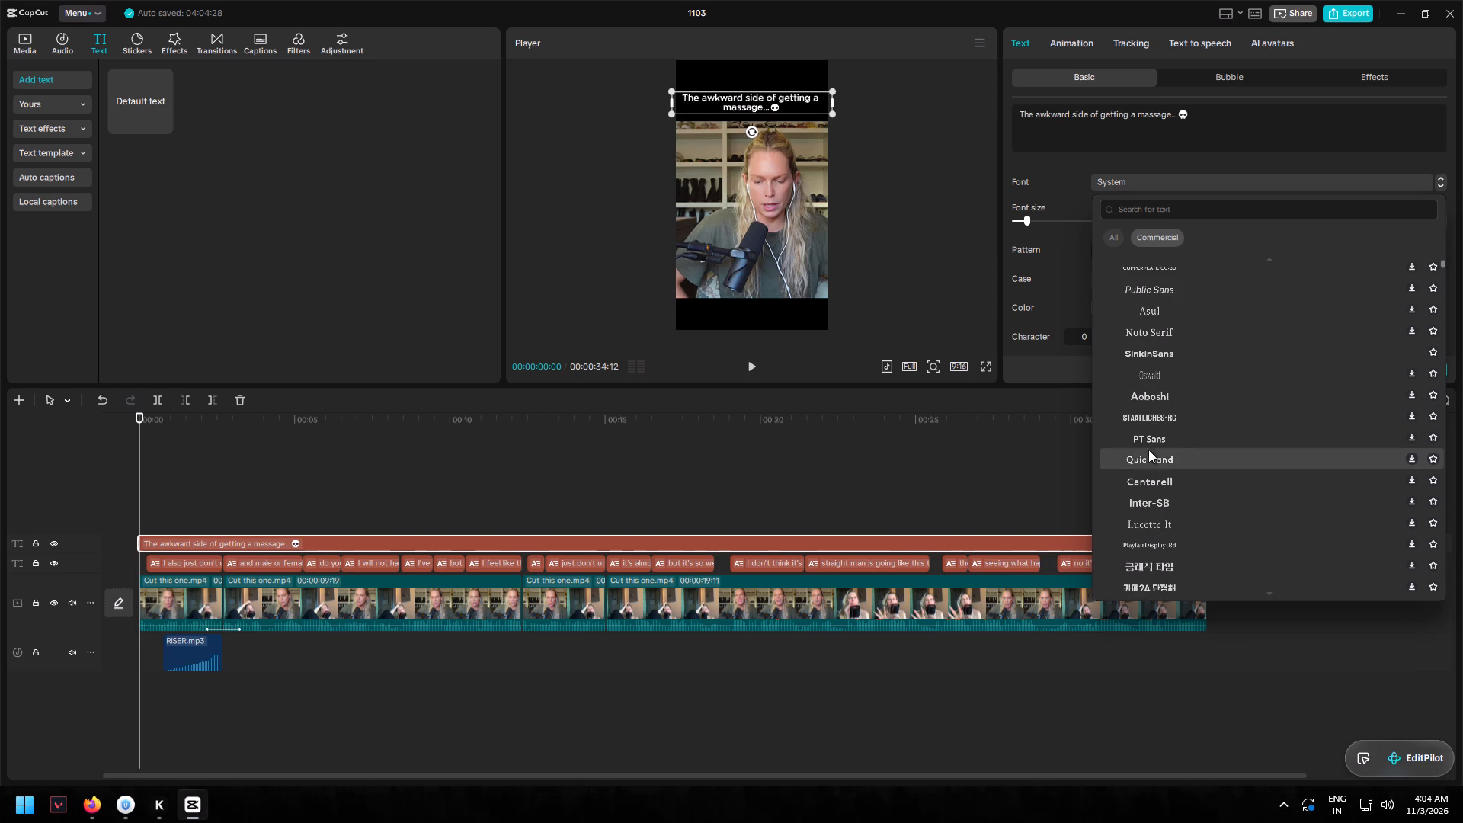
pyautogui.click(1141, 402)
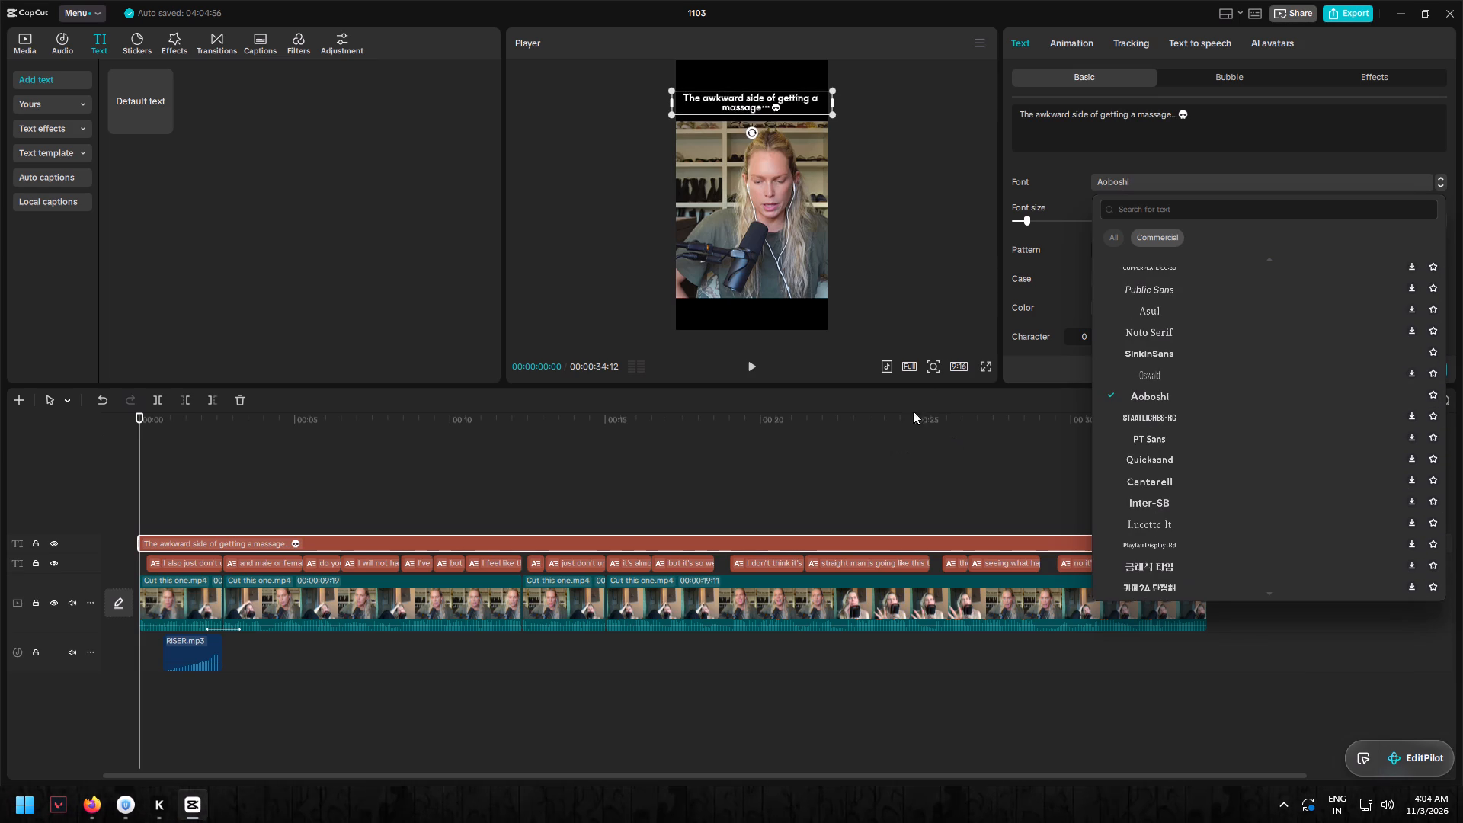
# Preview the title's new font in full screen and return to the editor.
pyautogui.click(984, 366)
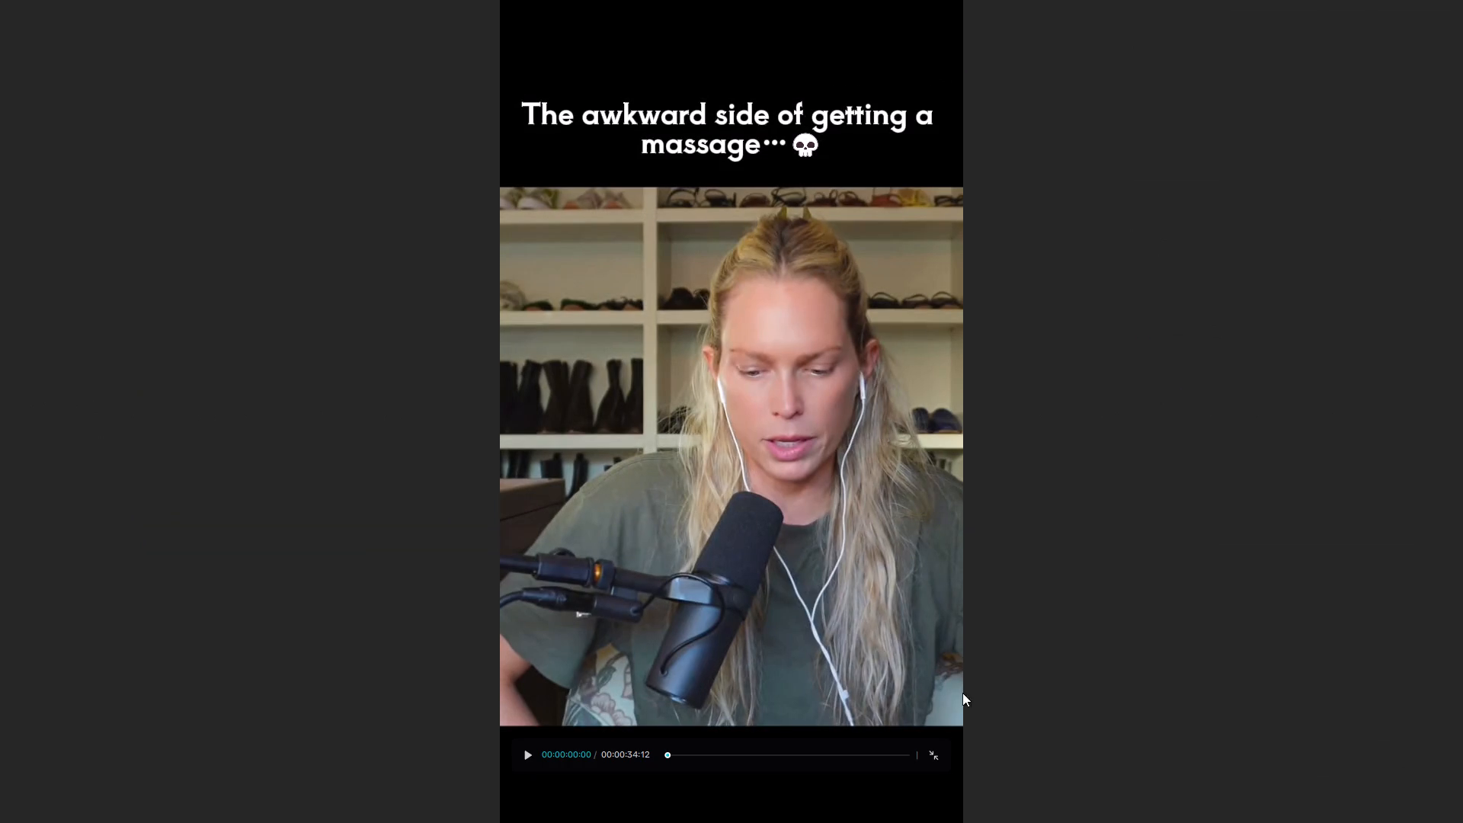
pyautogui.doubleClick(933, 758)
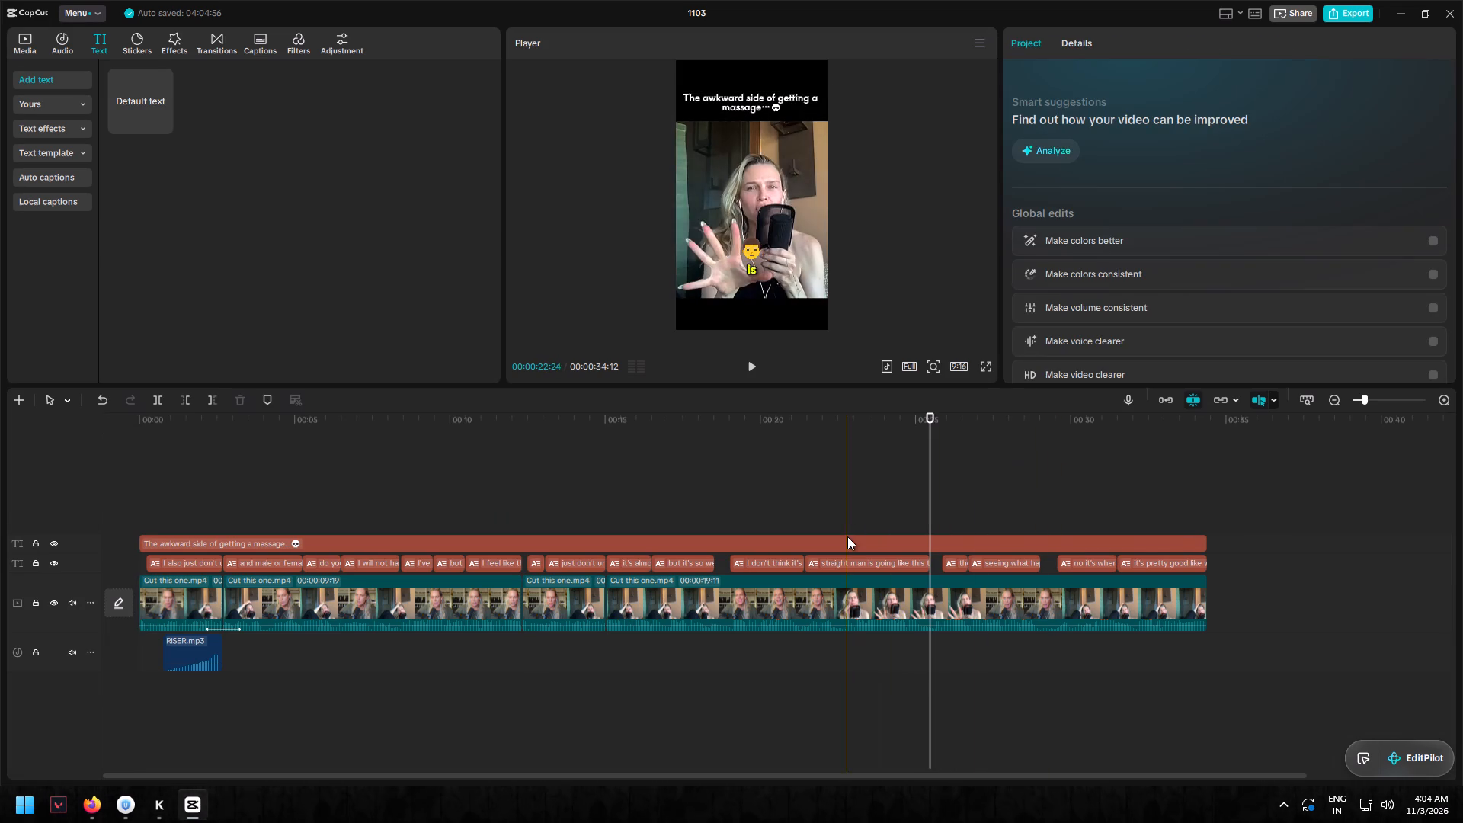
# Change the massage title's font to DouyinSans.
pyautogui.click(847, 536)
pyautogui.click(1160, 182)
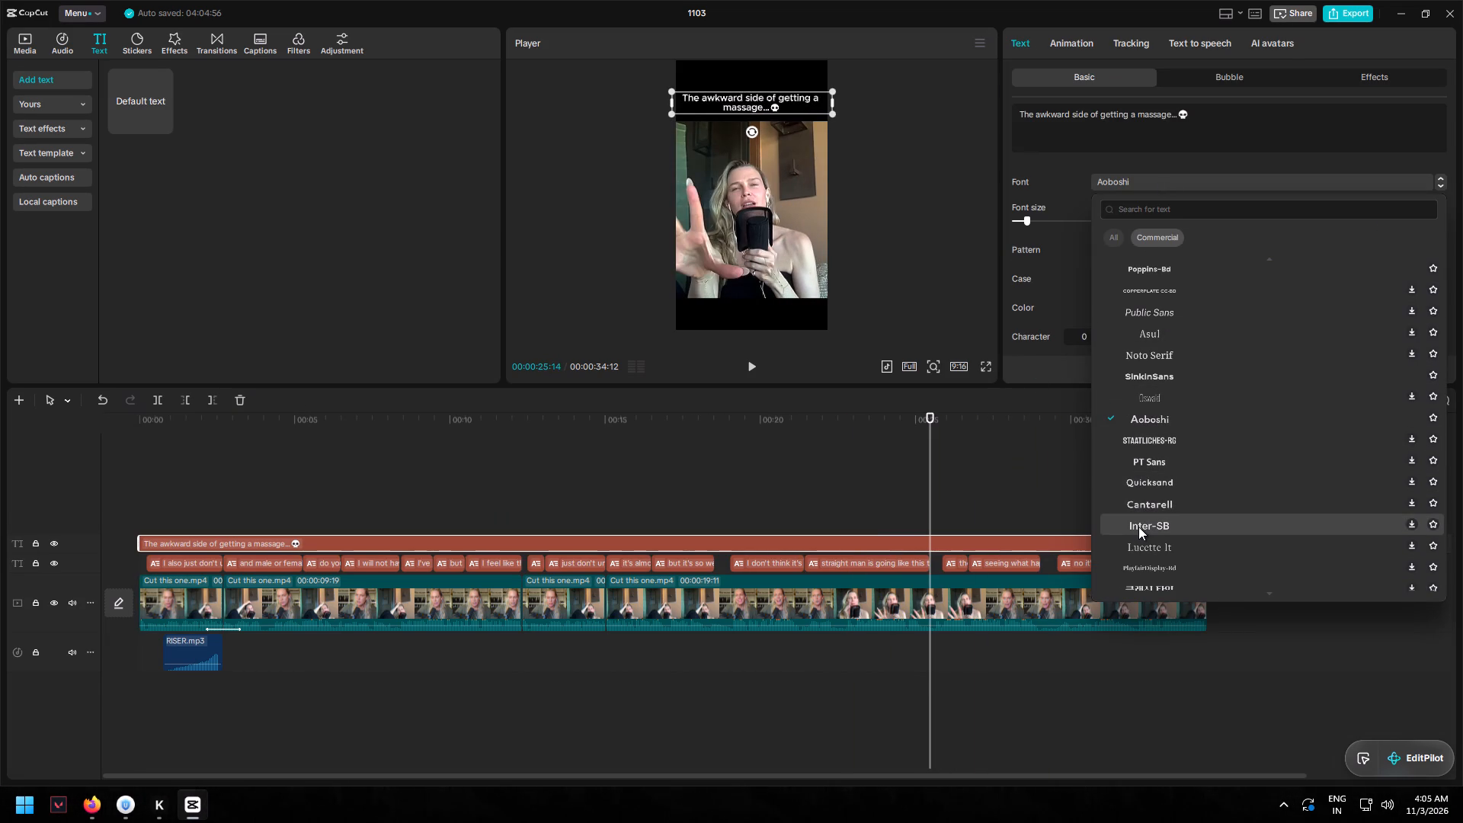
pyautogui.scroll(-3, 1138, 527)
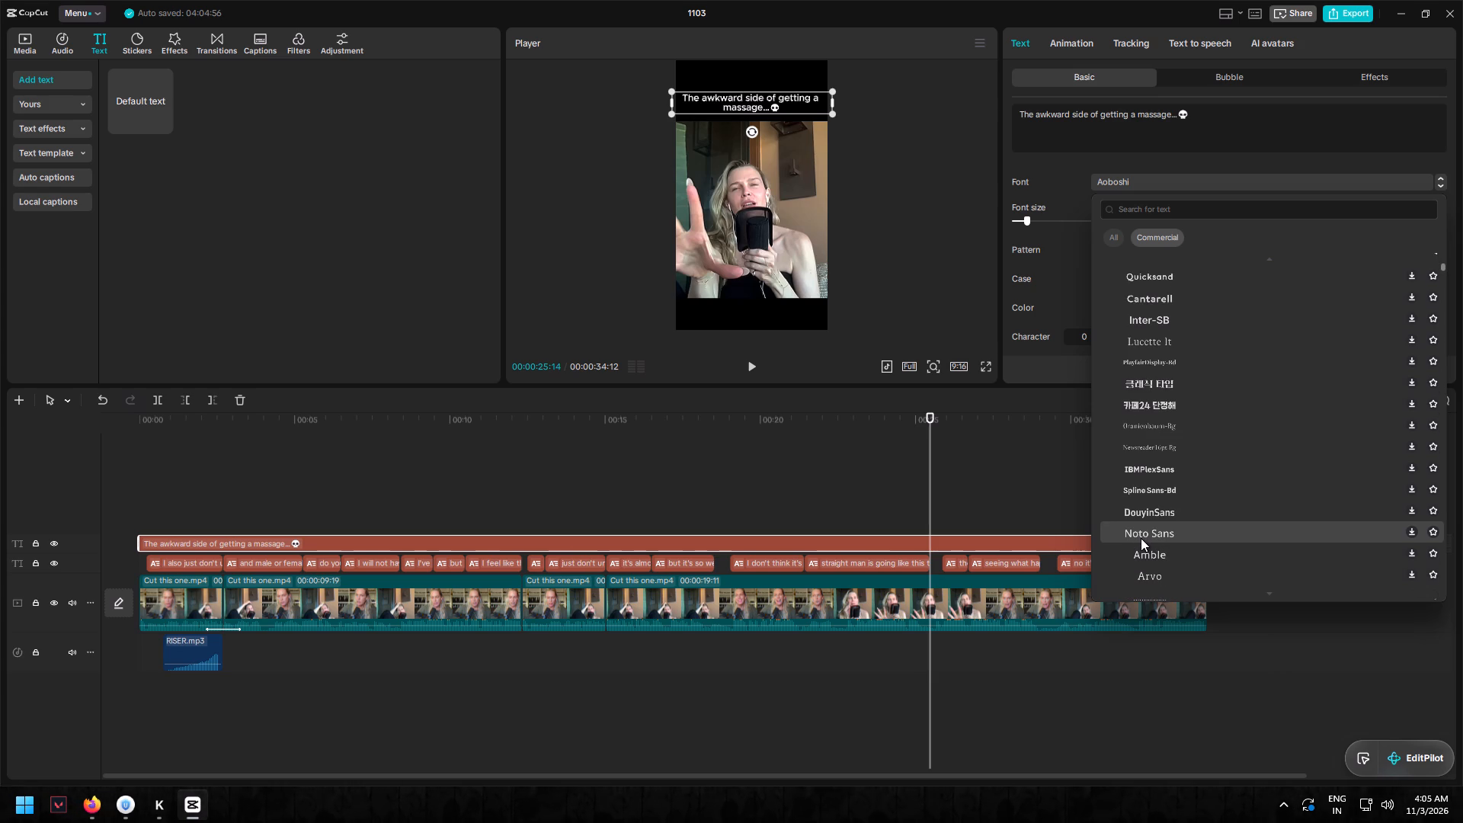
pyautogui.click(1146, 511)
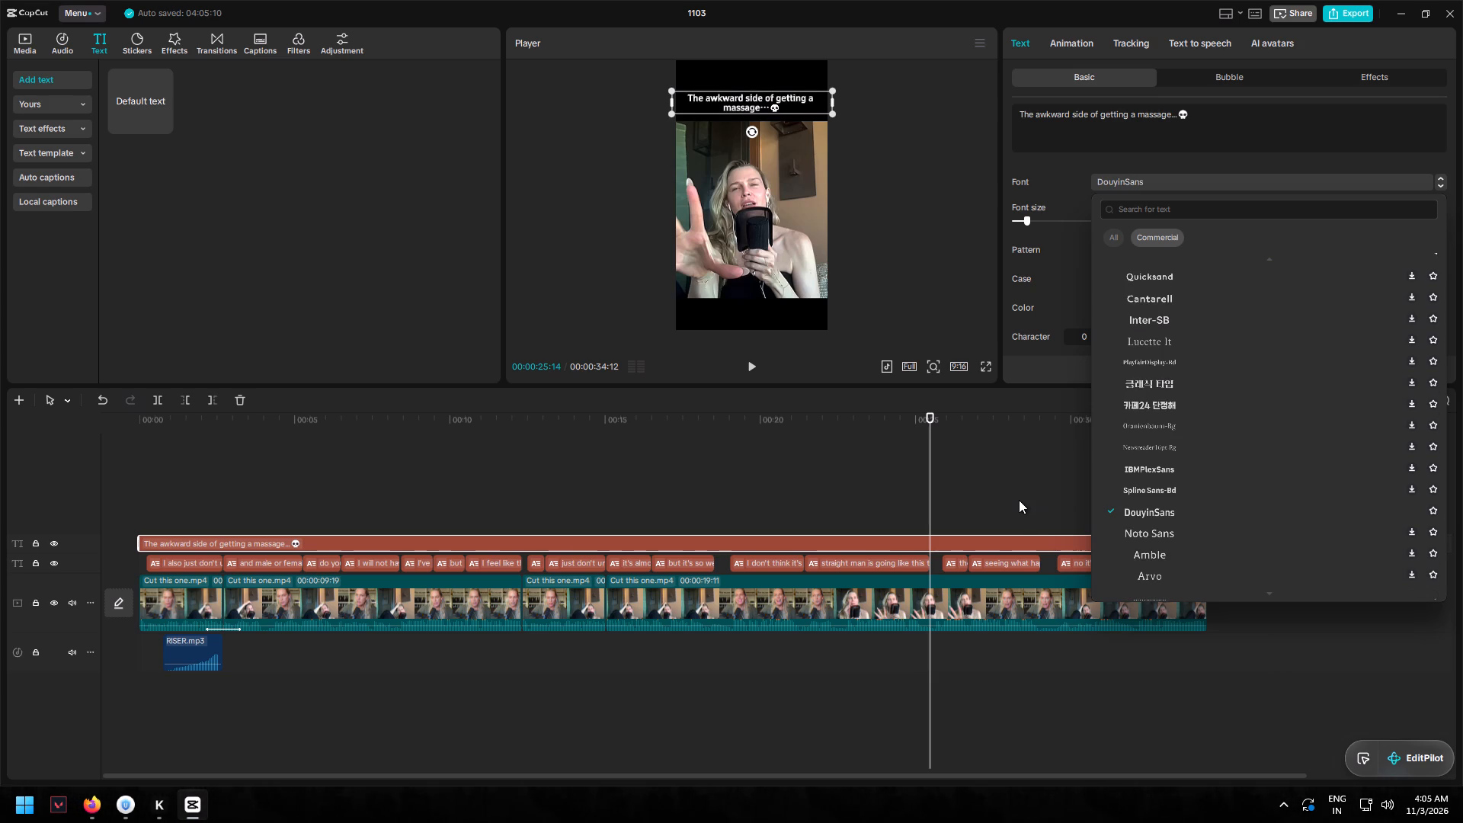
# Preview the title's new font in full screen and return to the editor.
pyautogui.click(983, 362)
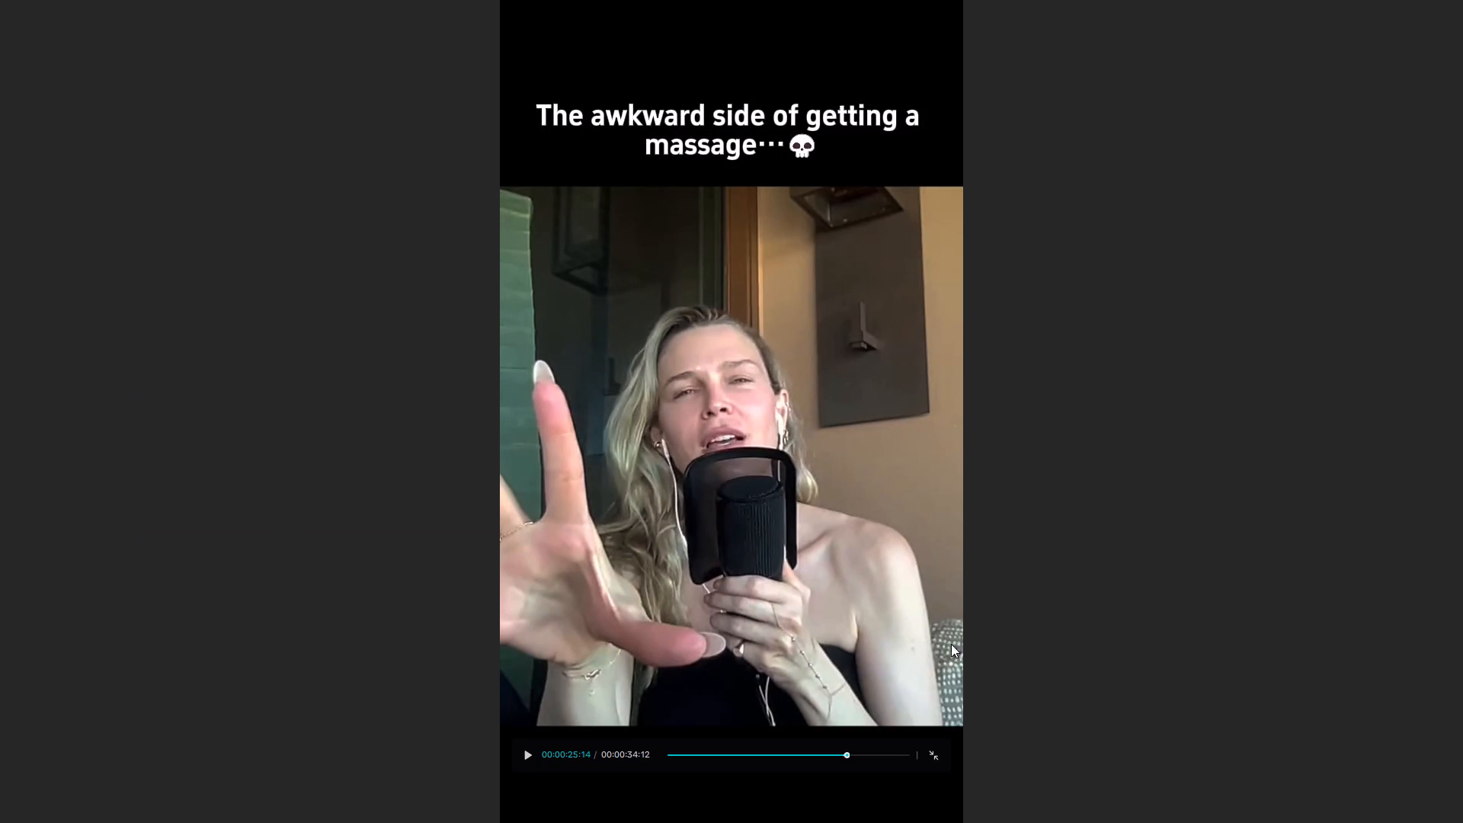
pyautogui.click(930, 751)
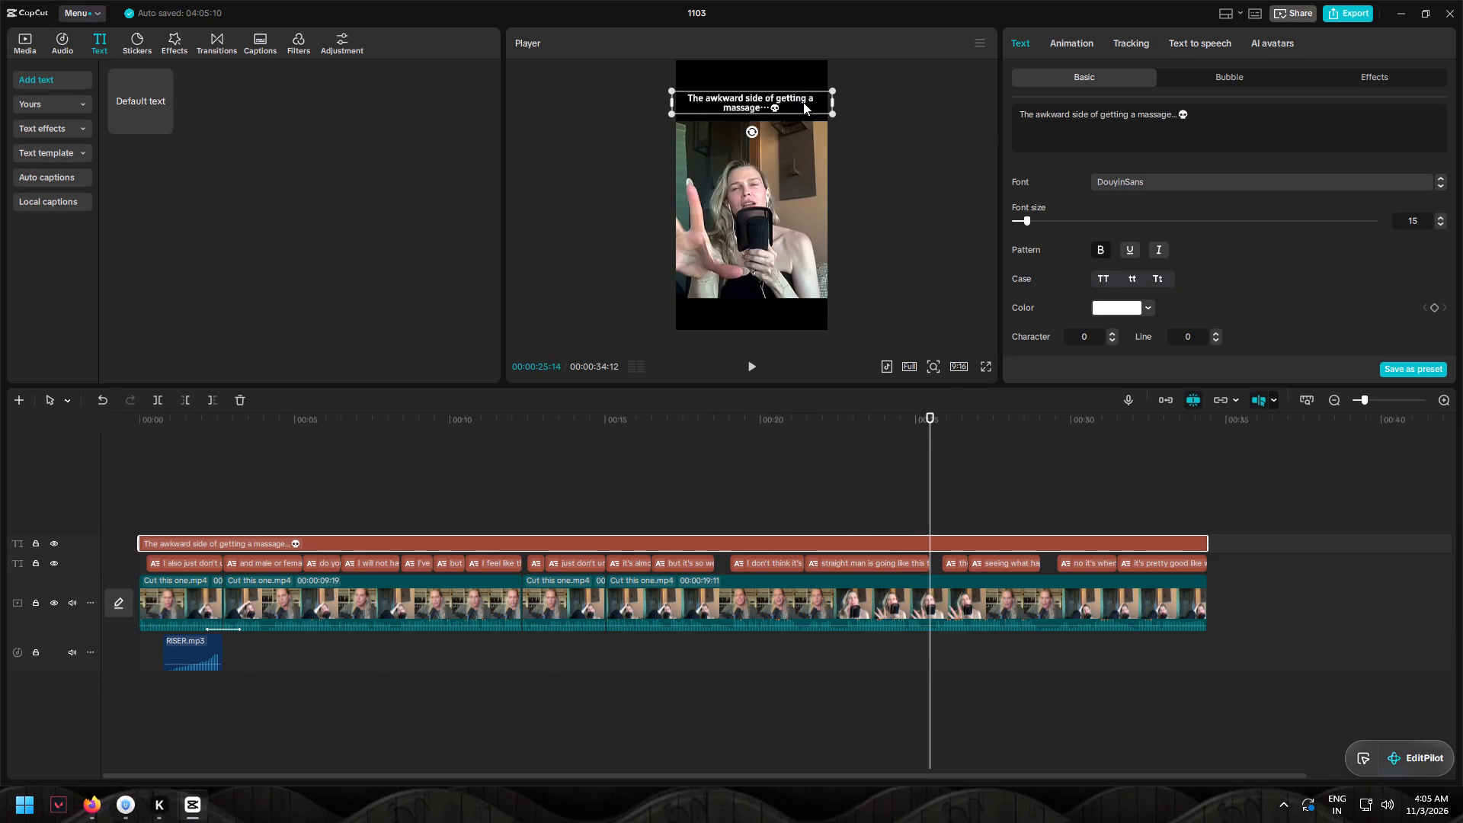
pyautogui.click(982, 368)
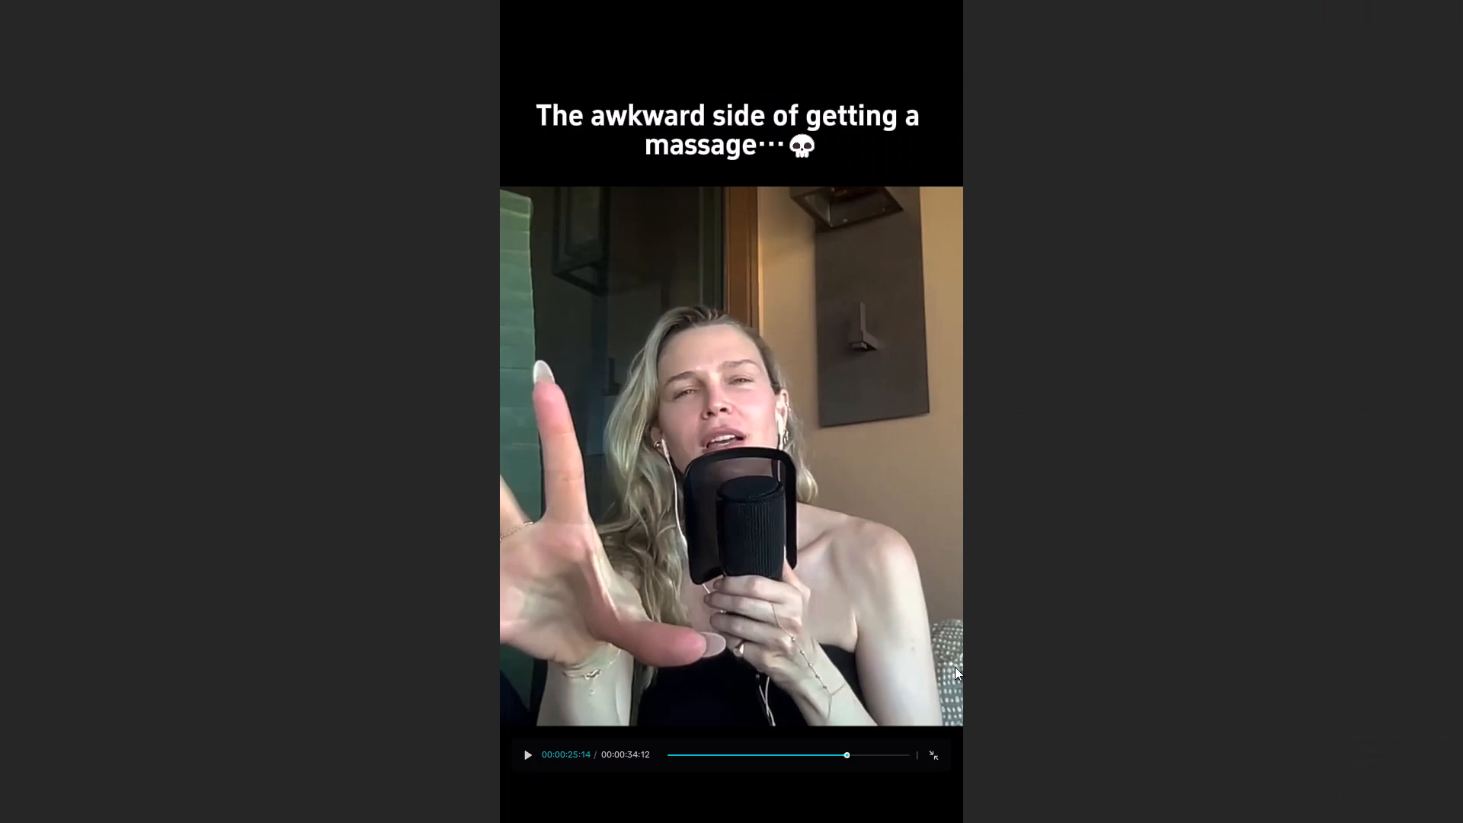
pyautogui.click(935, 761)
pyautogui.click(935, 755)
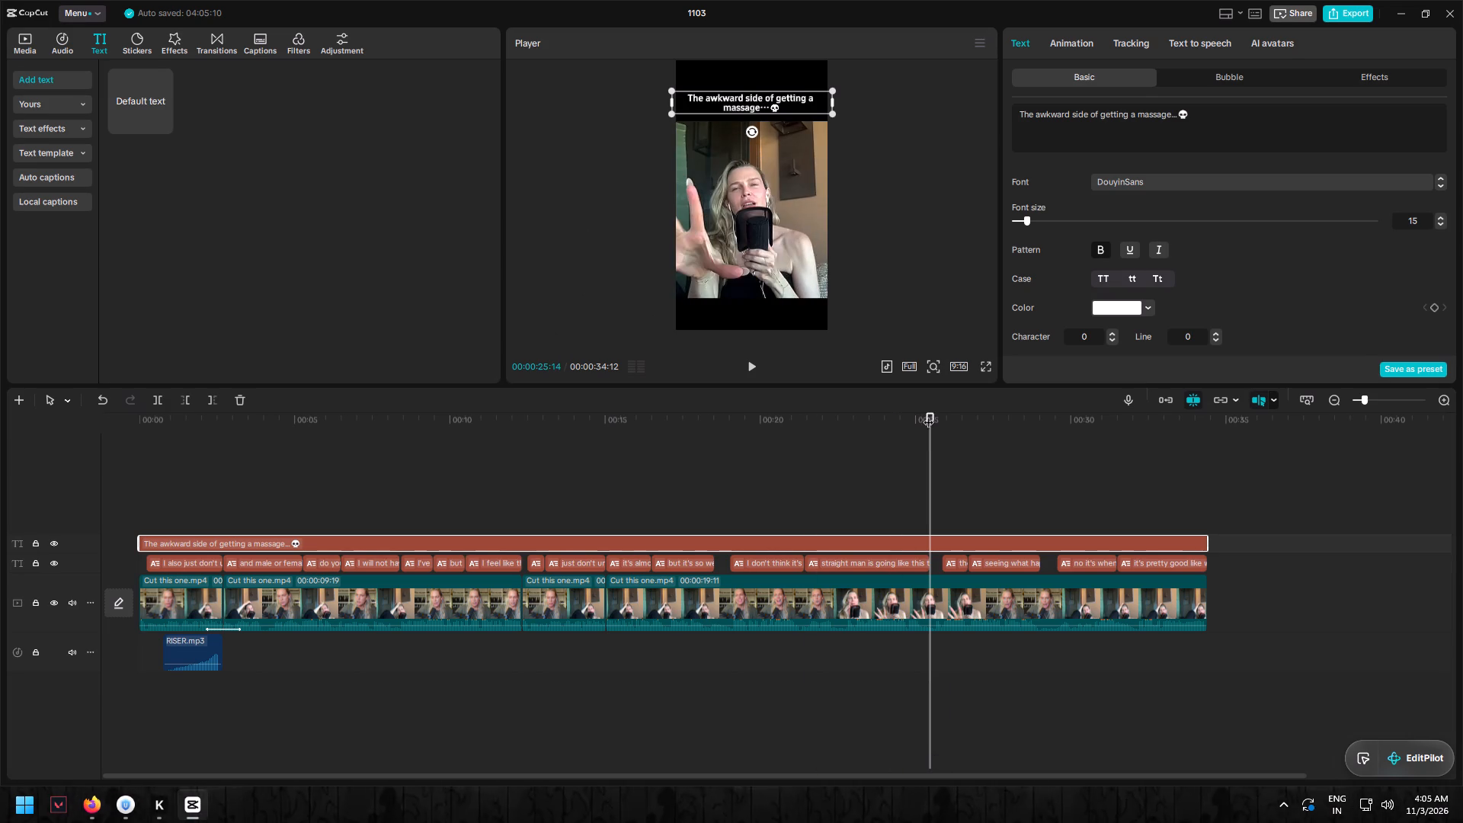
# Play the edit from its opening in full screen to review it, and return to the editor with the playhead at the start.
pyautogui.moveTo(928, 415); pyautogui.dragTo(188, 432)
pyautogui.click(744, 361)
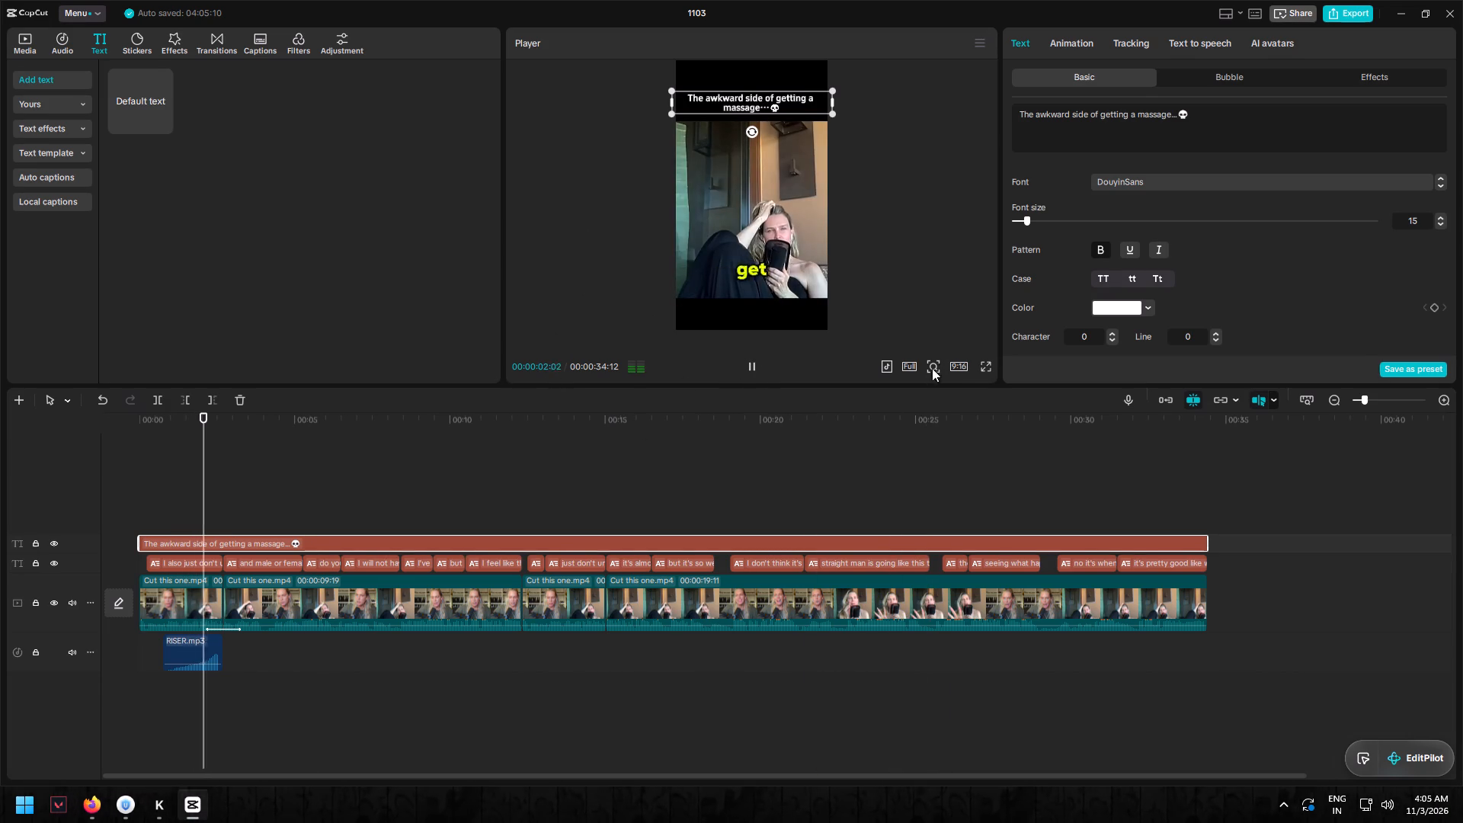
pyautogui.click(983, 360)
pyautogui.click(986, 365)
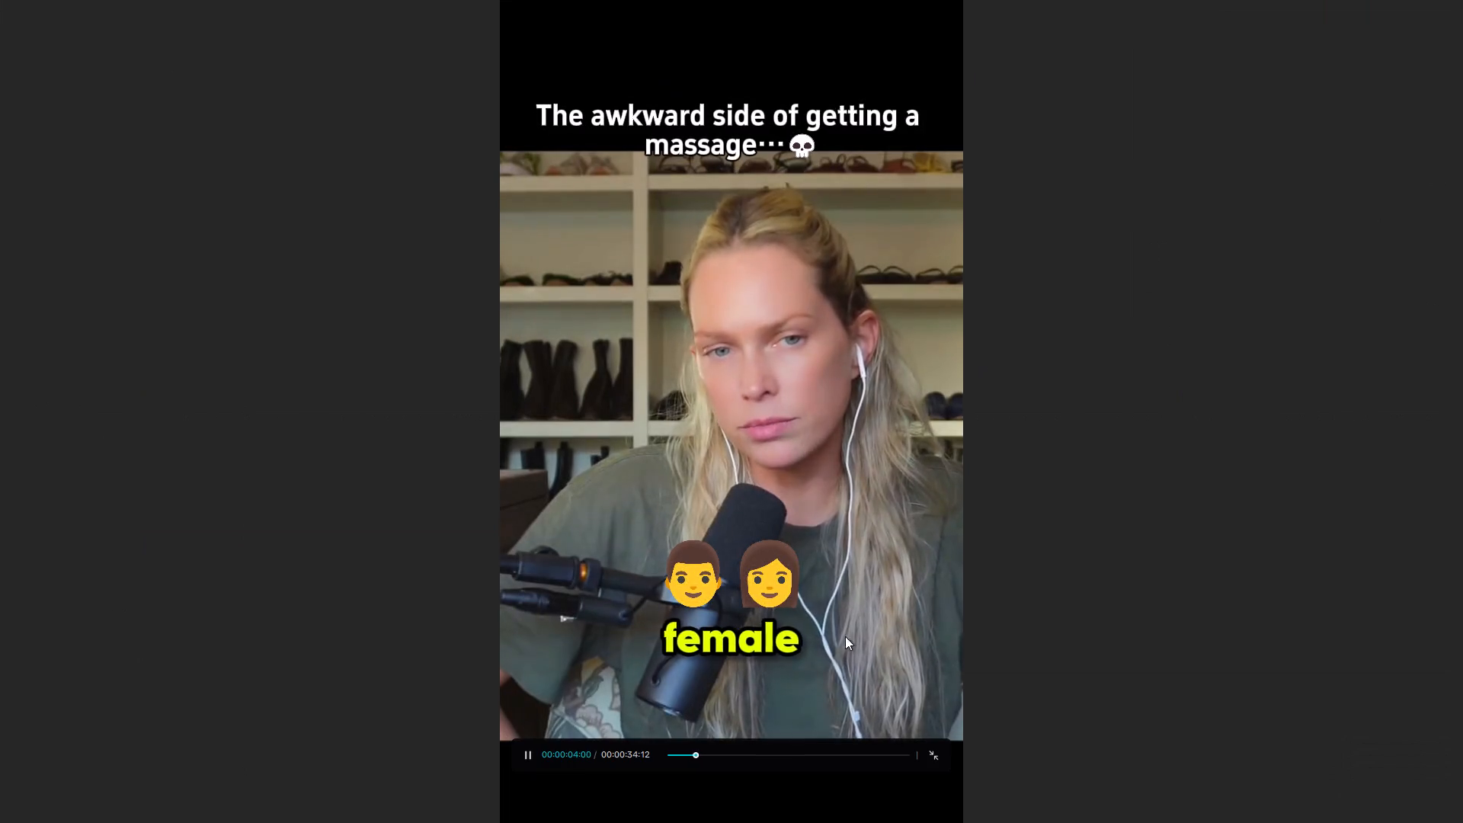
pyautogui.moveTo(699, 756); pyautogui.dragTo(636, 754)
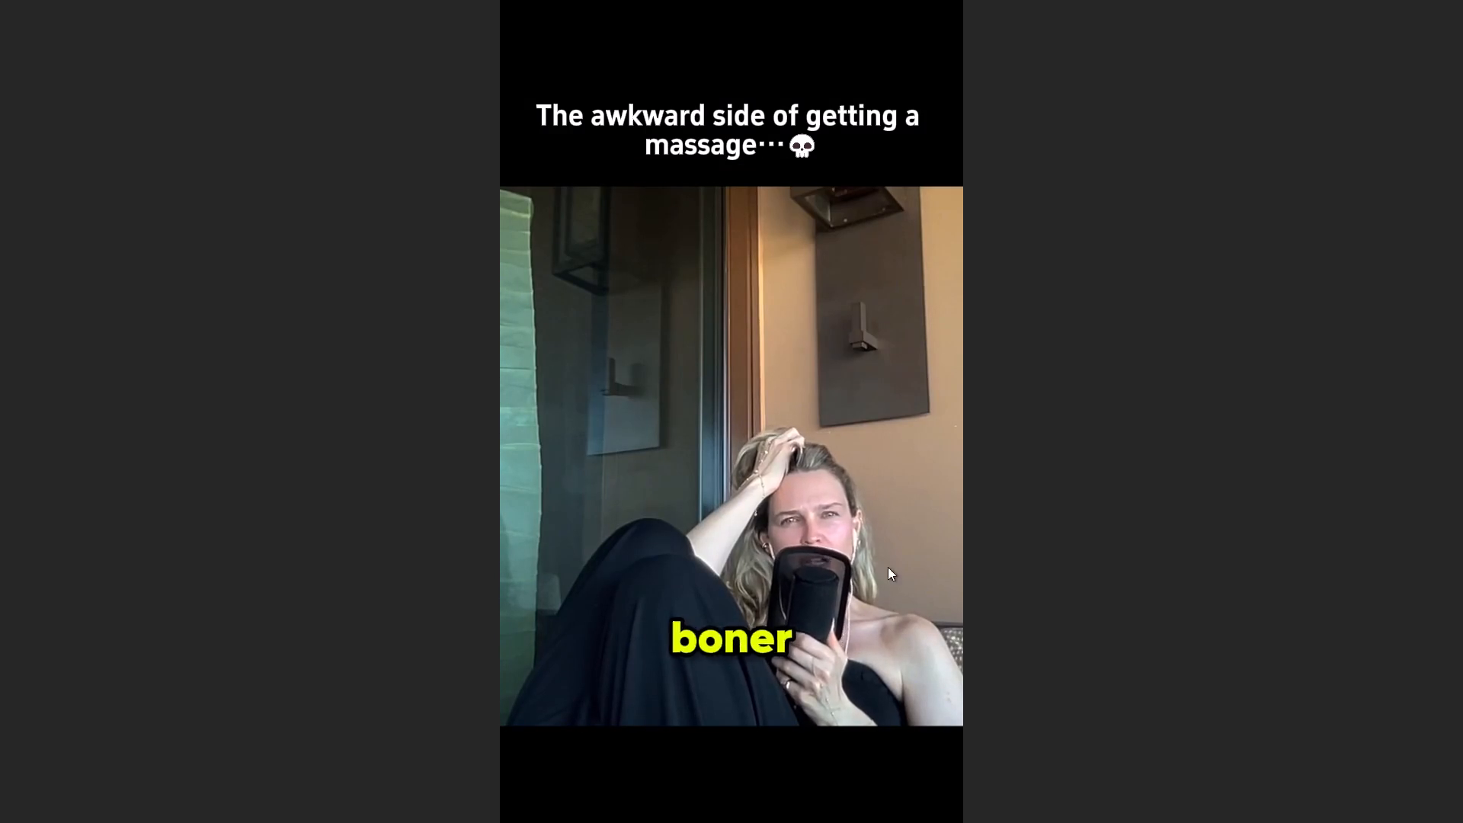
pyautogui.click(861, 652)
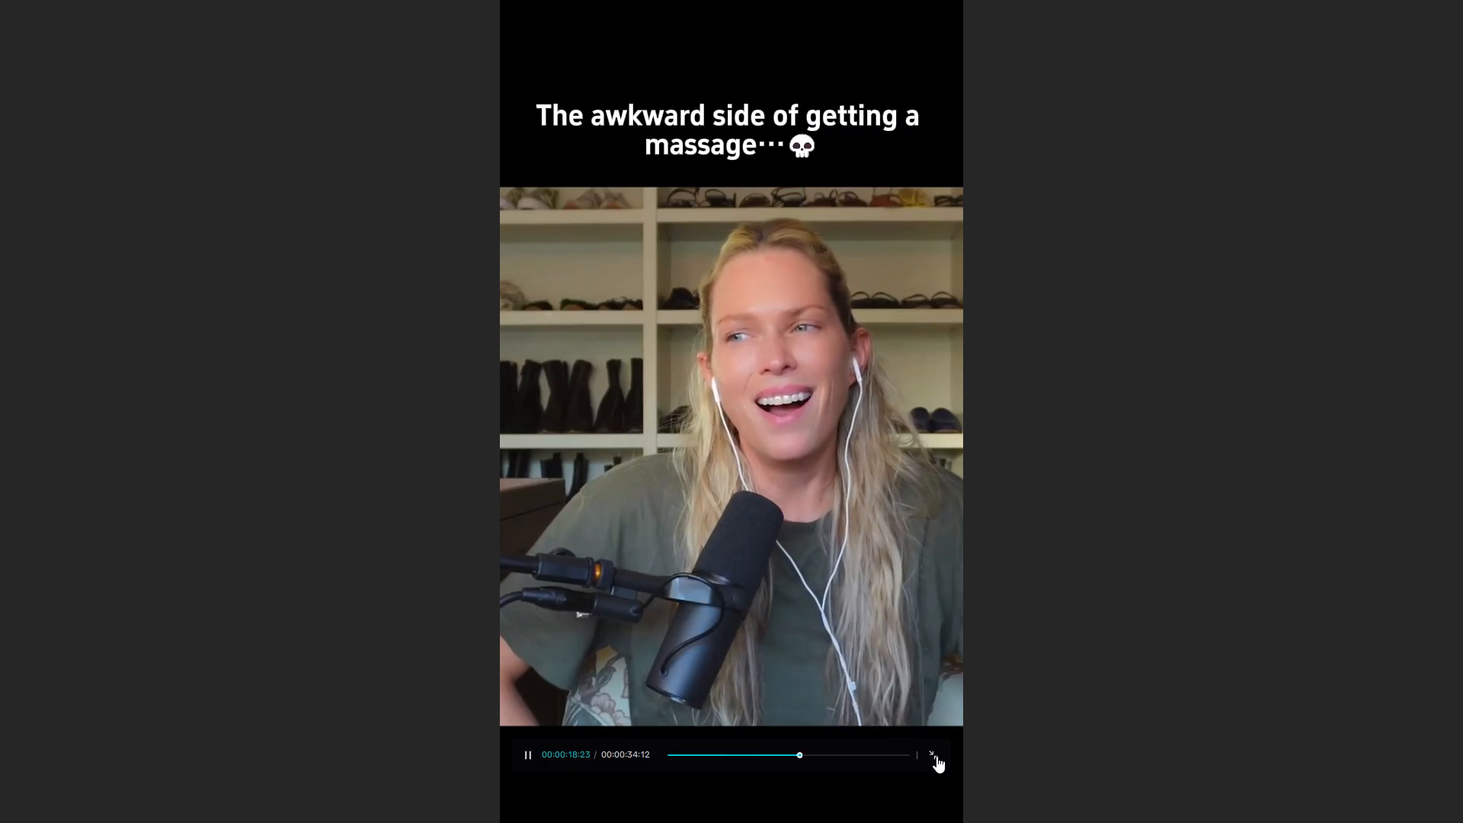
pyautogui.click(936, 756)
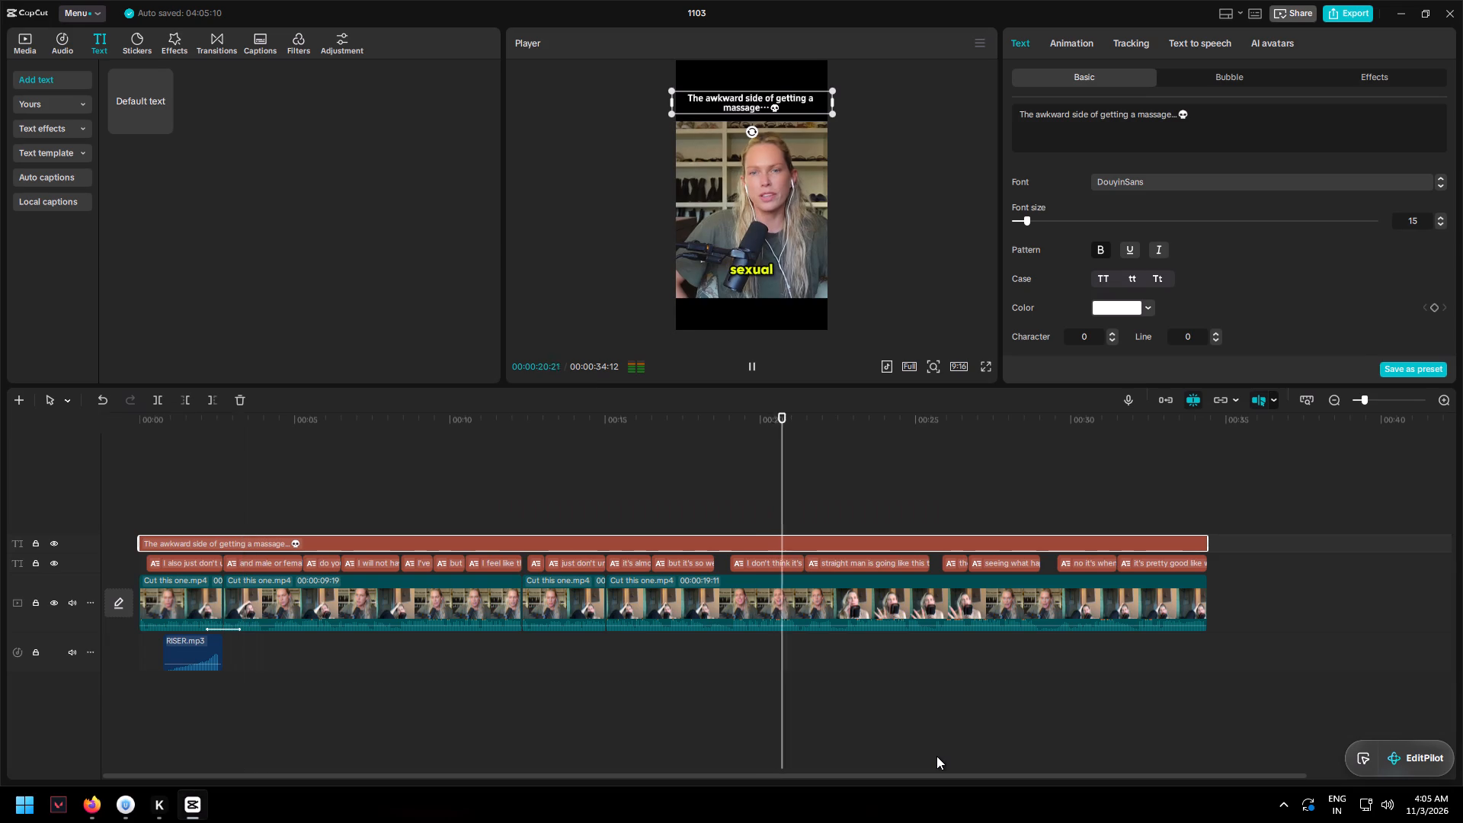
pyautogui.moveTo(821, 440); pyautogui.dragTo(0, 418)
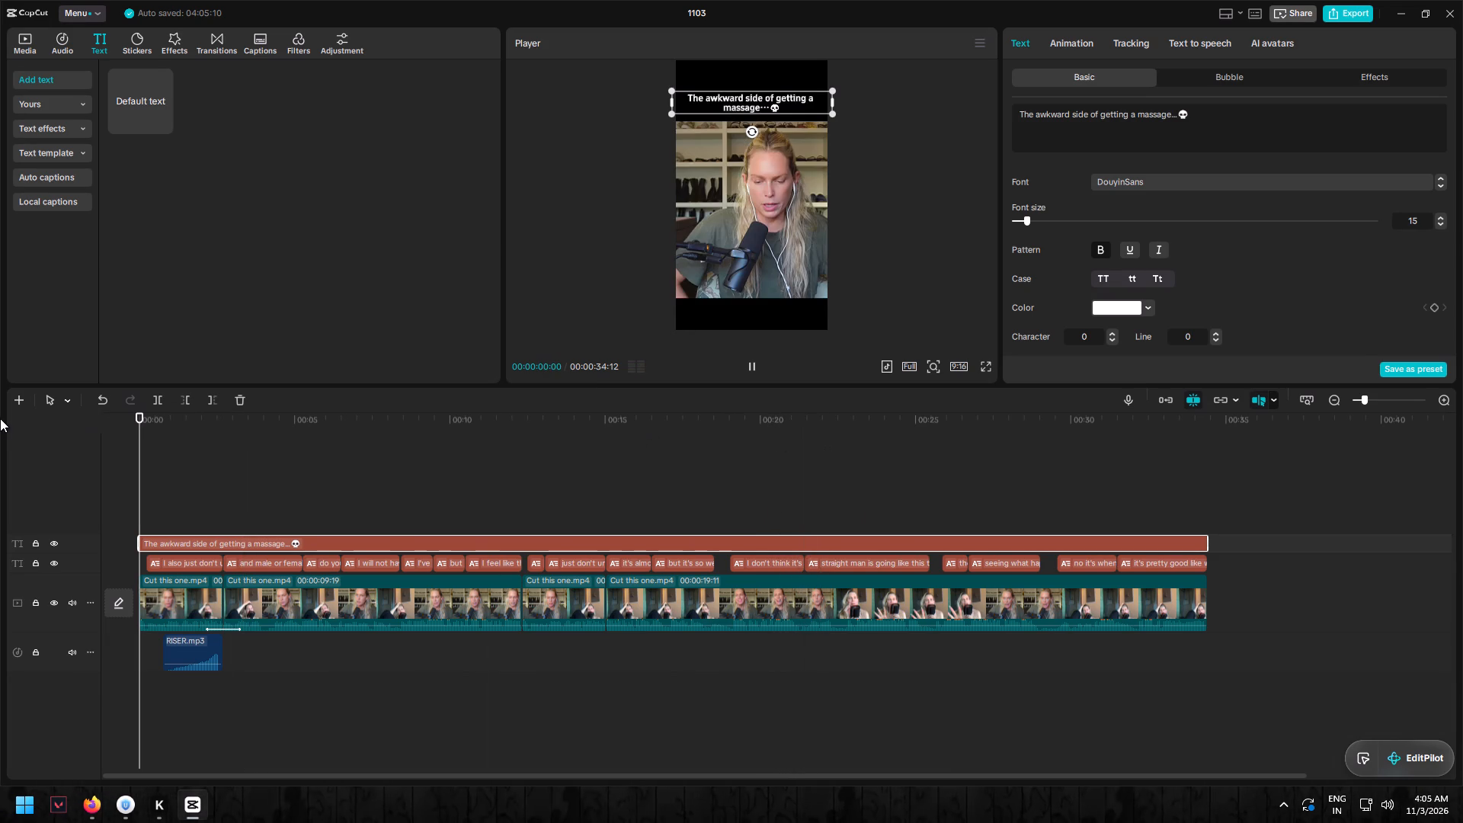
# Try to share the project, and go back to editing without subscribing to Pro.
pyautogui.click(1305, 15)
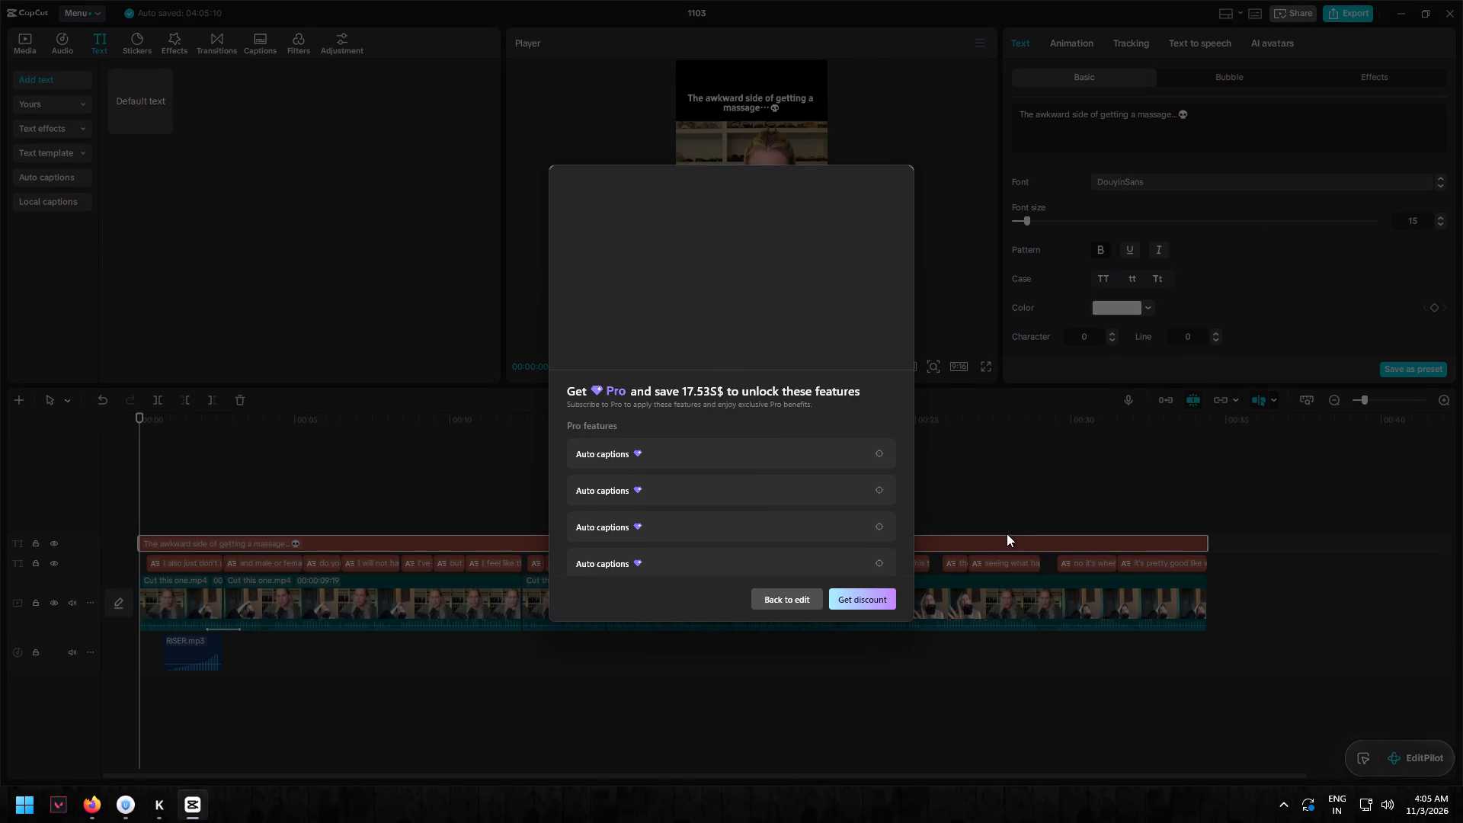